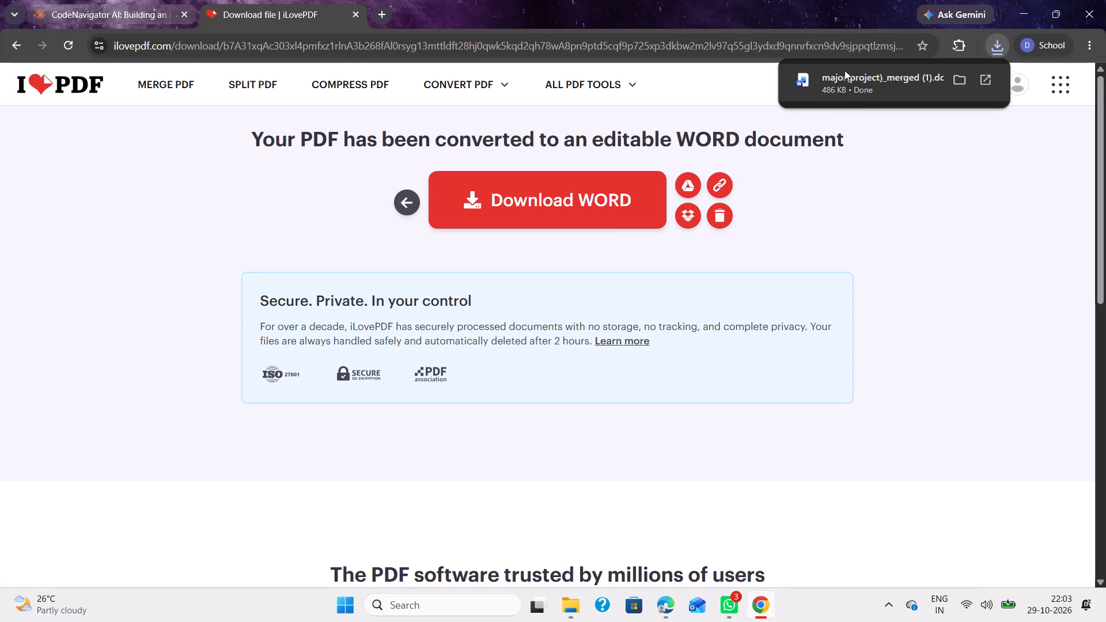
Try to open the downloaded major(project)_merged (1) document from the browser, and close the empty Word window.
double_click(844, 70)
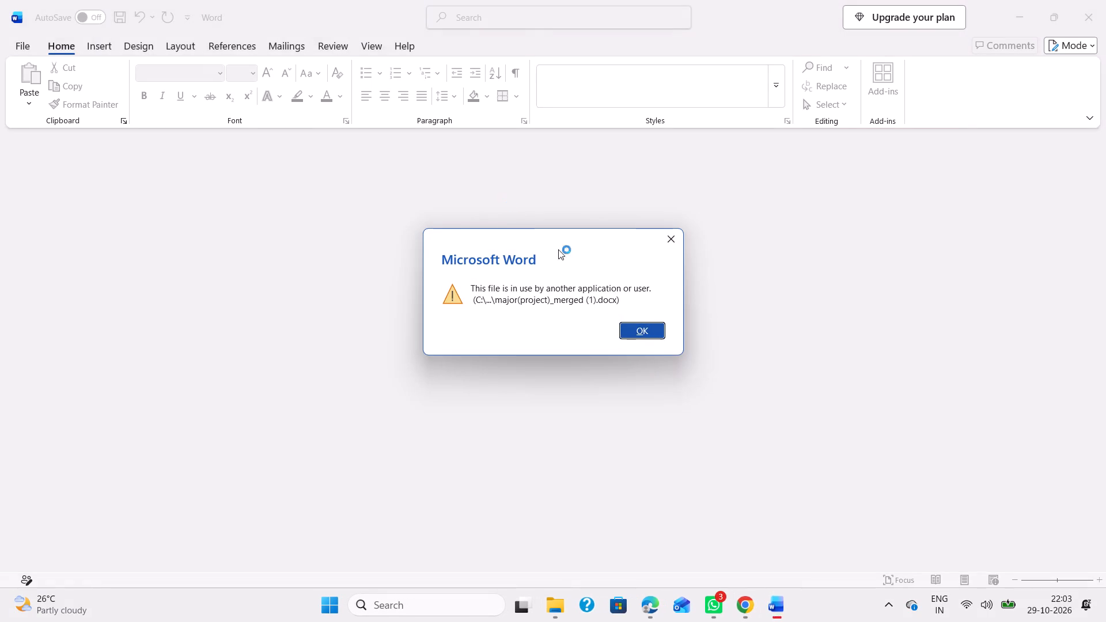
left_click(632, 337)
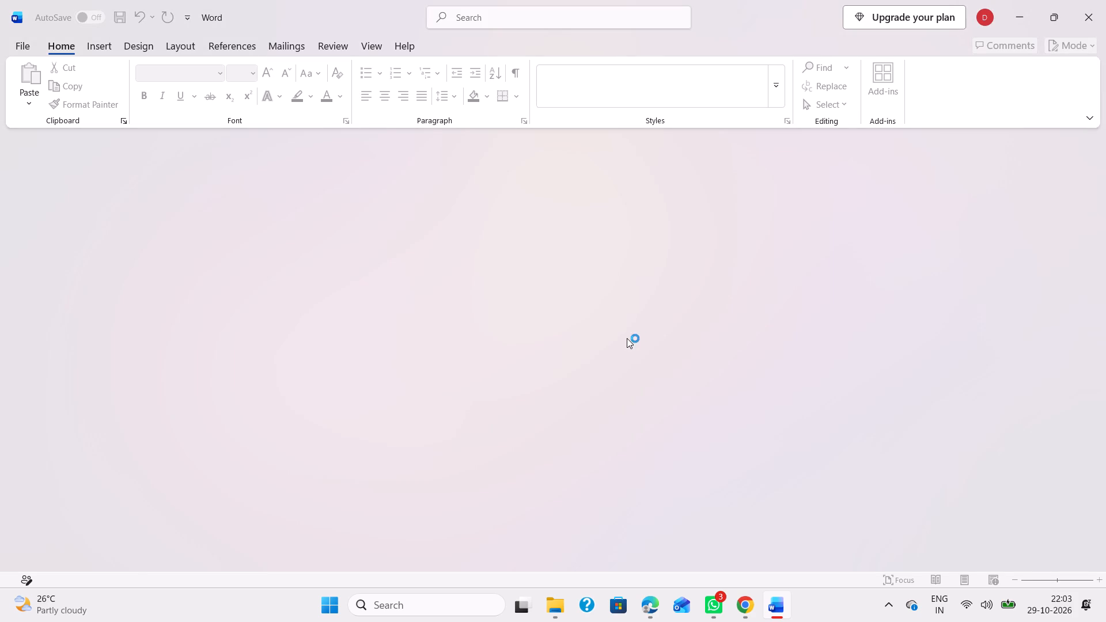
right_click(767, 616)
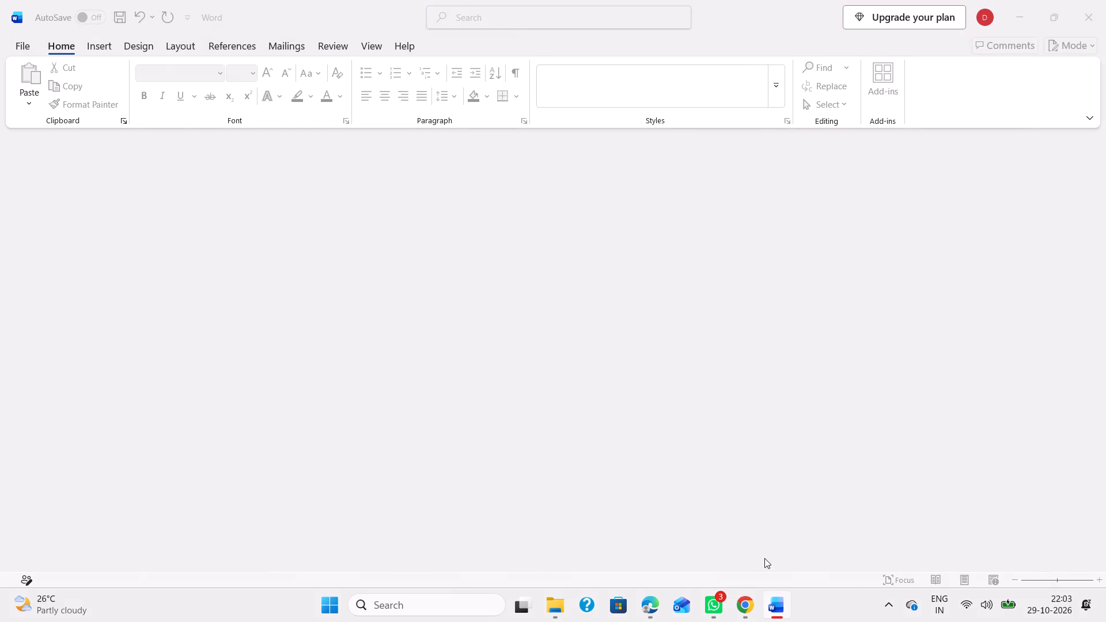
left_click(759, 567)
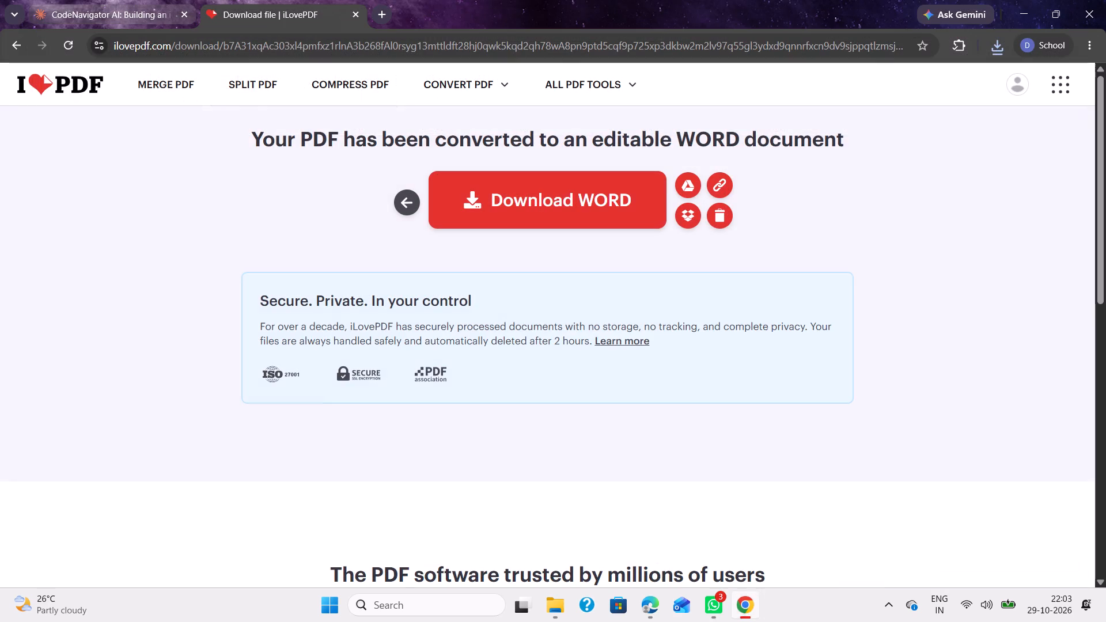
Open major(project)_merged (1) from the Downloads folder in Word and enable editing.
left_click(569, 606)
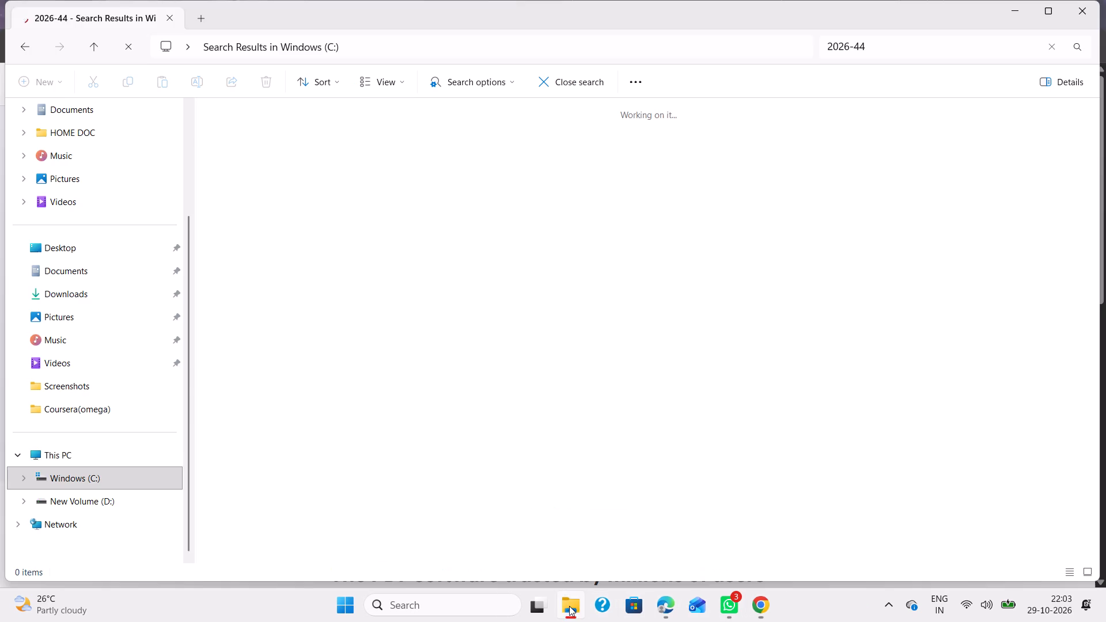
left_click(77, 289)
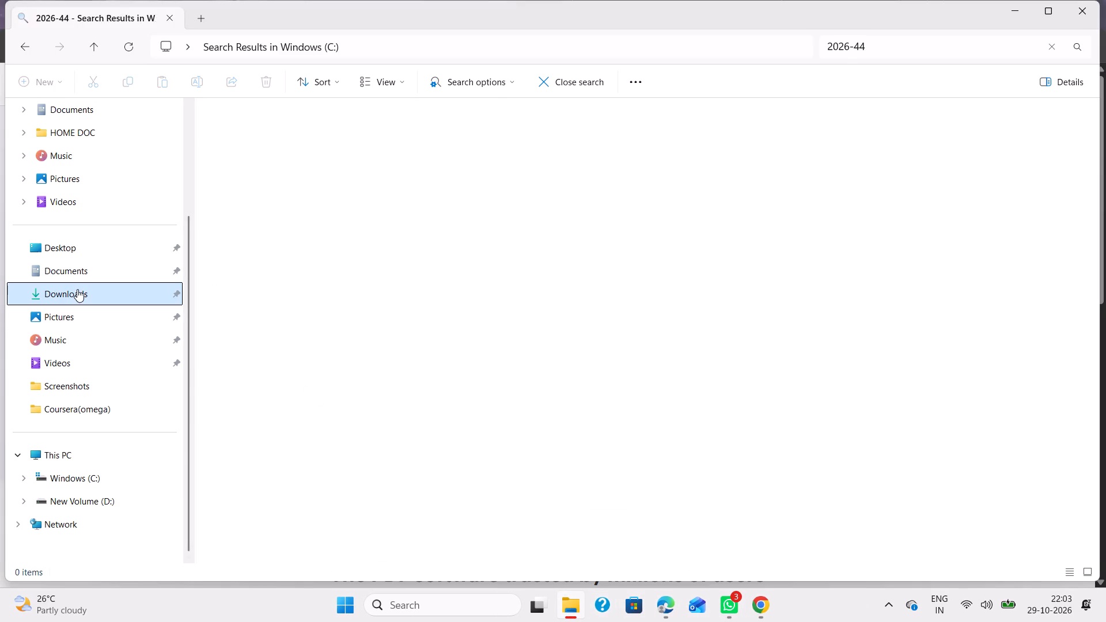
double_click(278, 153)
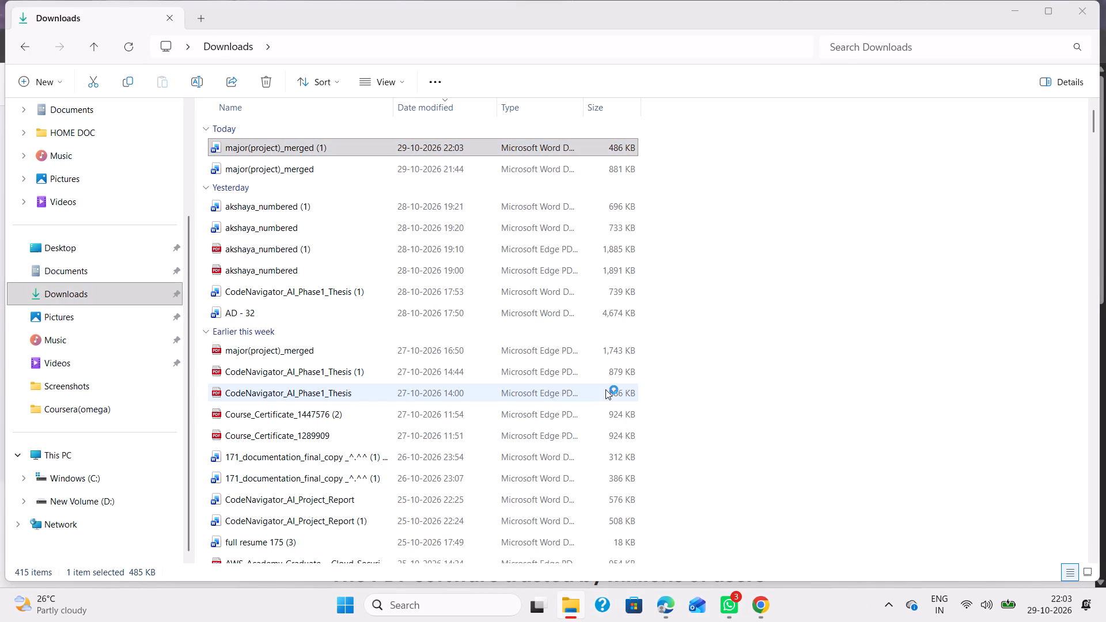
left_click(590, 74)
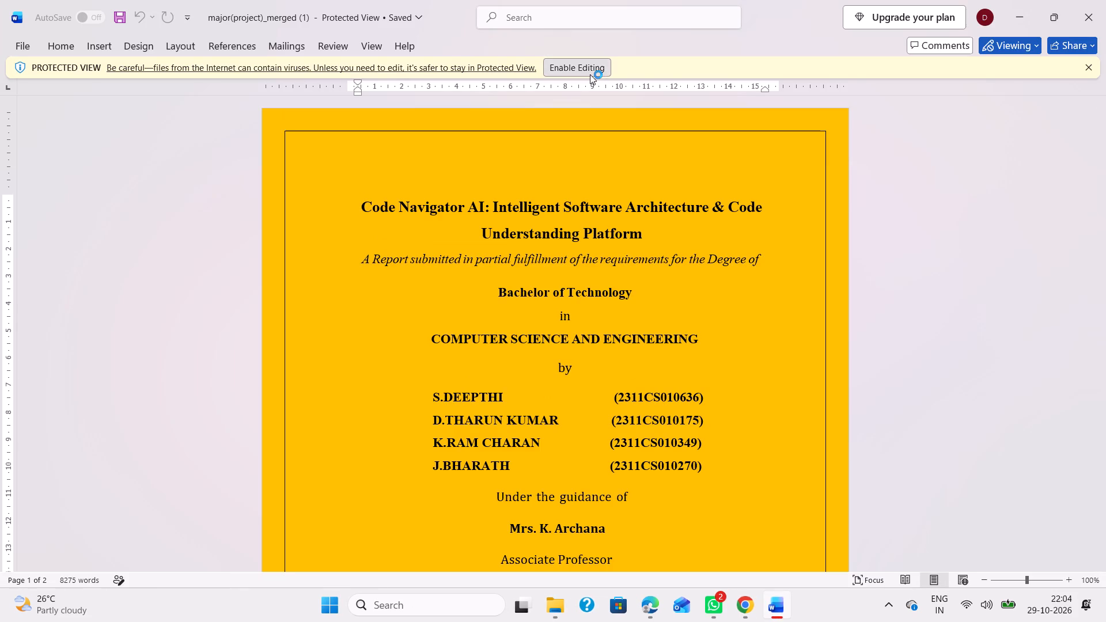
Delete the yellow background shape from the cover page.
scroll(641, 354, "down", 2)
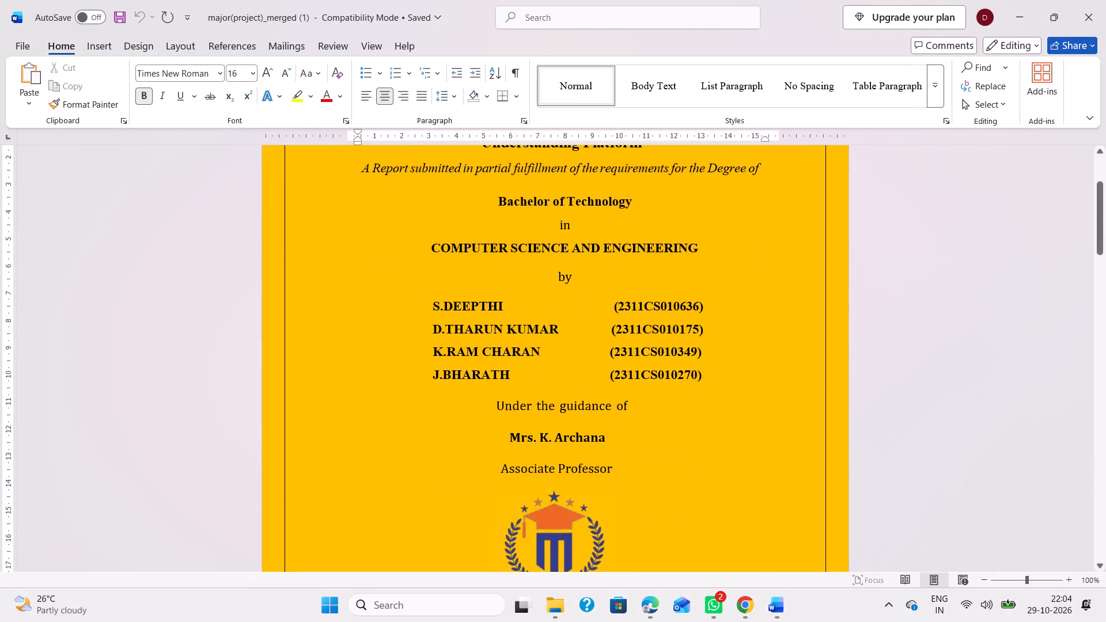
scroll(574, 289, "up", 1)
left_click(279, 188)
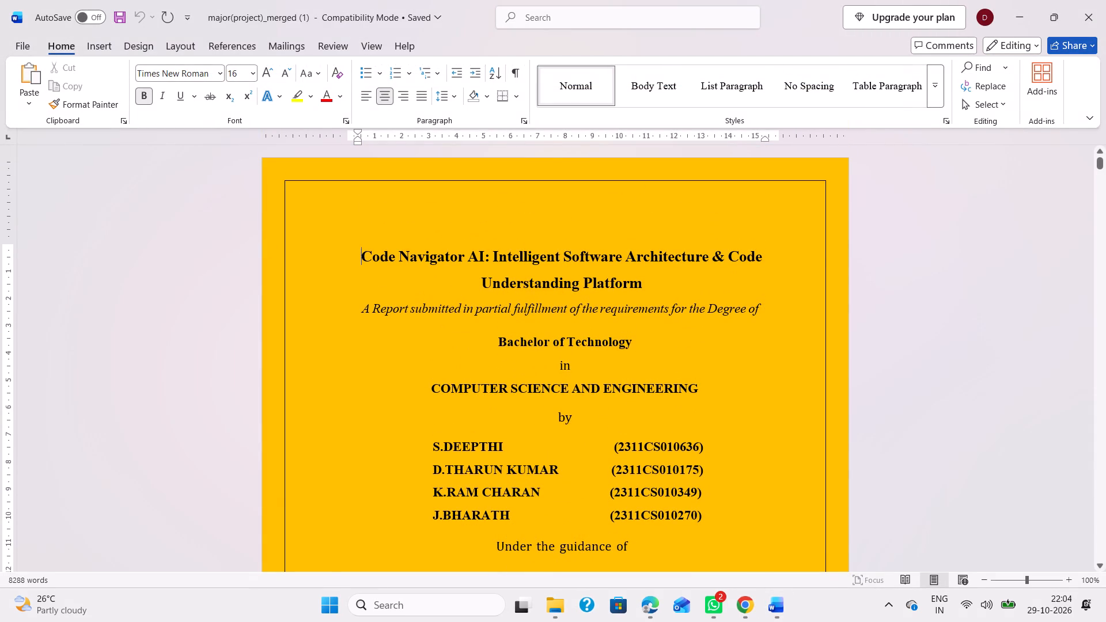
key("Delete")
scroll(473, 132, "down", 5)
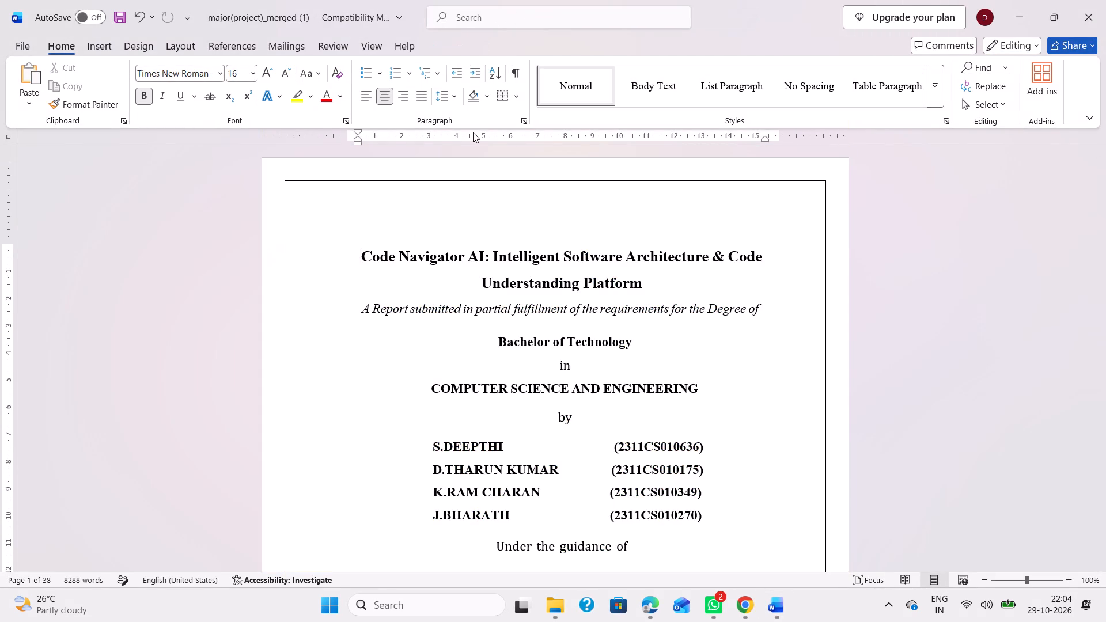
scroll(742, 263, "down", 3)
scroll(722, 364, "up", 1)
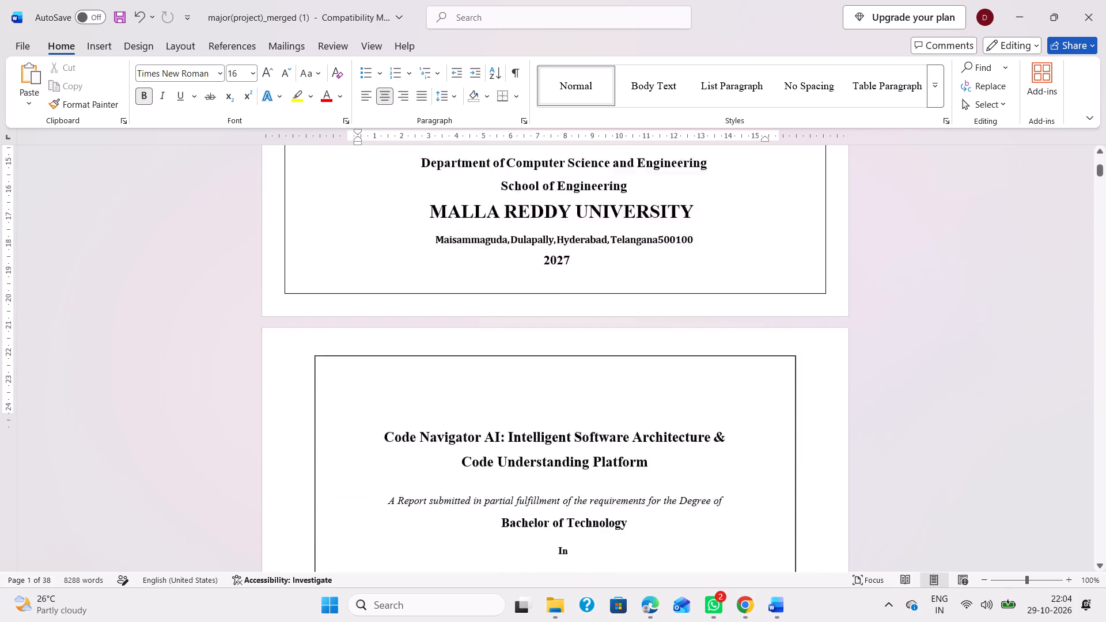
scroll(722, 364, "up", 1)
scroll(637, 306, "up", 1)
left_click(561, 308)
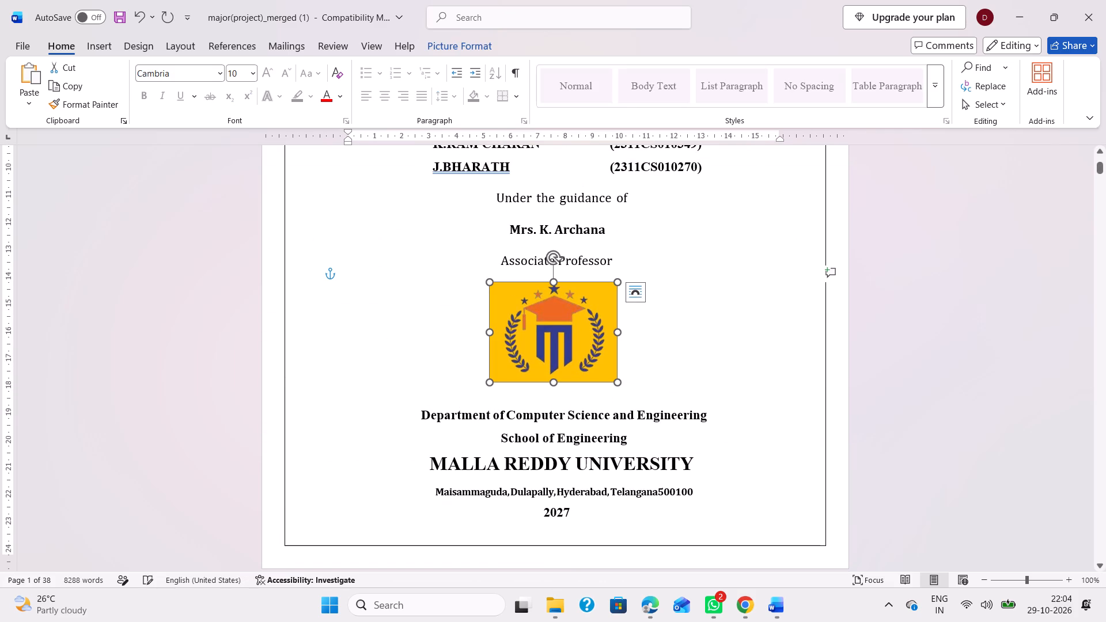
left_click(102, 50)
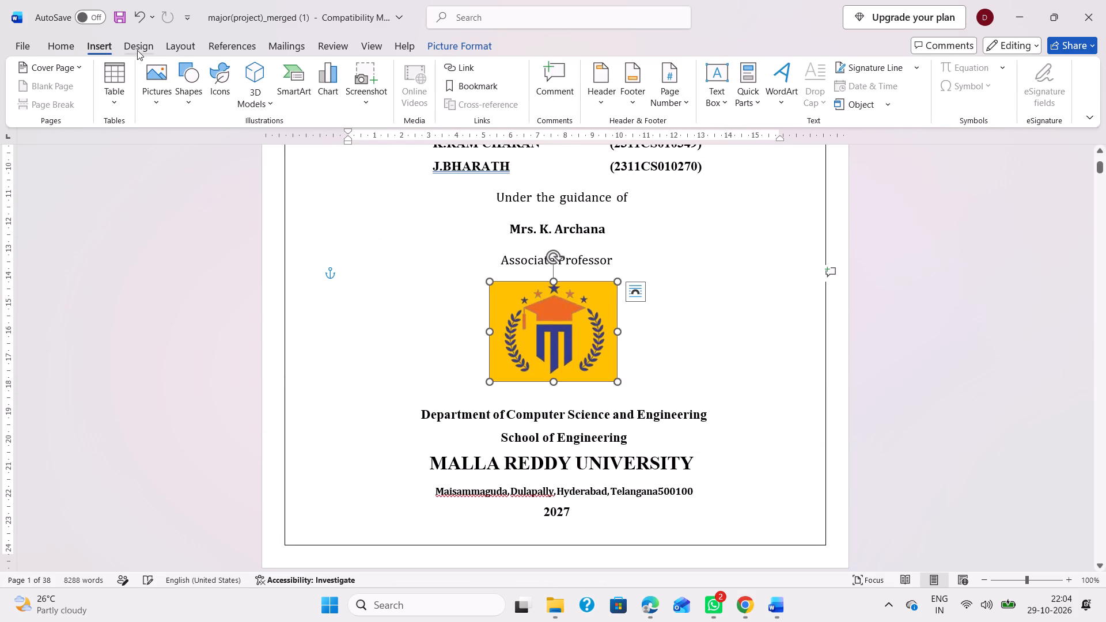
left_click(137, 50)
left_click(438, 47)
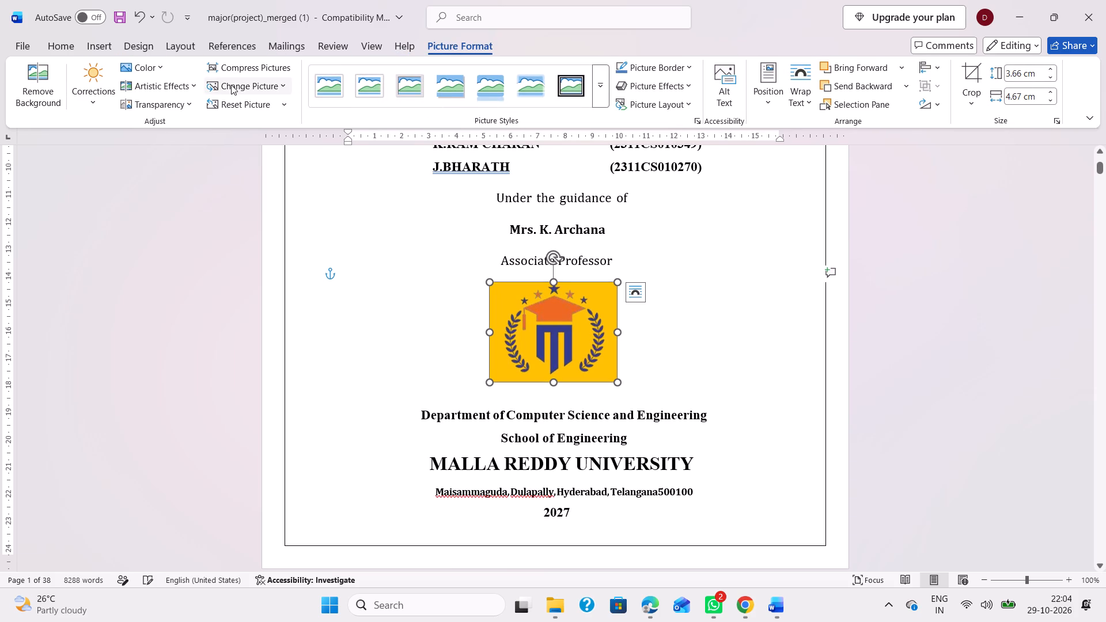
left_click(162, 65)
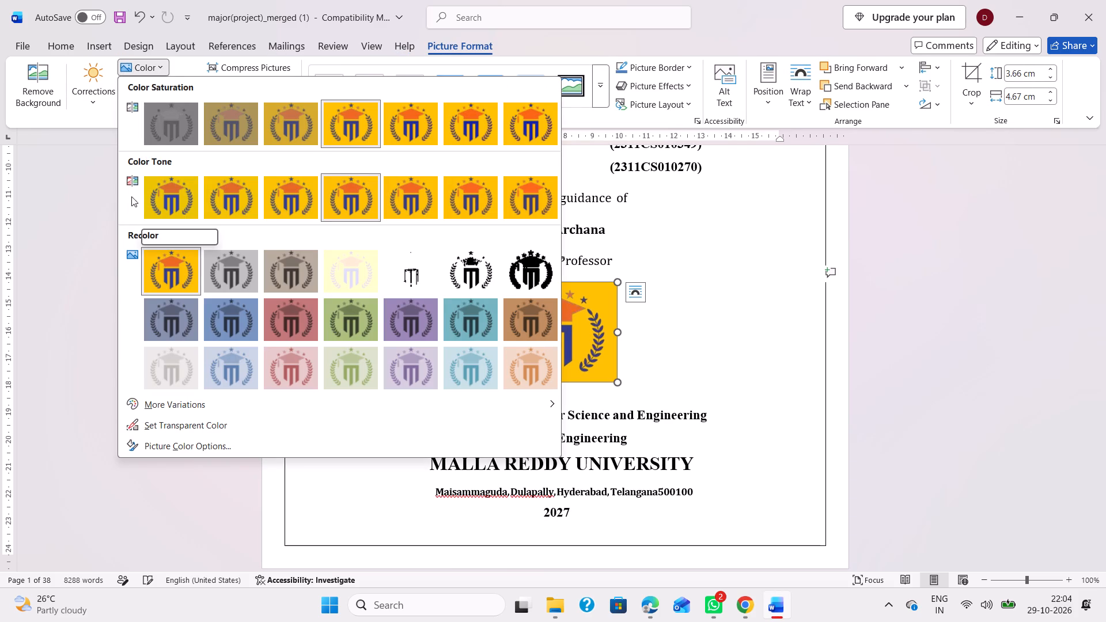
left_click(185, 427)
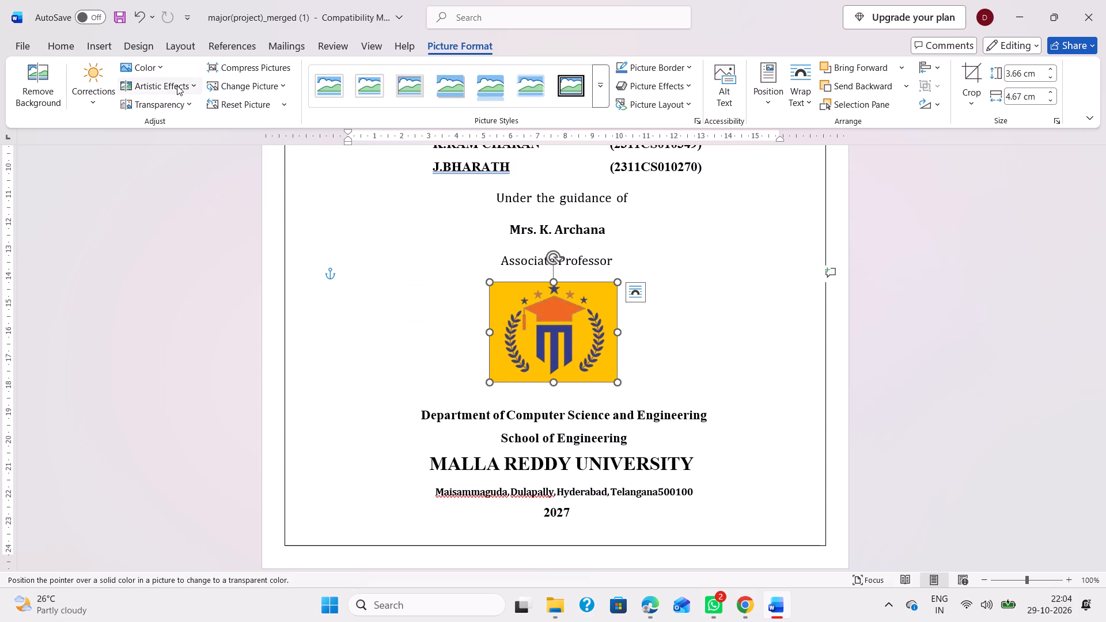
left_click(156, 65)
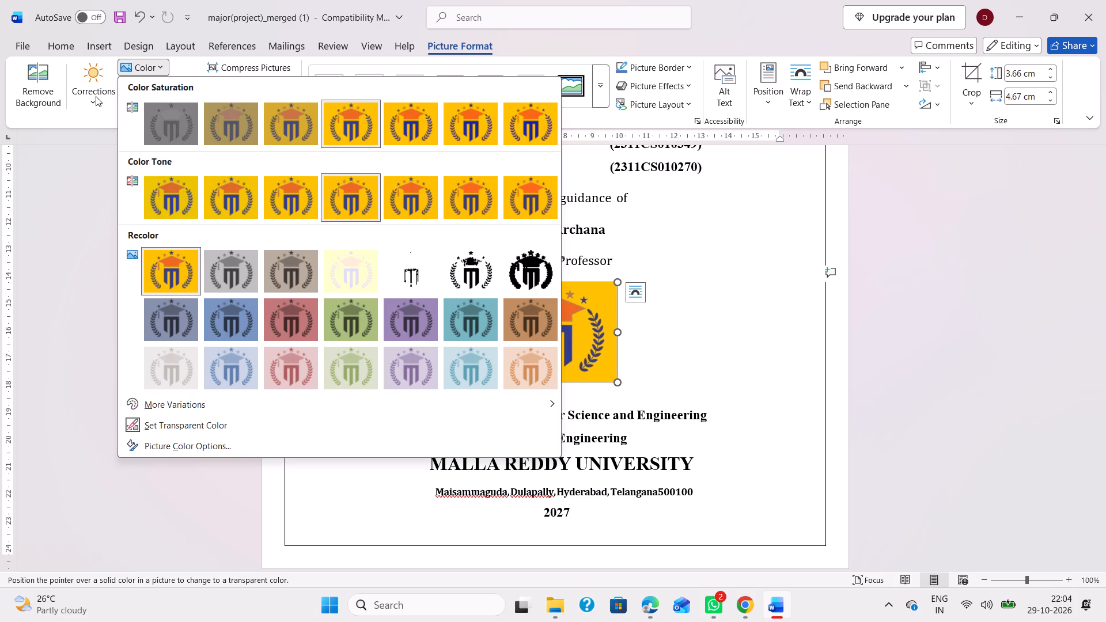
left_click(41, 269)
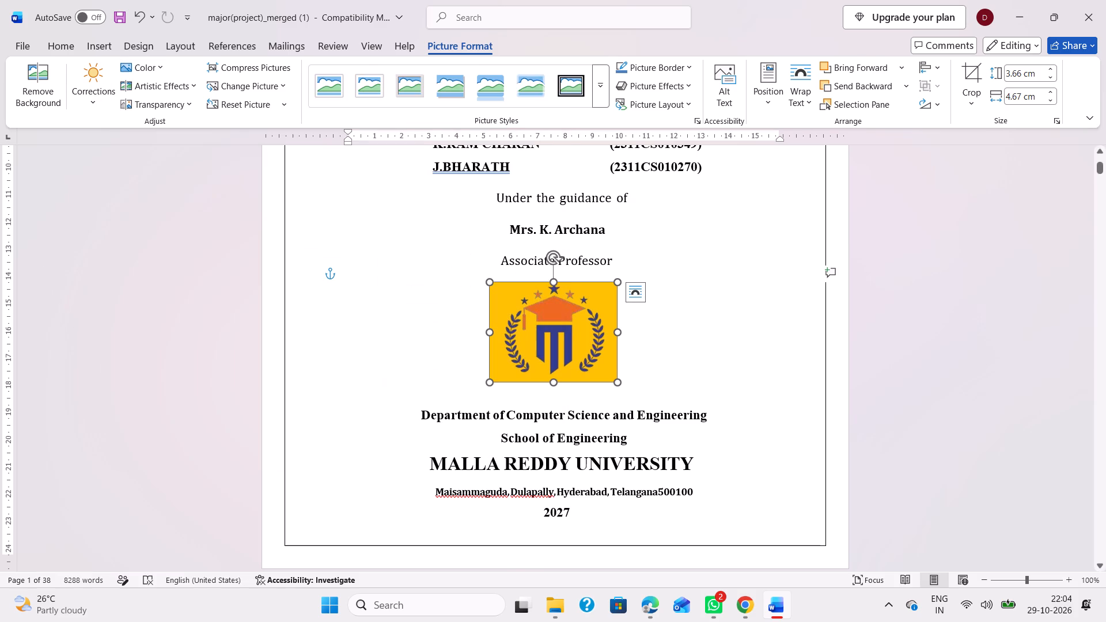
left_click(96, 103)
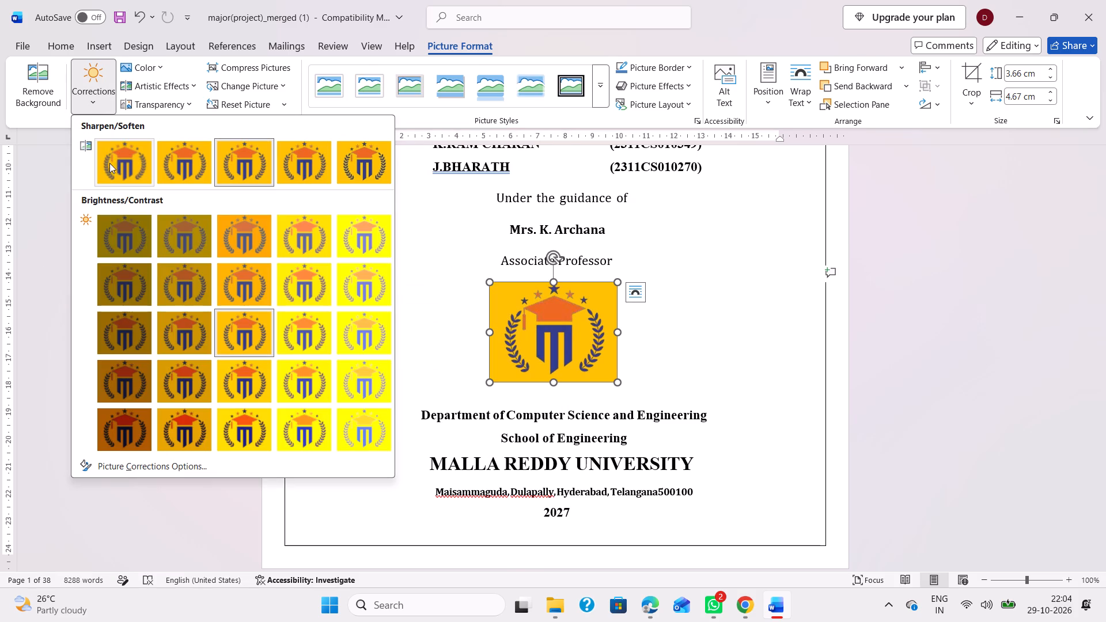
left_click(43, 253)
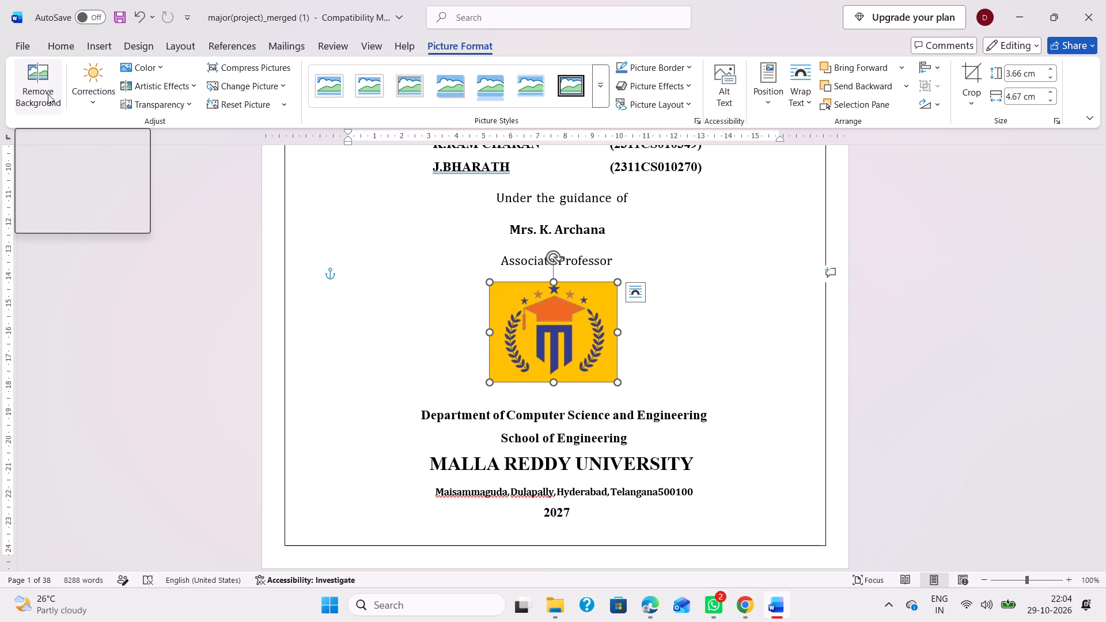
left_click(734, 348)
Change the guide's given name on the cover page to Aparna.
scroll(734, 348, "down", 6)
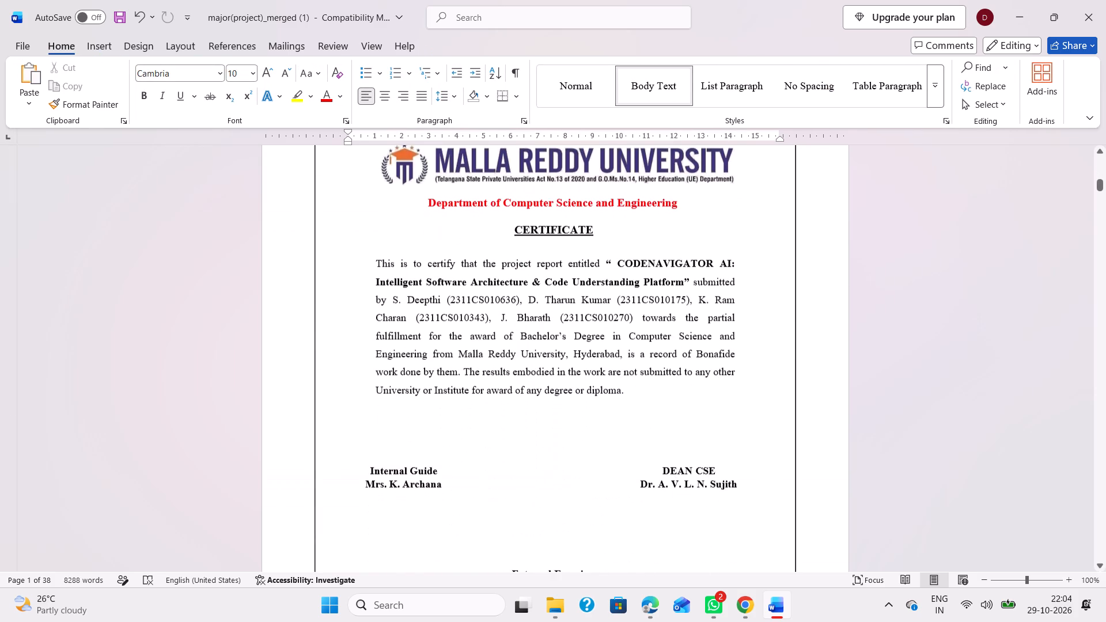
scroll(659, 355, "down", 4)
scroll(613, 408, "up", 5)
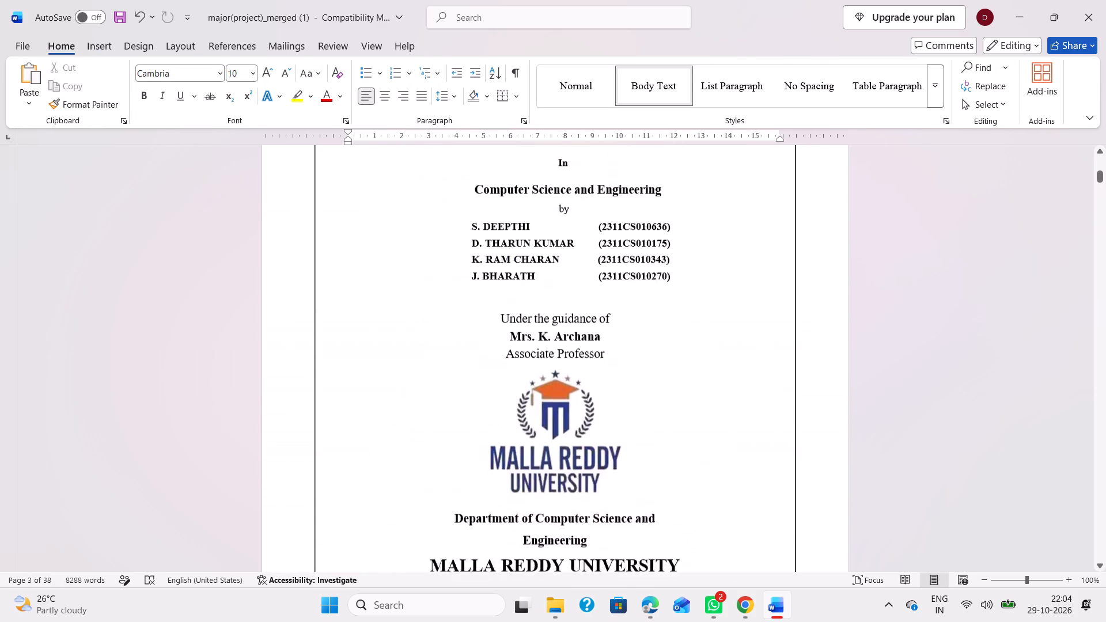
scroll(613, 408, "up", 2)
scroll(613, 408, "down", 2)
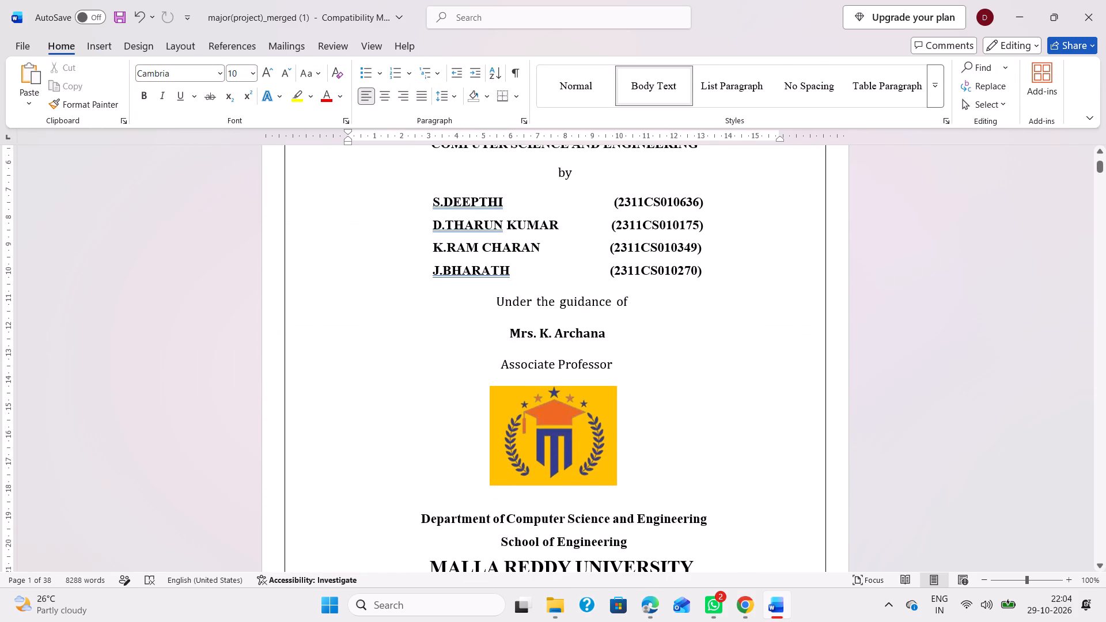
left_click(607, 333)
key("BackSpace")
key("BackSpace")
key("BackSpace")
key("BackSpace")
key("BackSpace")
key("BackSpace")
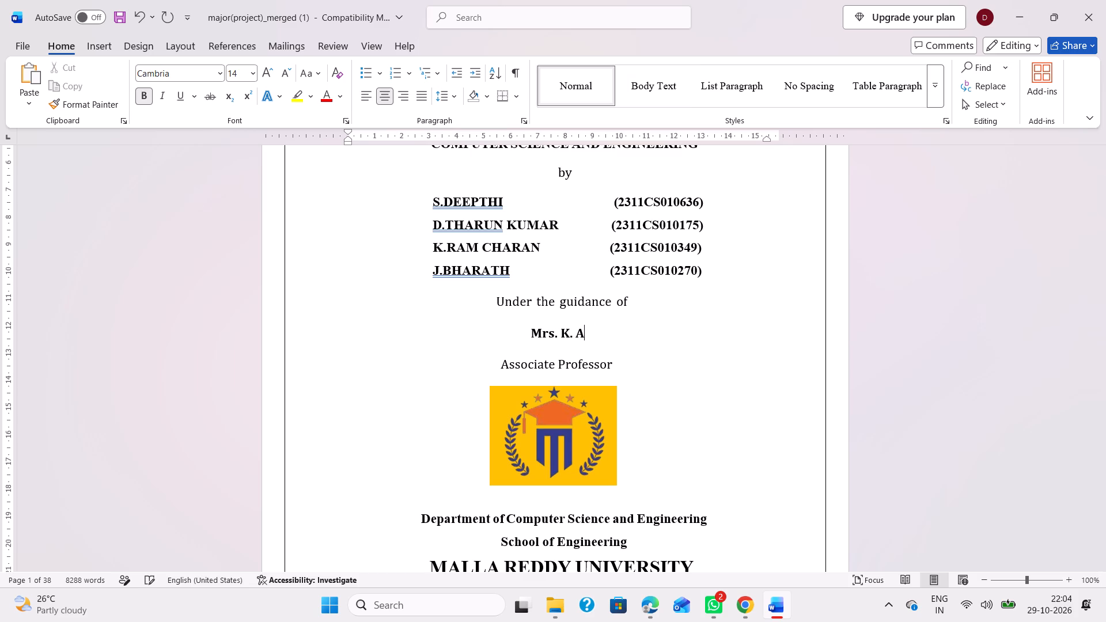
key("shift+p")
key("BackSpace")
type("parna")
Change the guide's designation on the cover page to Assistant Professor.
scroll(607, 333, "down", 3)
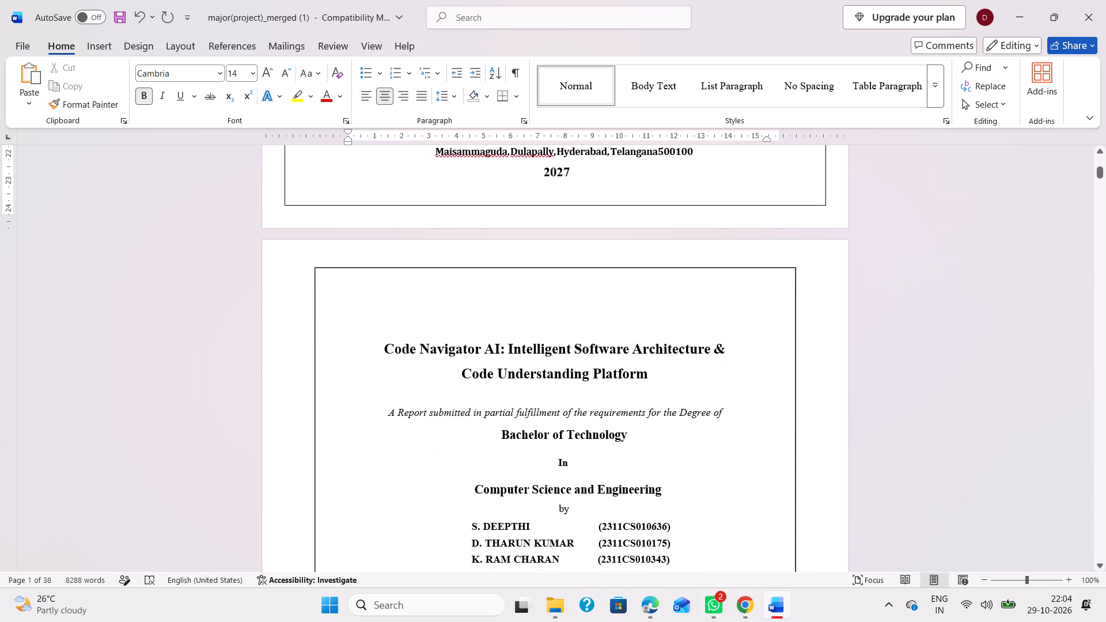
scroll(582, 296, "up", 1)
scroll(582, 296, "down", 2)
scroll(566, 333, "up", 4)
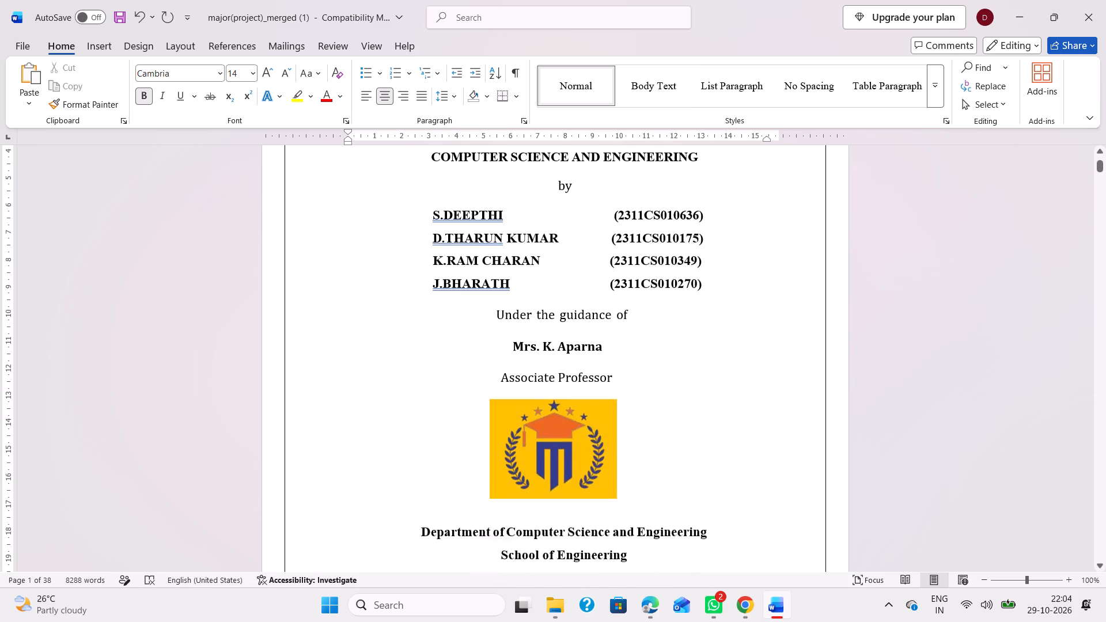
left_click(555, 409)
key("BackSpace")
key("BackSpace")
key("BackSpace")
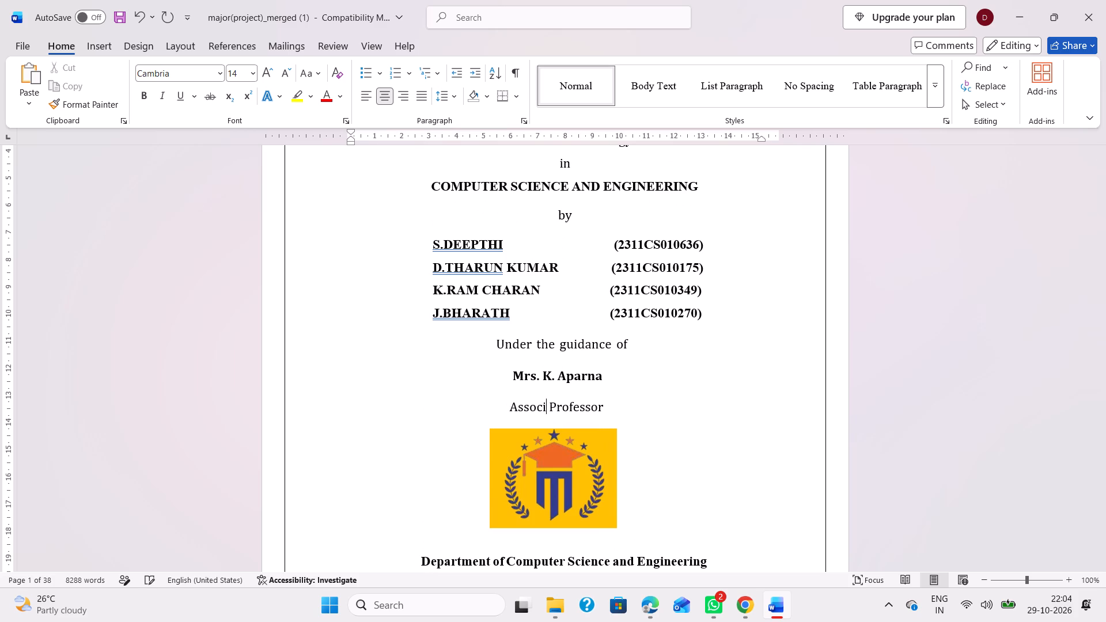
key("BackSpace")
key("BackSpace")
key("BackSpace")
type("istant")
Change the guide's given name on the inner title page to Aparna.
scroll(555, 409, "down", 3)
scroll(574, 325, "down", 2)
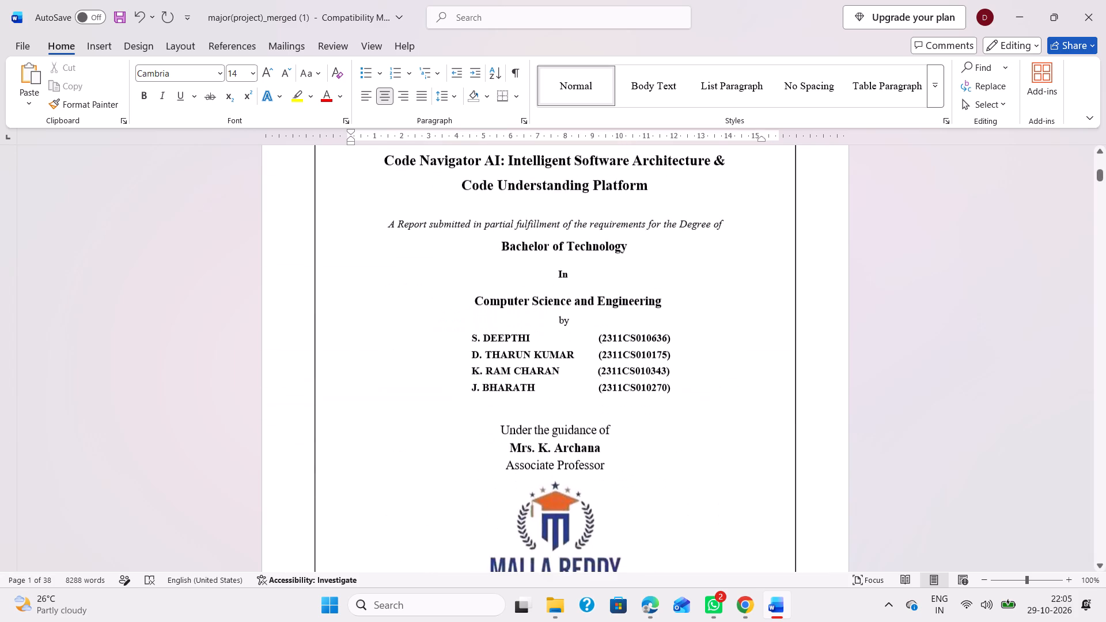
scroll(555, 367, "down", 1)
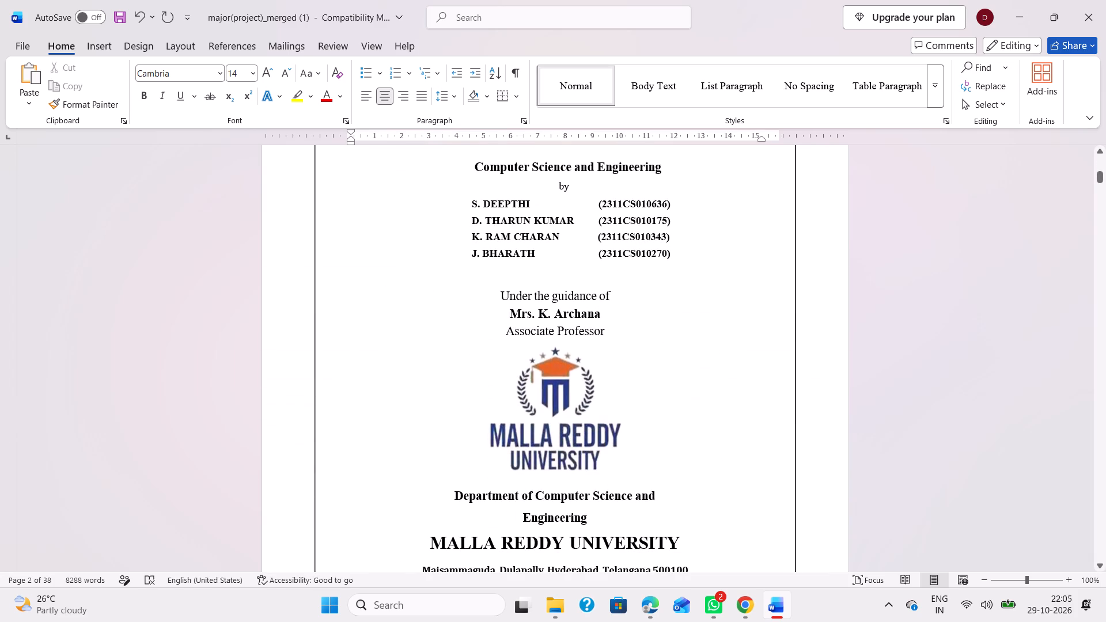
left_click(600, 313)
key("BackSpace")
key("BackSpace")
key("BackSpace")
key("BackSpace")
key("BackSpace")
key("BackSpace")
type("parna")
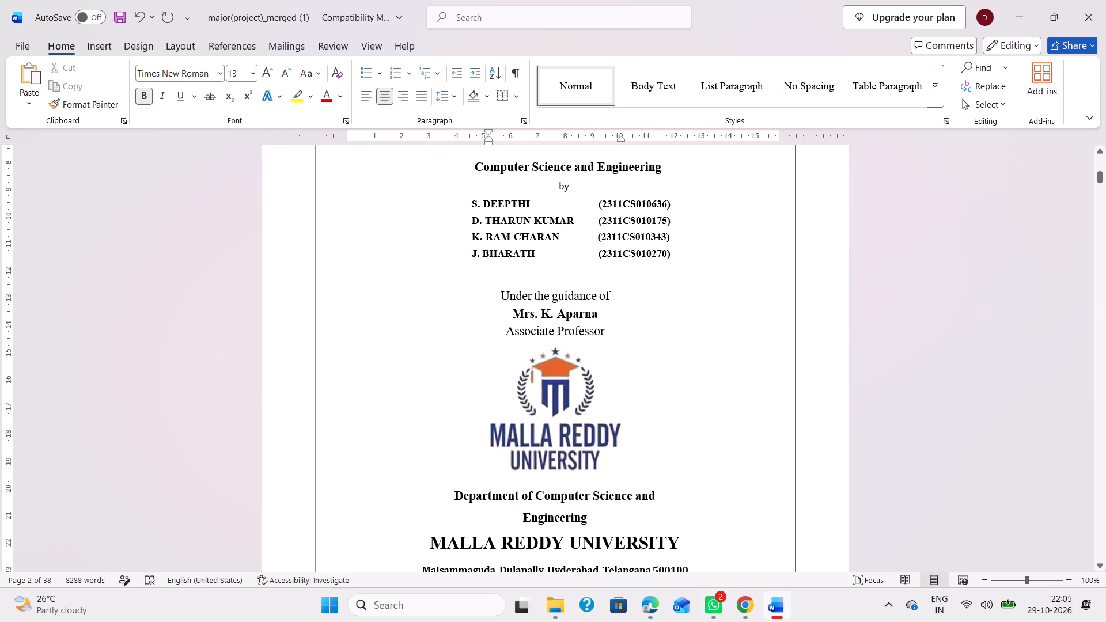
Change the guide's designation on the inner title page to Assistant Professor.
left_click(554, 331)
key("BackSpace")
key("BackSpace")
key("BackSpace")
key("BackSpace")
key("BackSpace")
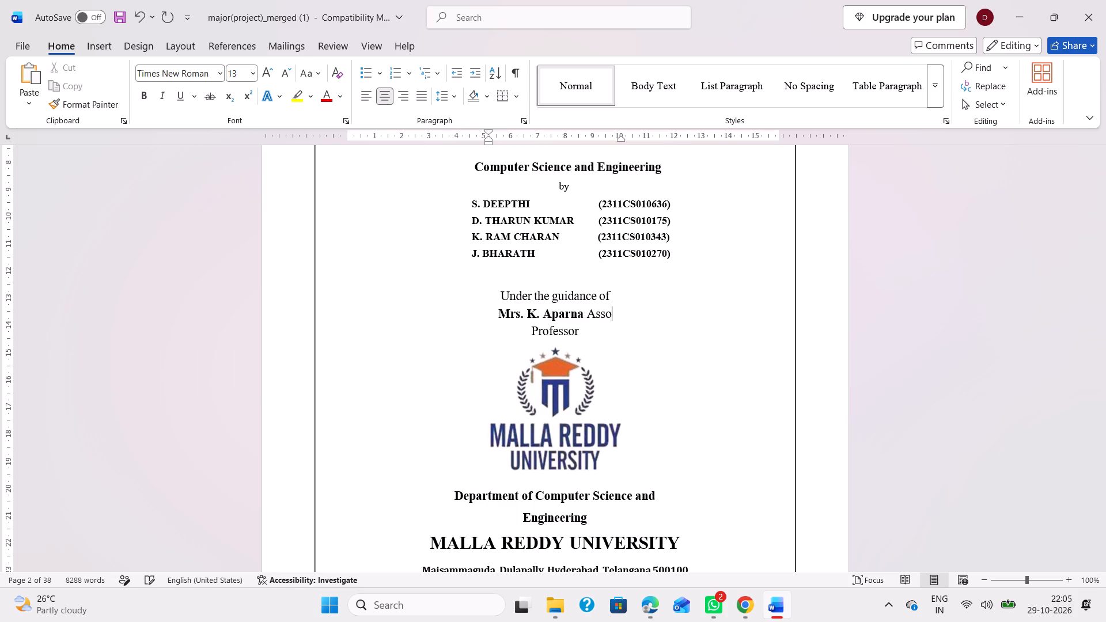
key("BackSpace")
type("istant")
Change the internal guide's given name on the certificate page to Aparna.
scroll(554, 331, "down", 4)
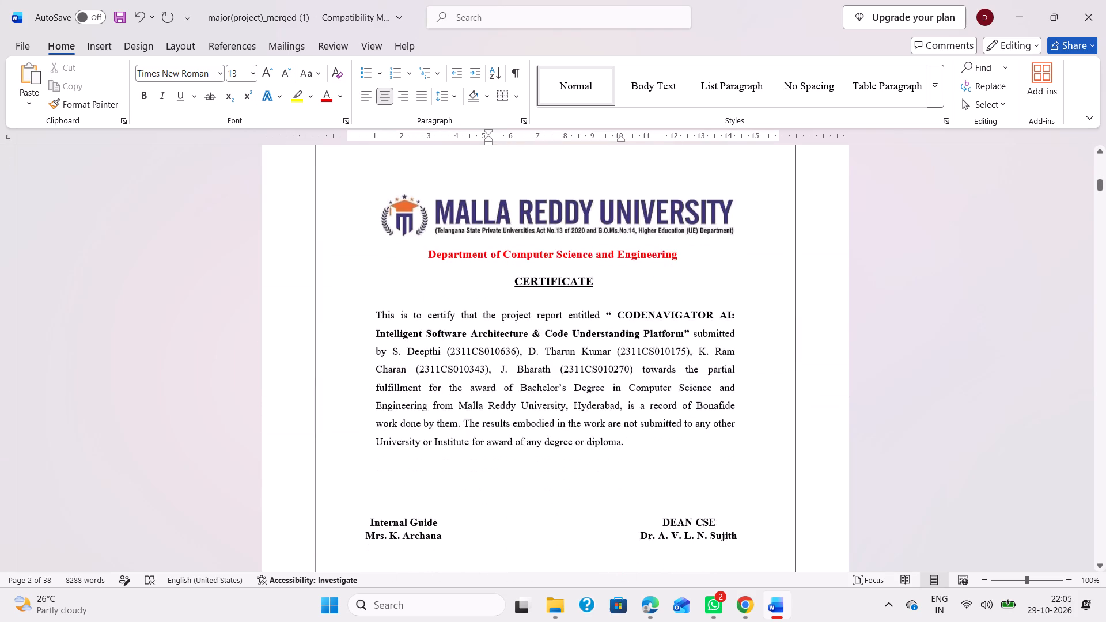
scroll(541, 365, "down", 2)
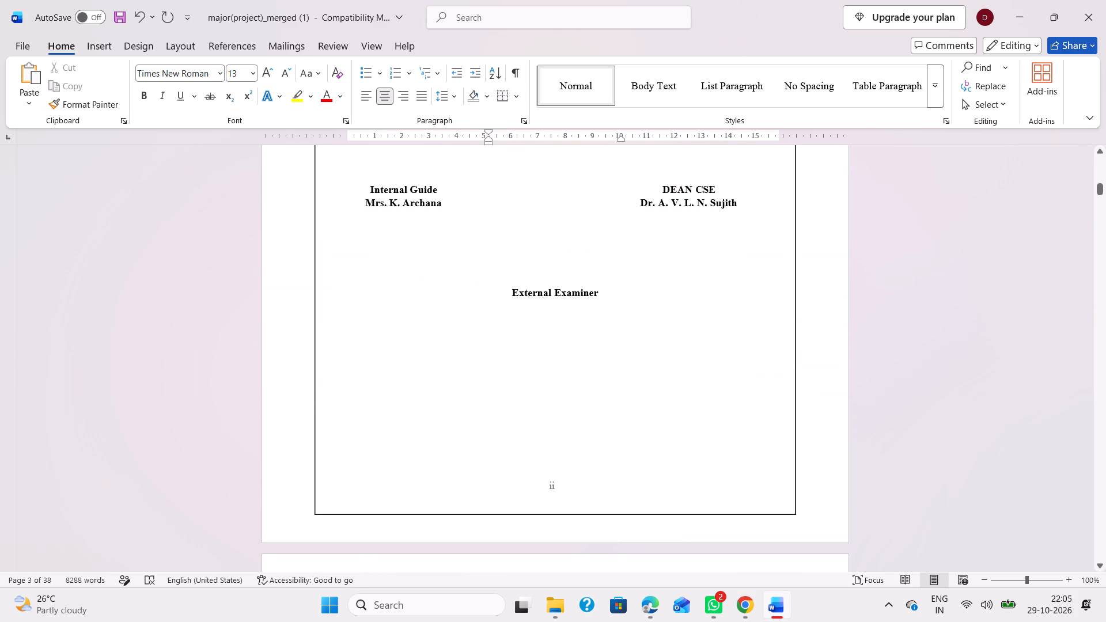
left_click(442, 202)
key("BackSpace")
key("BackSpace")
key("BackSpace")
key("BackSpace")
key("BackSpace")
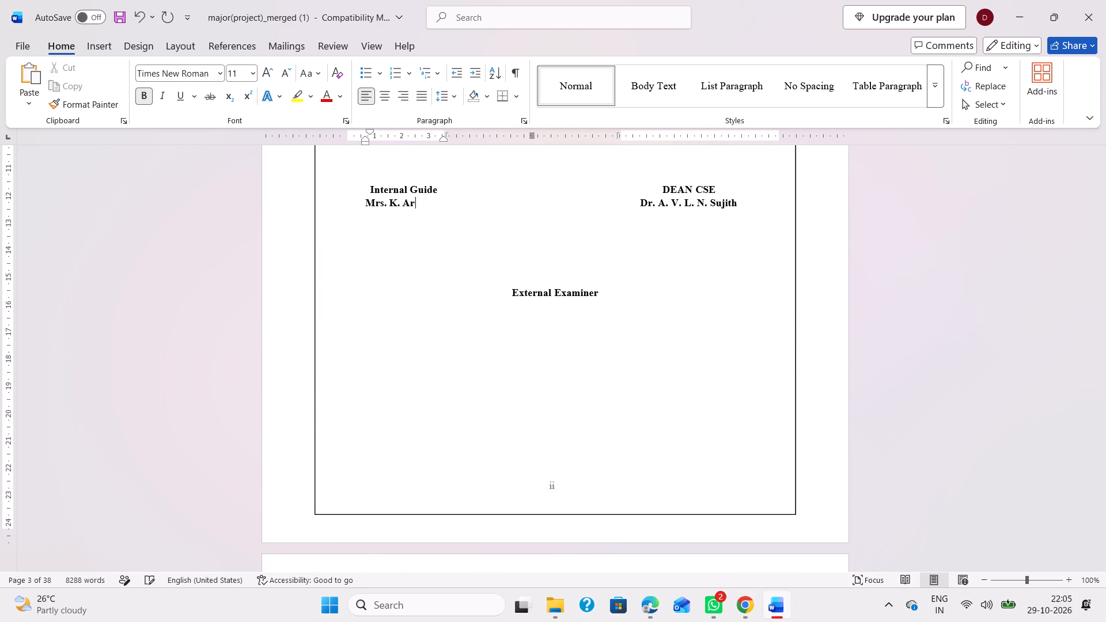
key("BackSpace")
type("parna")
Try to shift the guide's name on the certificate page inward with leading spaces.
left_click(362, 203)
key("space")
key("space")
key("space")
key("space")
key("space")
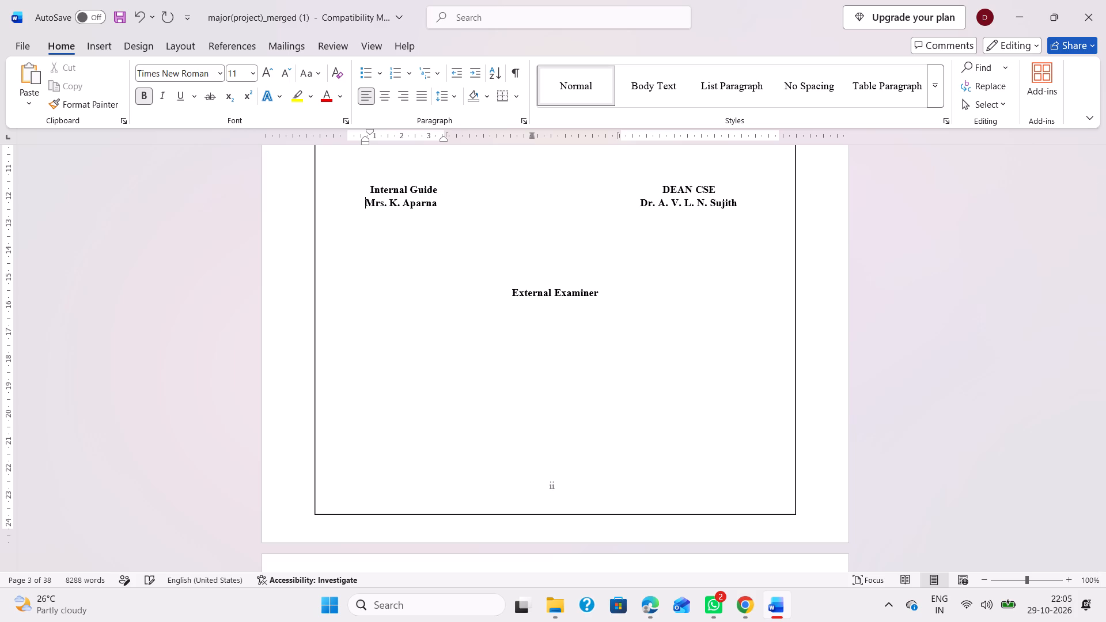
Add the designation Assistant Professor on a new line below the guide's name on the certificate page.
left_click(438, 203)
key("Return")
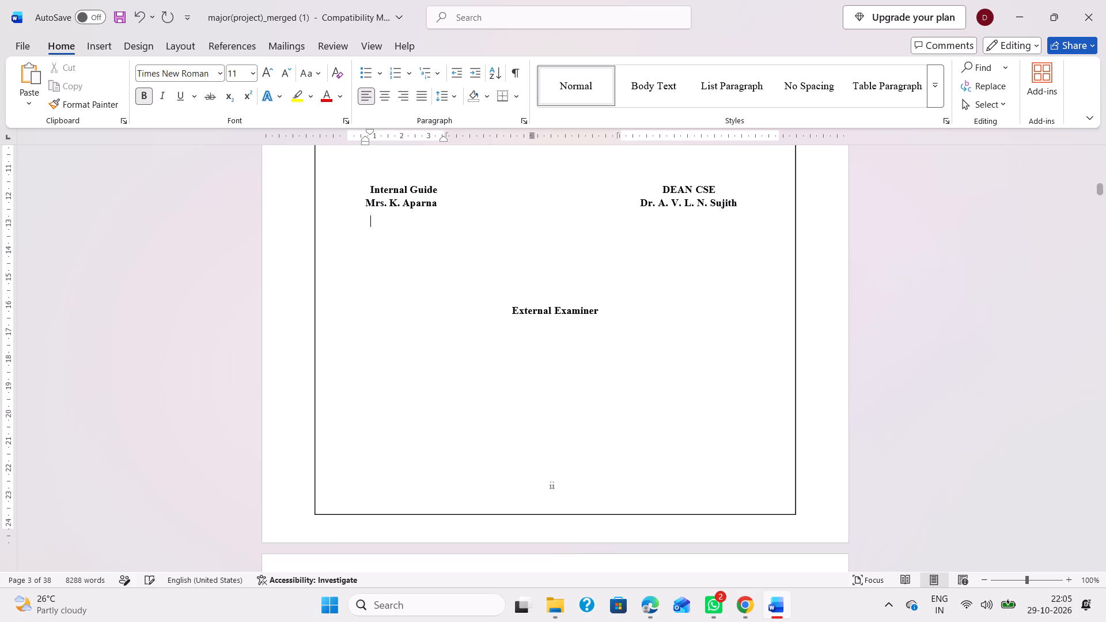
type("assi")
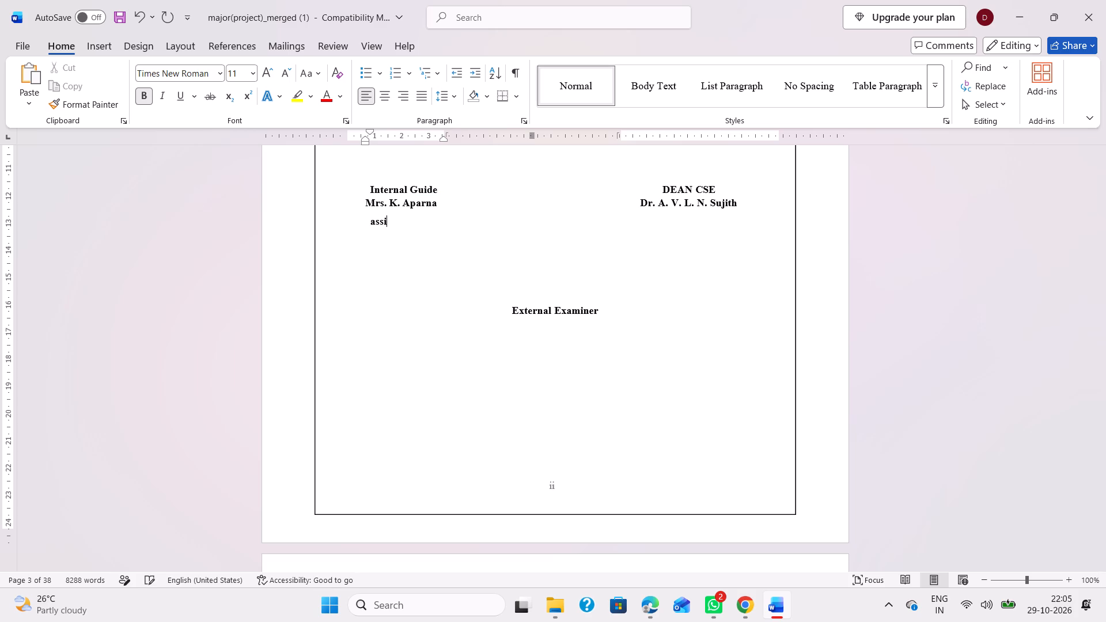
key("BackSpace")
key("BackSpace")
key("BackSpace")
key("BackSpace")
type("Assistant")
key("space")
type("Professor")
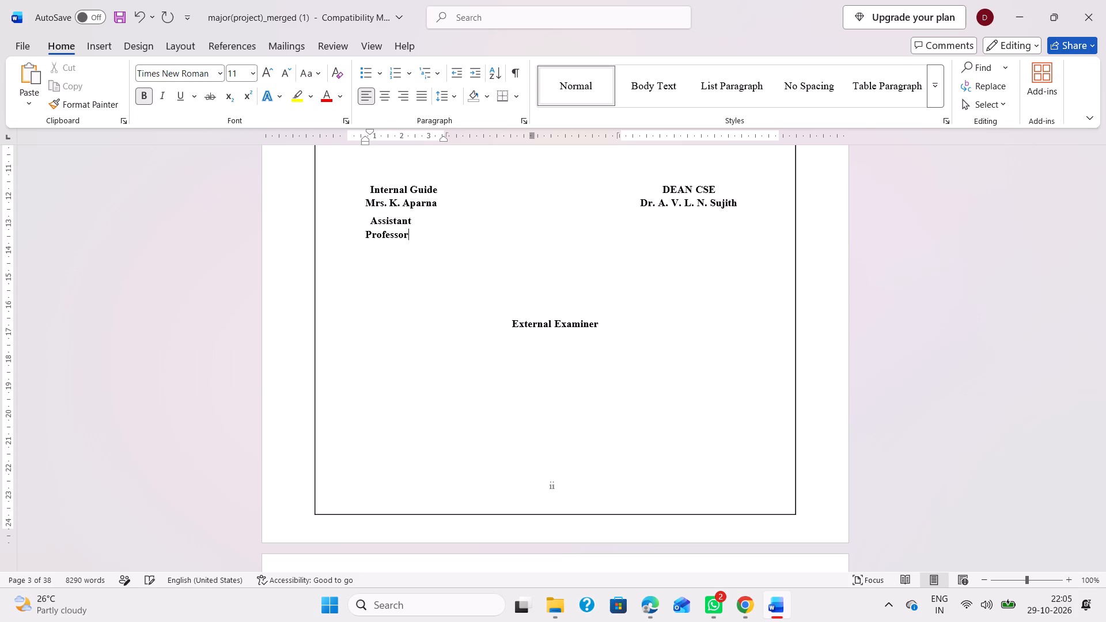
Extend the right indent of the Assistant Professor paragraph on the certificate page so the designation fits on one line.
left_click(419, 213)
left_click(402, 184)
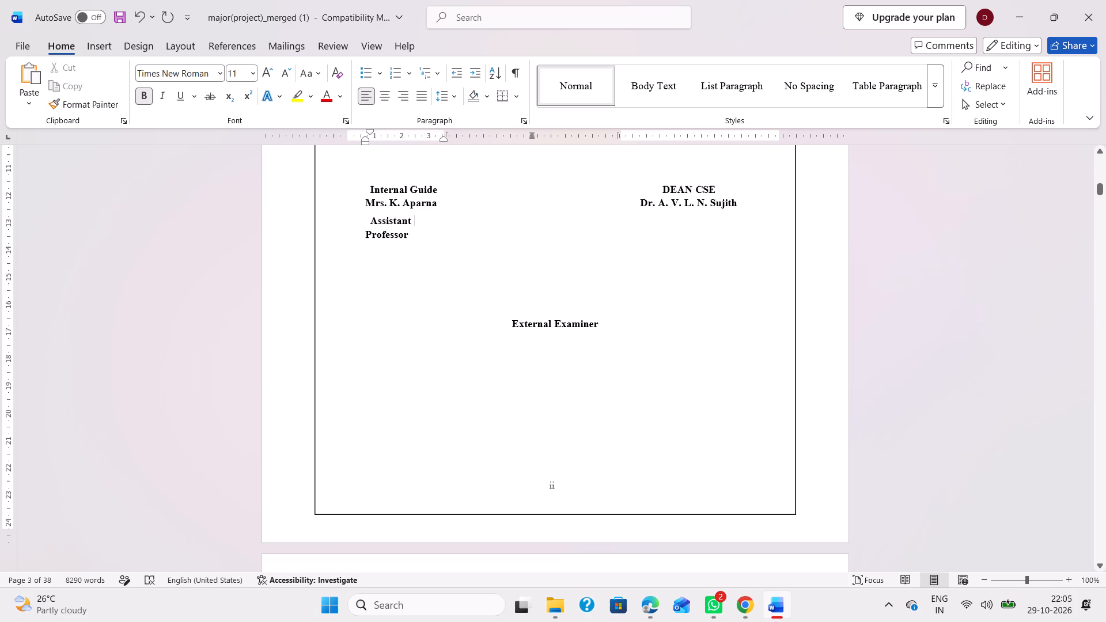
scroll(396, 215, "up", 1)
left_click(355, 293)
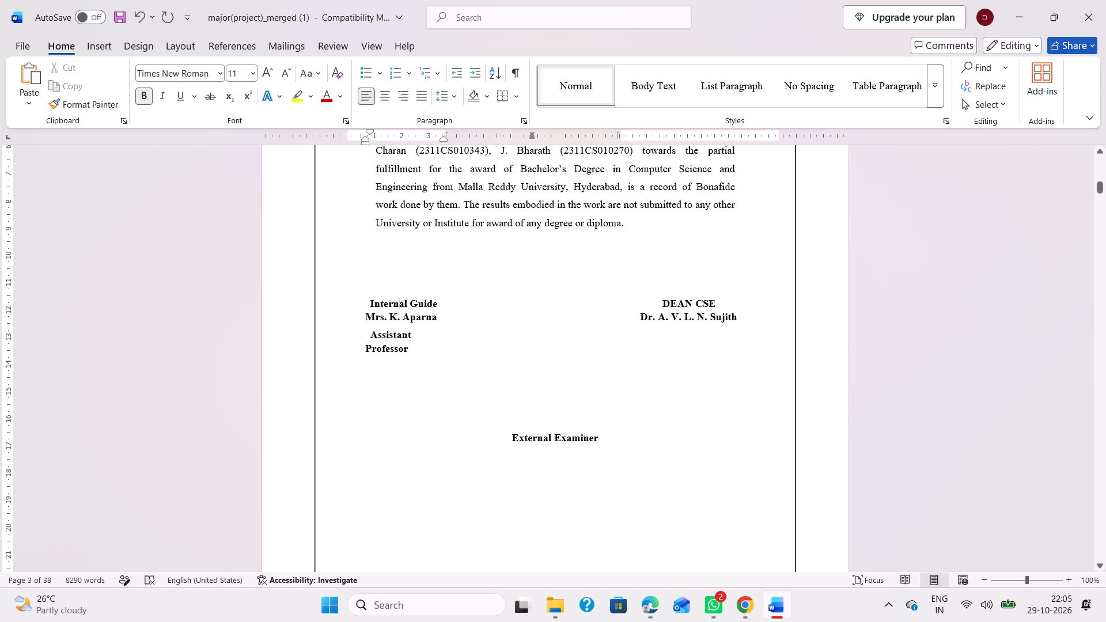
left_click(368, 333)
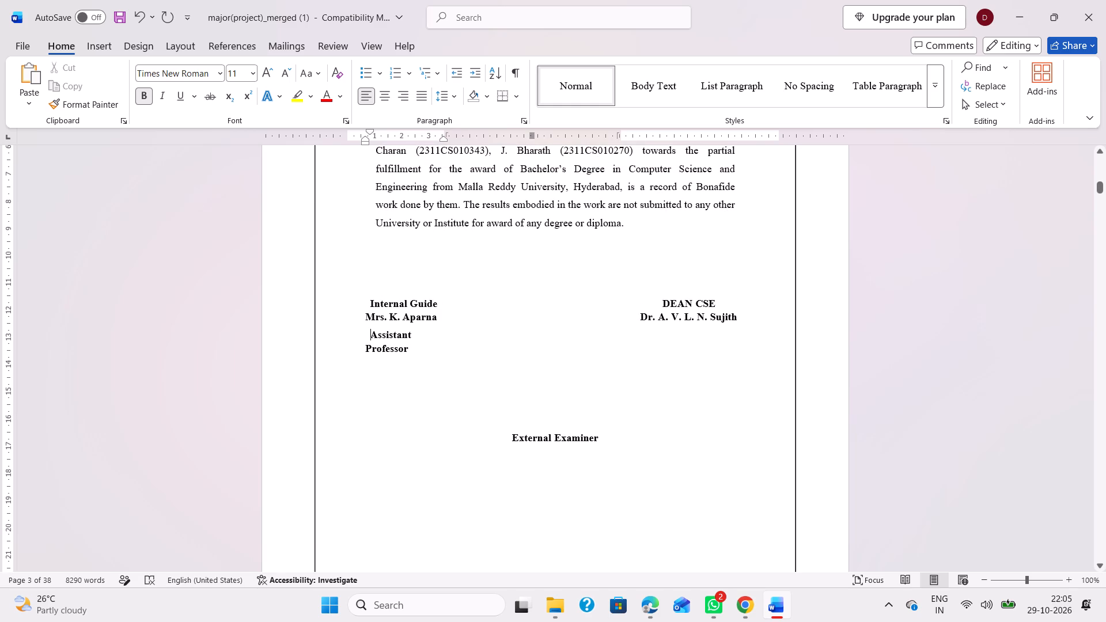
left_click(408, 348)
left_click_drag(444, 137, 492, 134)
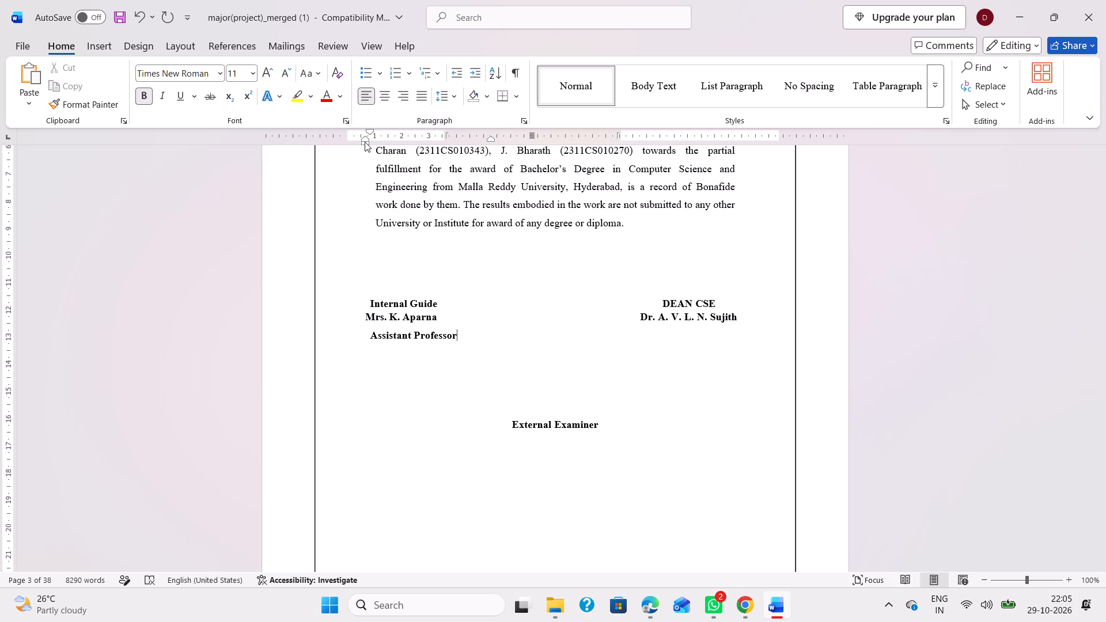
Reduce the left indent of the Assistant Professor line to bring it closer to centred under the guide's name.
left_click_drag(365, 142, 351, 141)
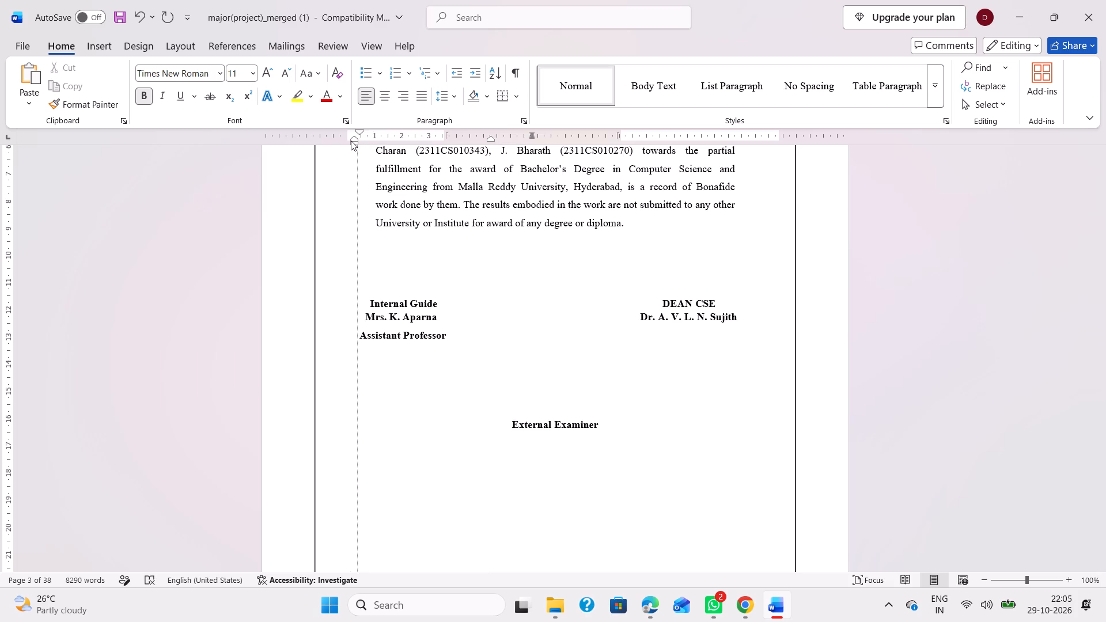
left_click_drag(351, 141, 355, 141)
Increase the left indent of the Internal Guide heading and guide's name slightly to line them up over the designation.
left_click(363, 313)
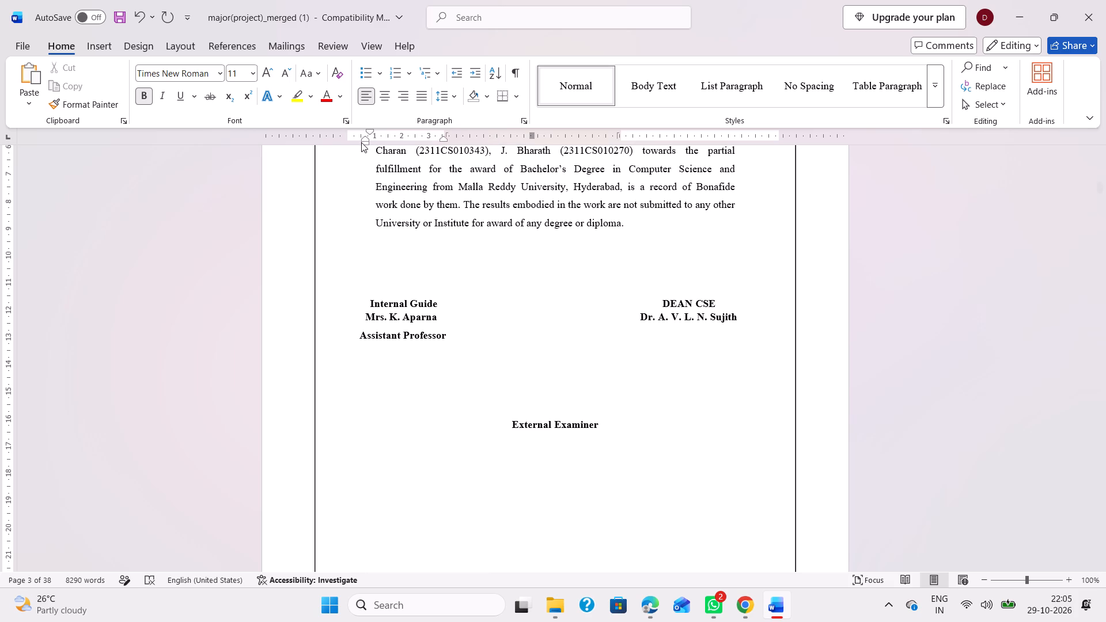
left_click_drag(362, 142, 370, 141)
key("Up")
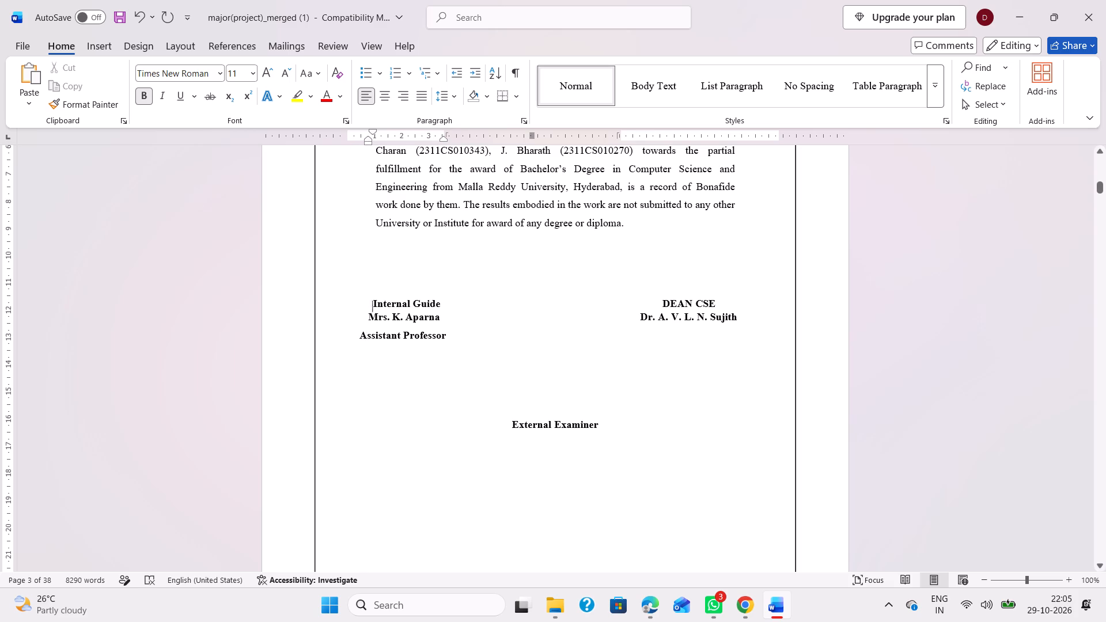
left_click(371, 130)
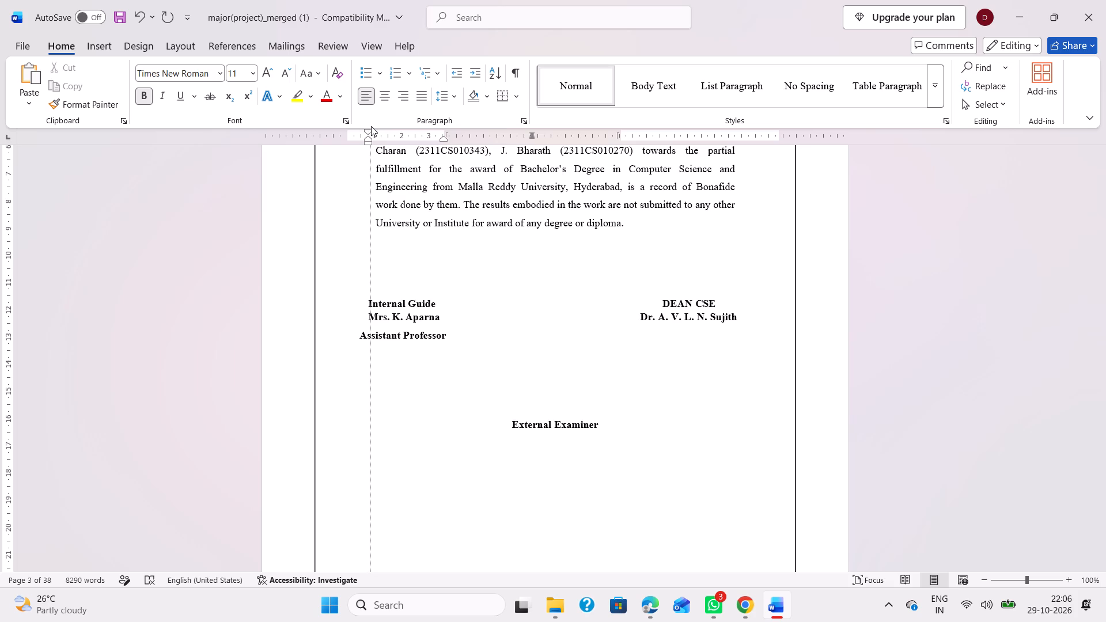
Readjust the left indent of the Assistant Professor line to align it with the guide's name above.
scroll(560, 397, "down", 1)
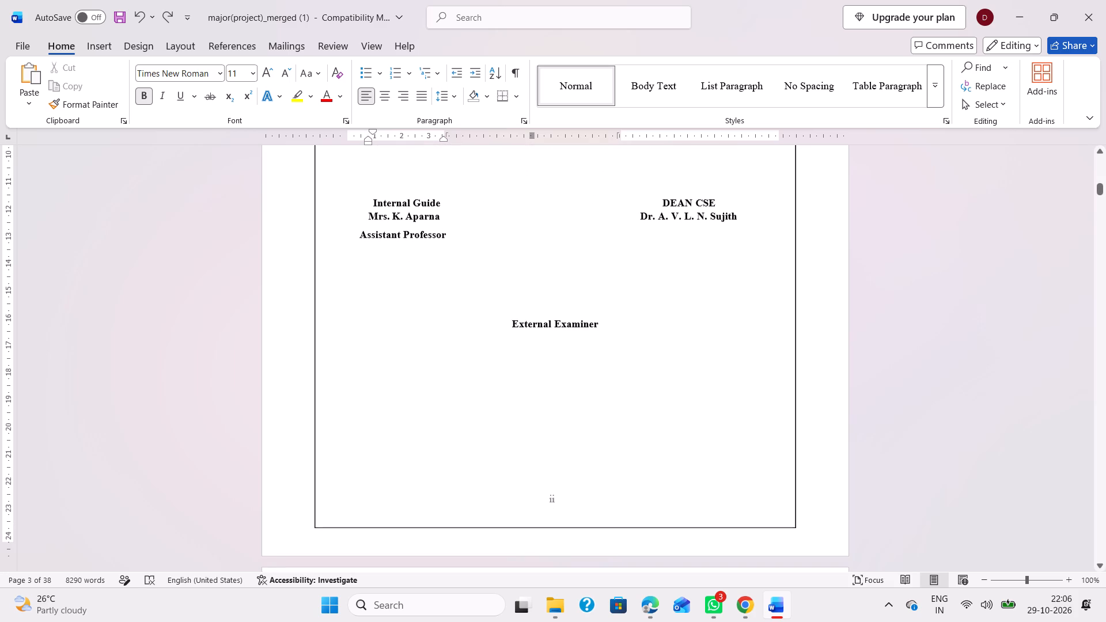
left_click(359, 232)
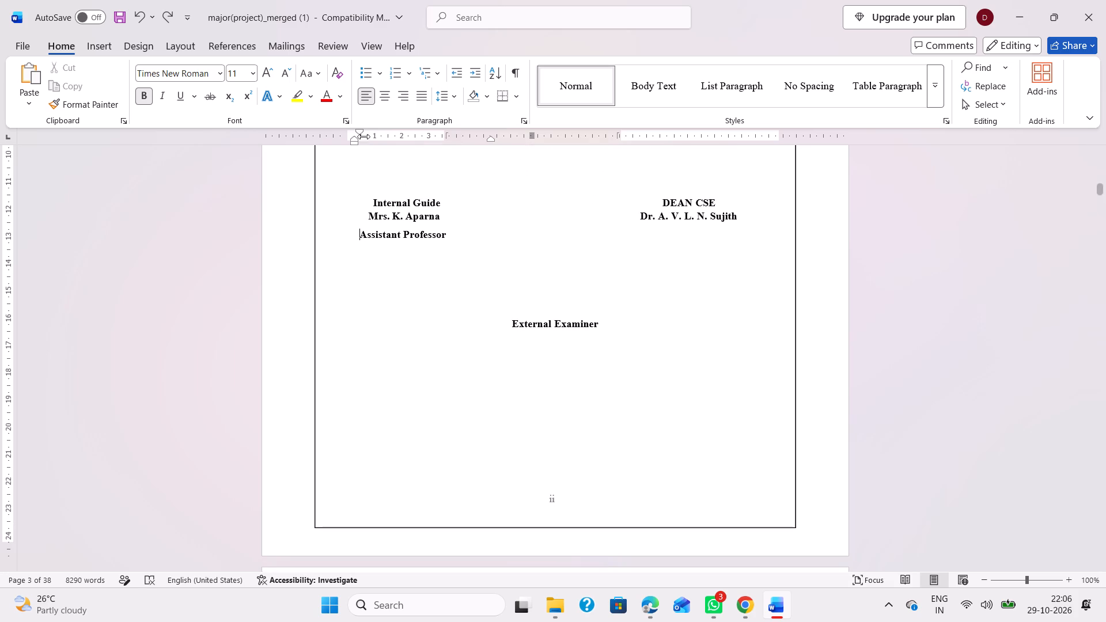
left_click(354, 142)
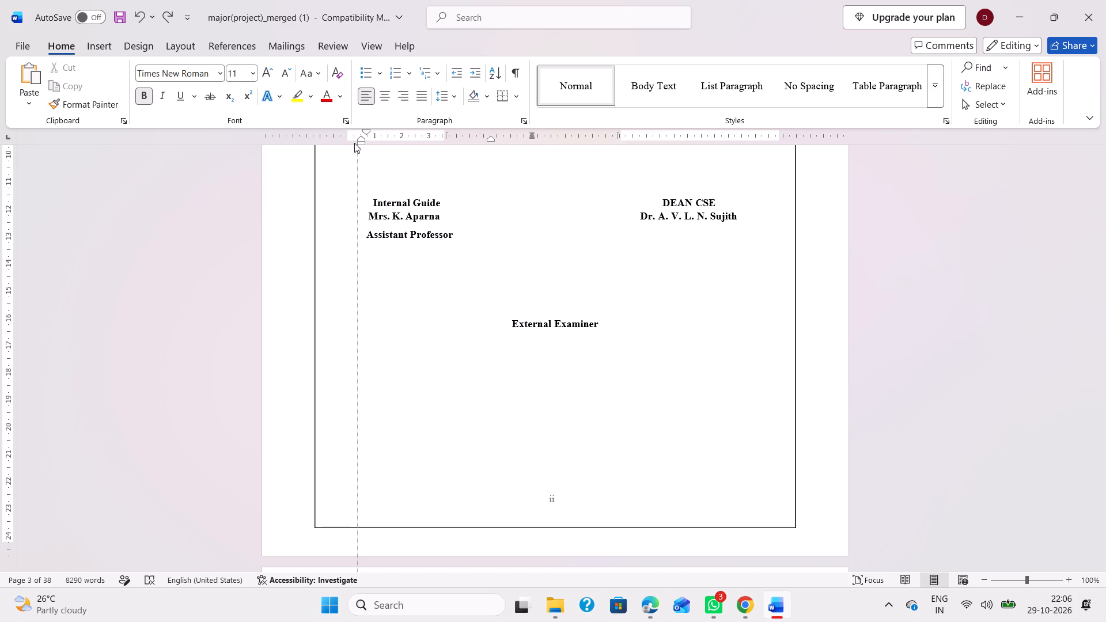
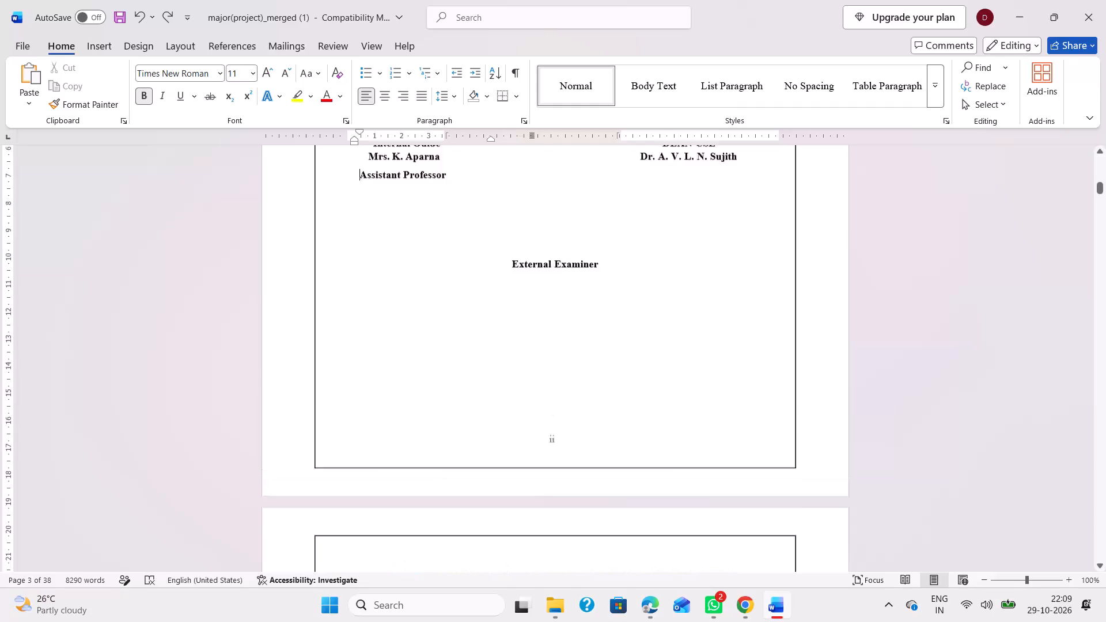
Replace the project guide's name in the Acknowledgement with the updated guide's name used on the certificate page.
scroll(635, 346, "up", 1)
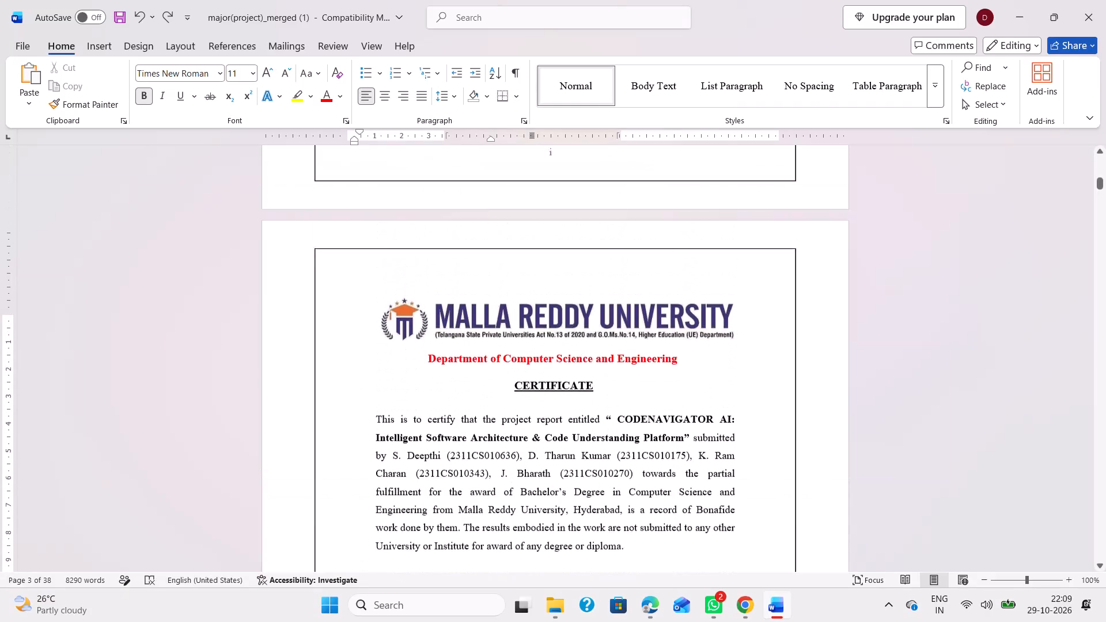
scroll(635, 346, "down", 6)
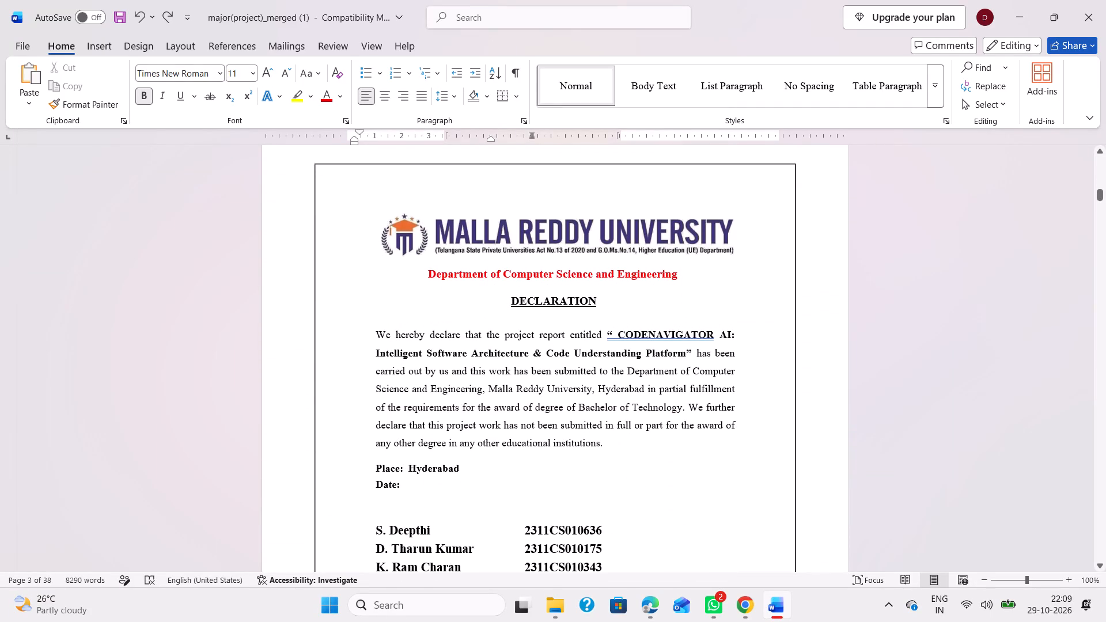
scroll(646, 365, "down", 4)
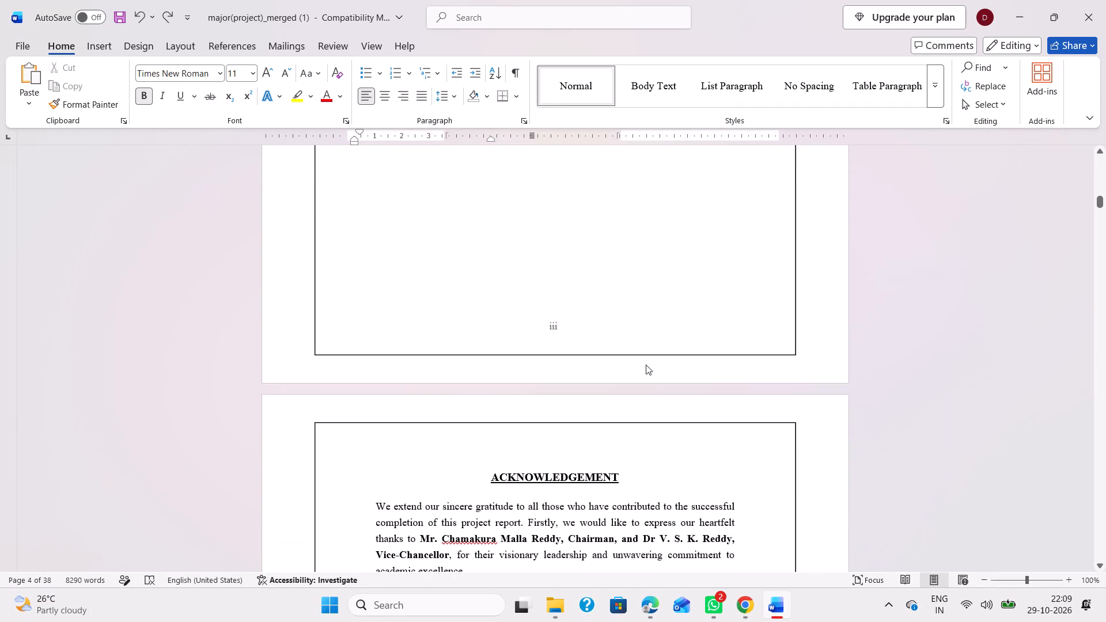
scroll(646, 365, "down", 2)
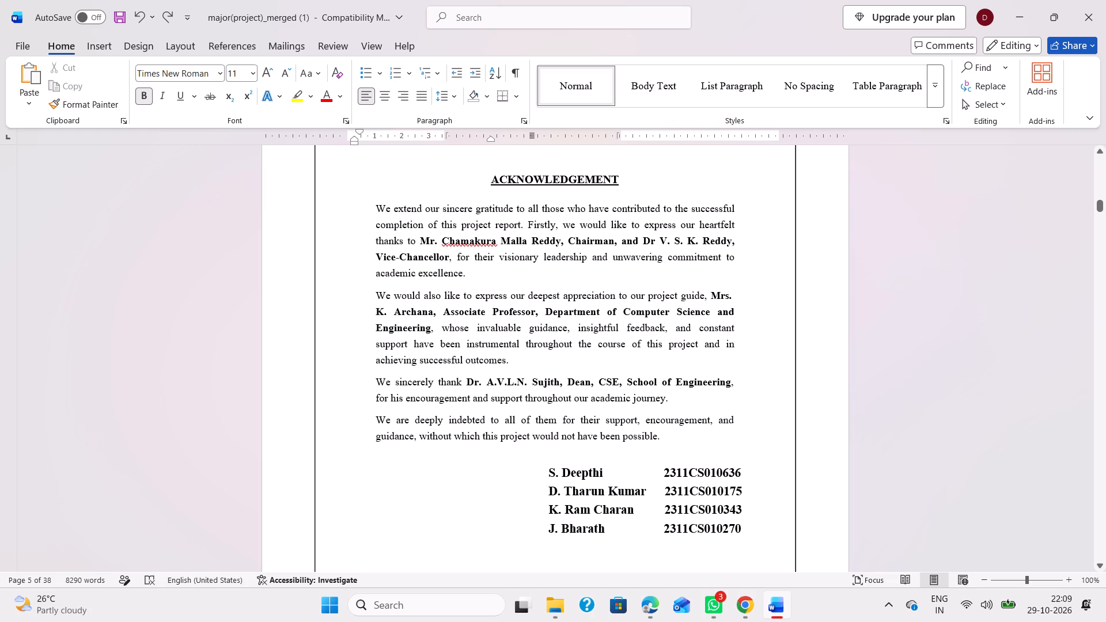
left_click(432, 313)
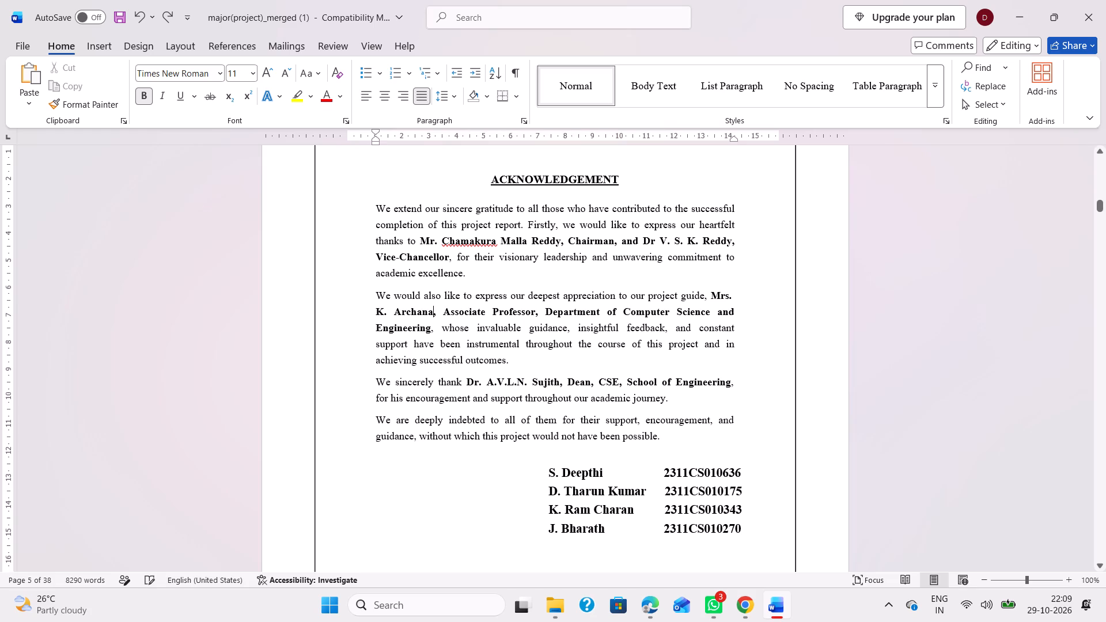
key("BackSpace")
key("BackSpace")
key("BackSpace")
key("BackSpace")
key("BackSpace")
key("BackSpace")
type("parna")
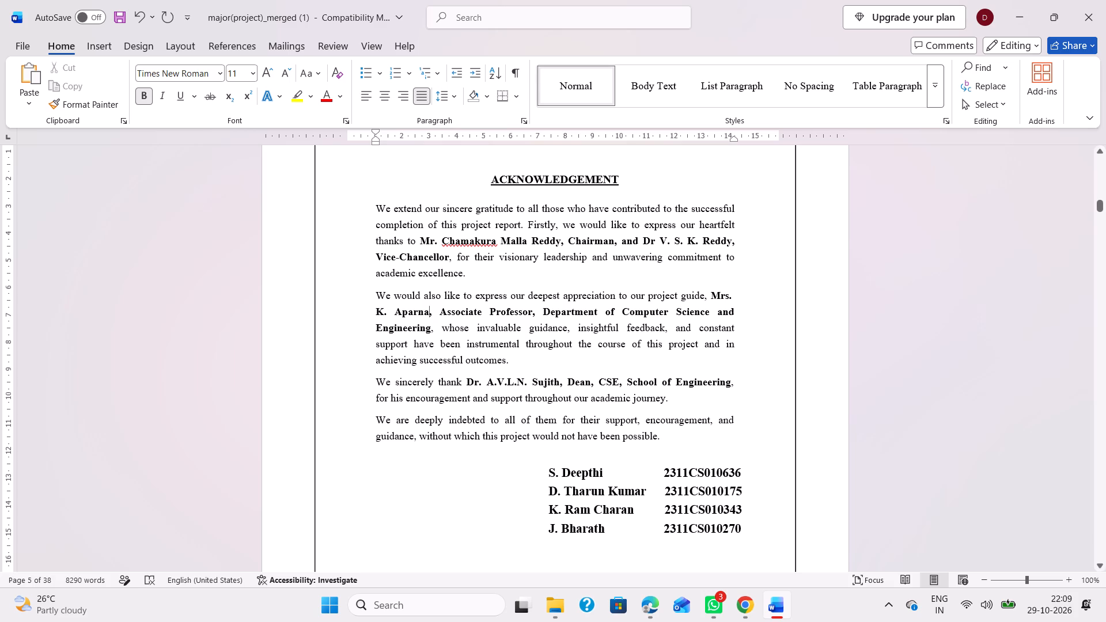
Change the project guide's designation in the Acknowledgement to Assistant Professor.
left_click(482, 312)
key("BackSpace")
key("BackSpace")
key("BackSpace")
key("BackSpace")
key("BackSpace")
key("BackSpace")
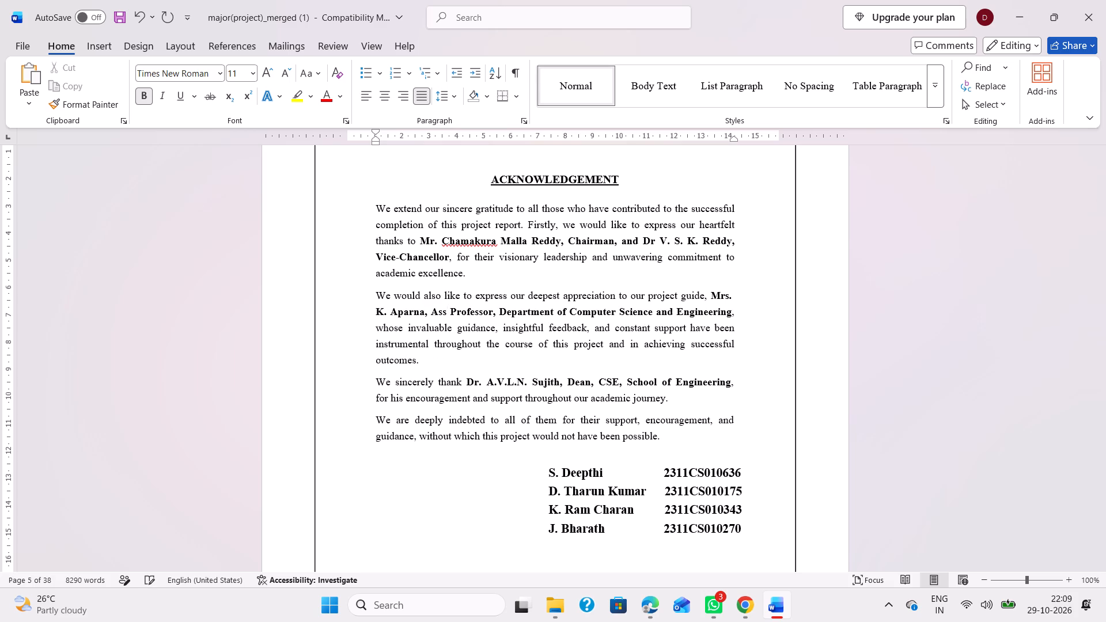
type("istant")
Increase the line spacing of the whole Abstract text, from its first paragraph through the Keywords lines.
scroll(482, 312, "down", 1)
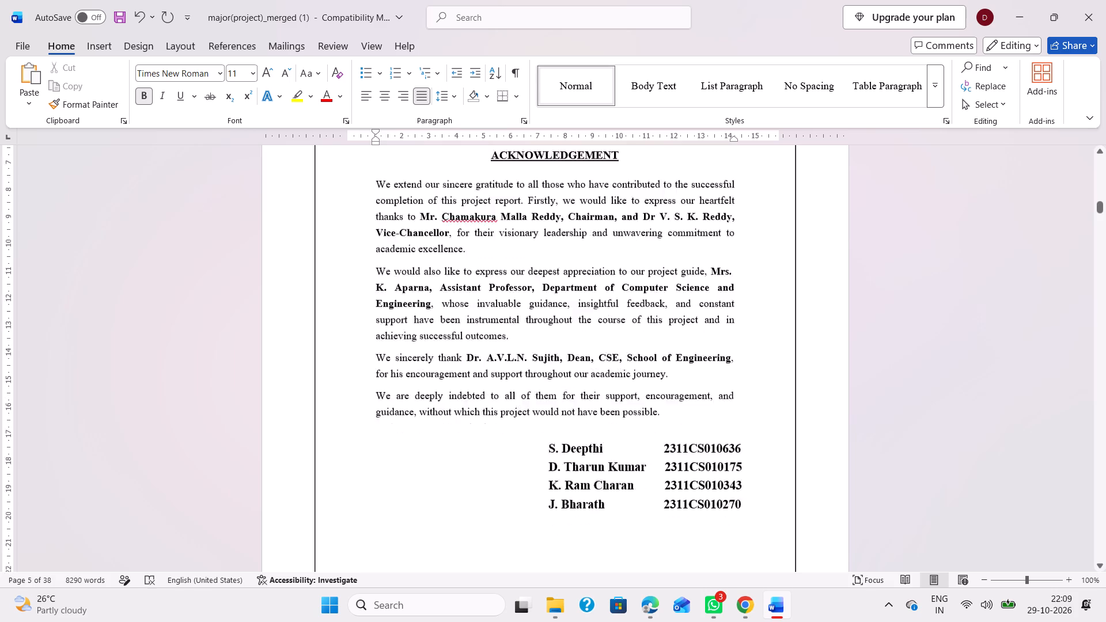
scroll(482, 312, "down", 1)
scroll(608, 313, "down", 4)
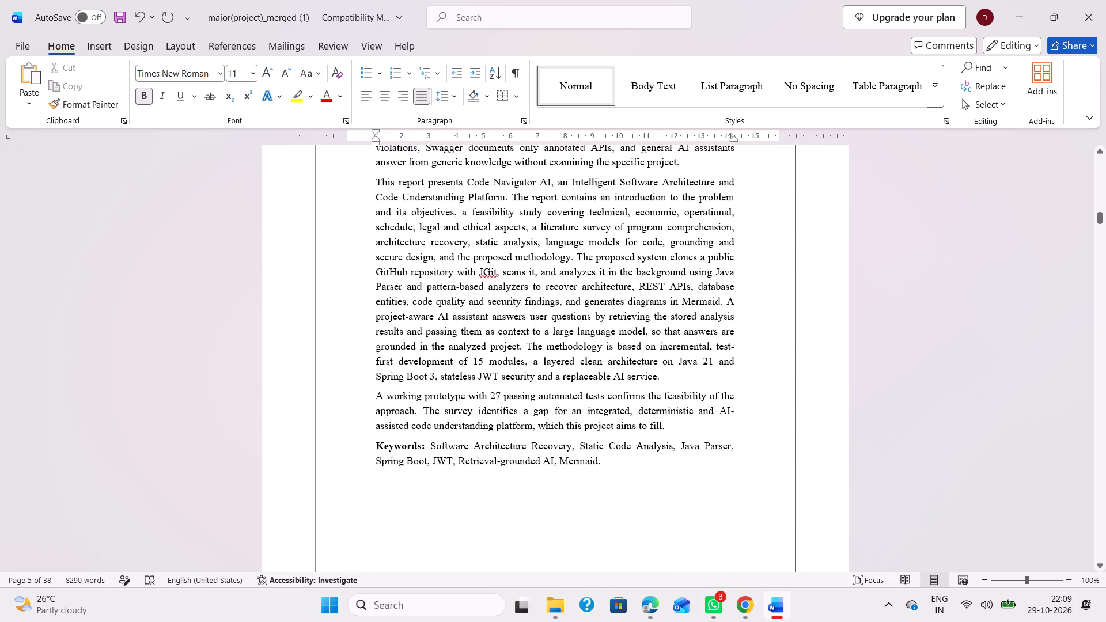
scroll(567, 370, "up", 1)
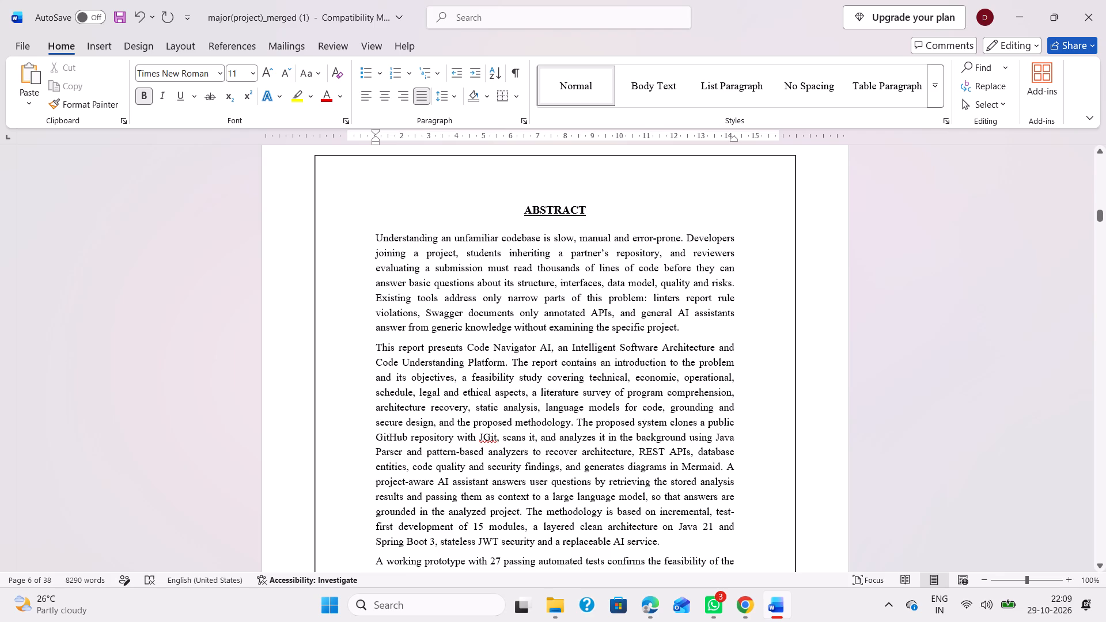
left_click_drag(374, 236, 654, 324)
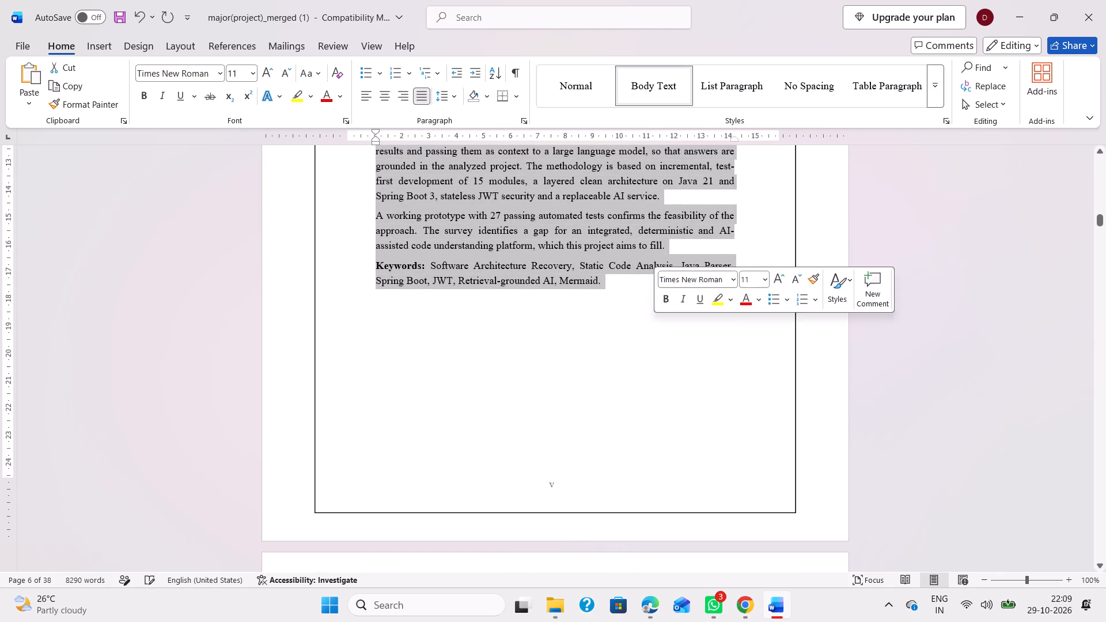
left_click(654, 324)
scroll(591, 287, "up", 1)
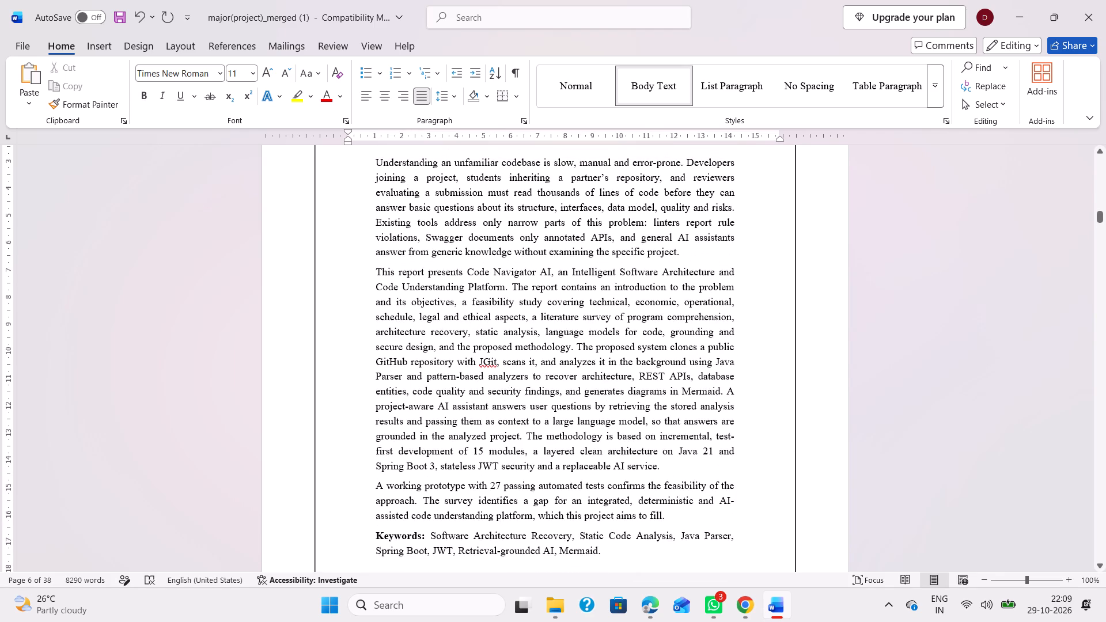
scroll(423, 259, "up", 1)
left_click_drag(372, 208, 565, 594)
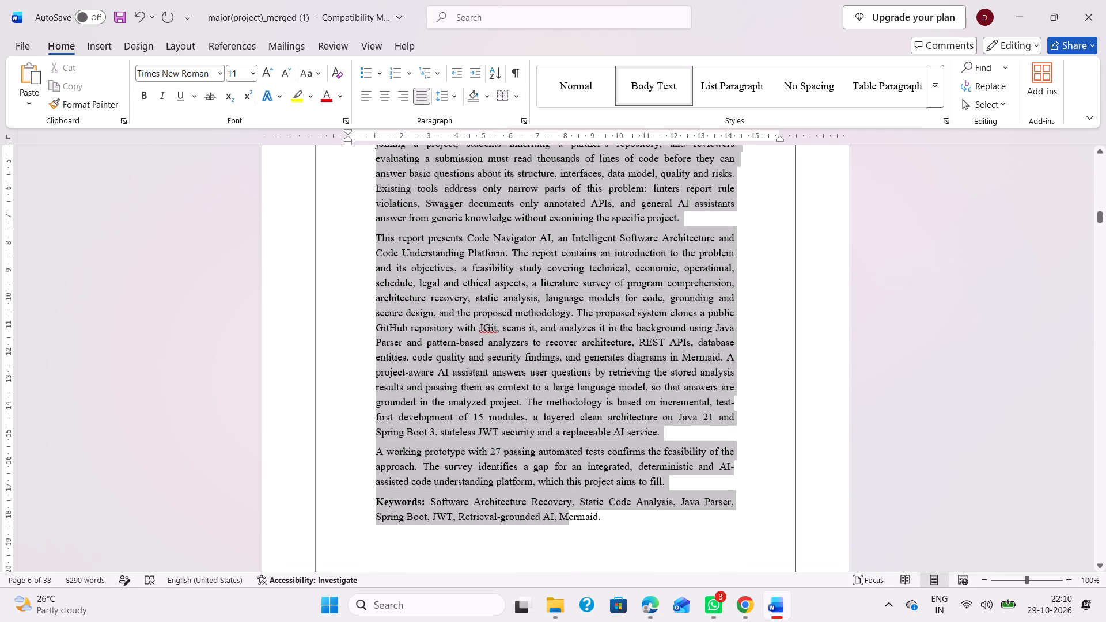
left_click_drag(565, 594, 638, 470)
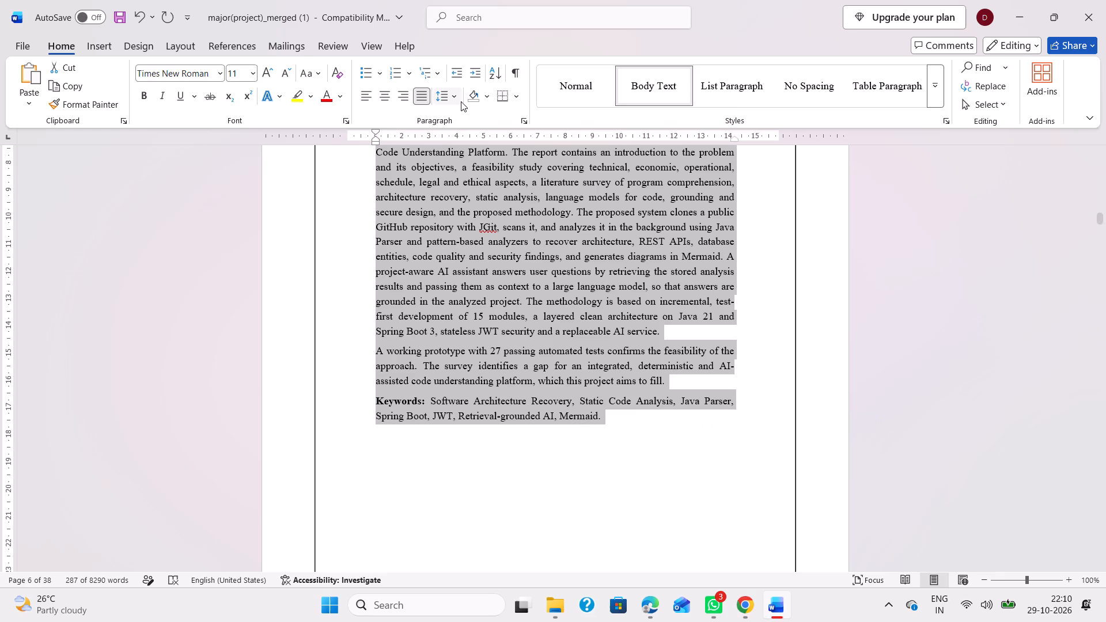
left_click(457, 97)
left_click(470, 153)
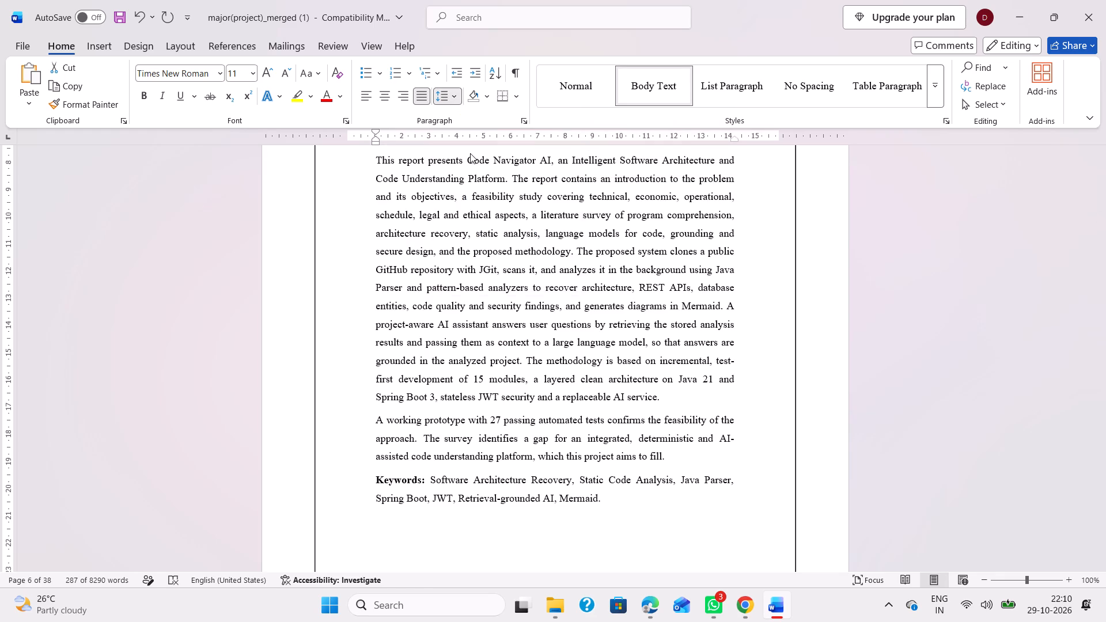
left_click(580, 346)
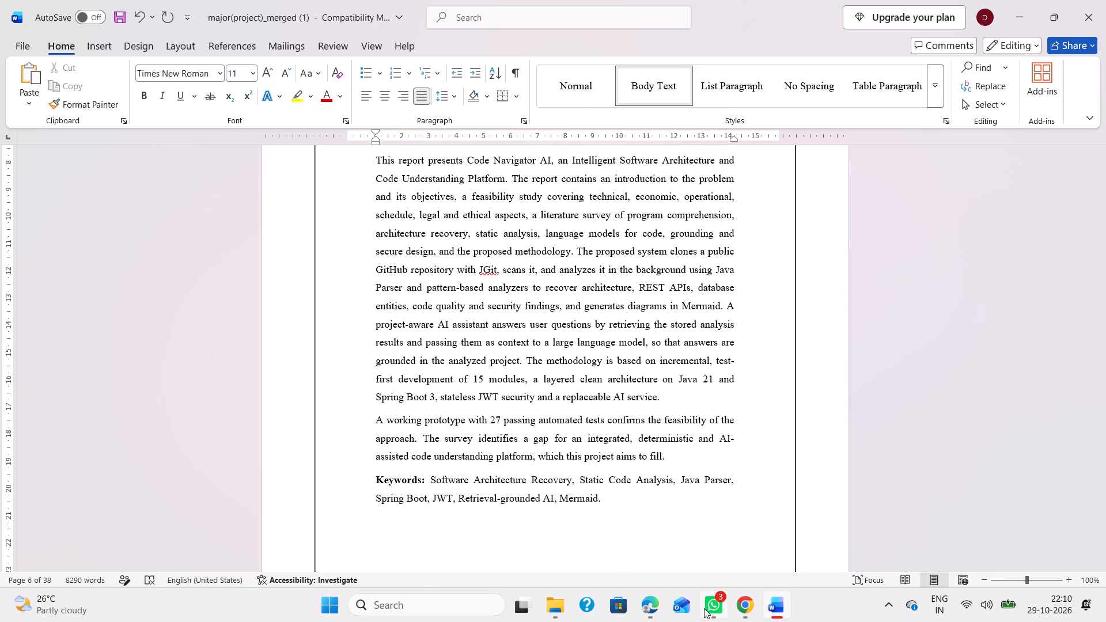
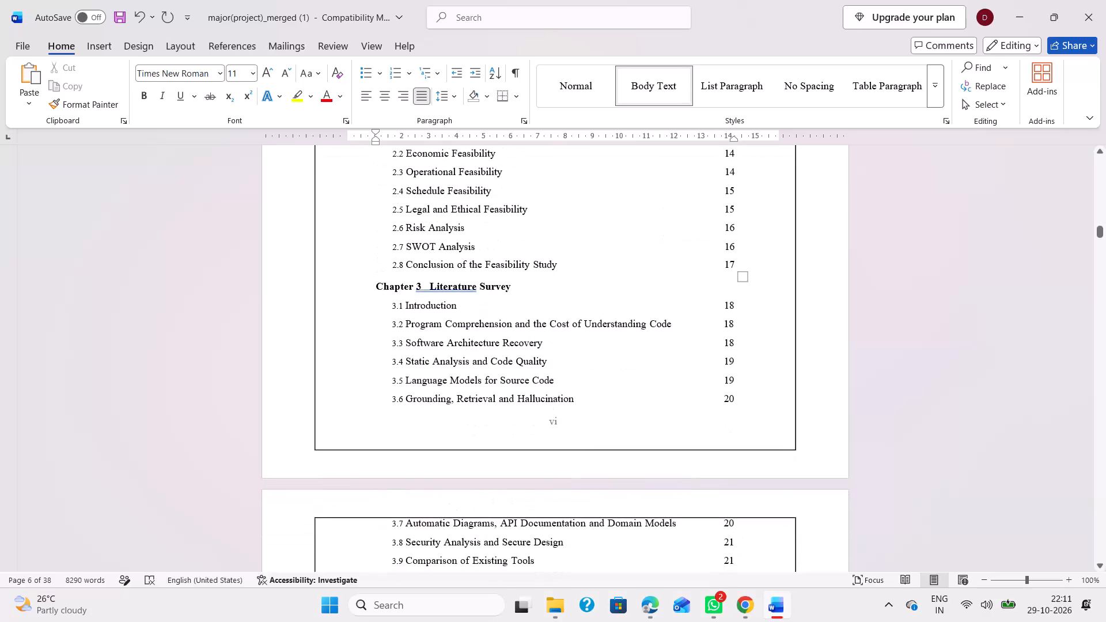
Delete the citation [12] after "a failure known as hallucination" in section 1.1 Background of Chapter 1.
scroll(581, 407, "up", 4)
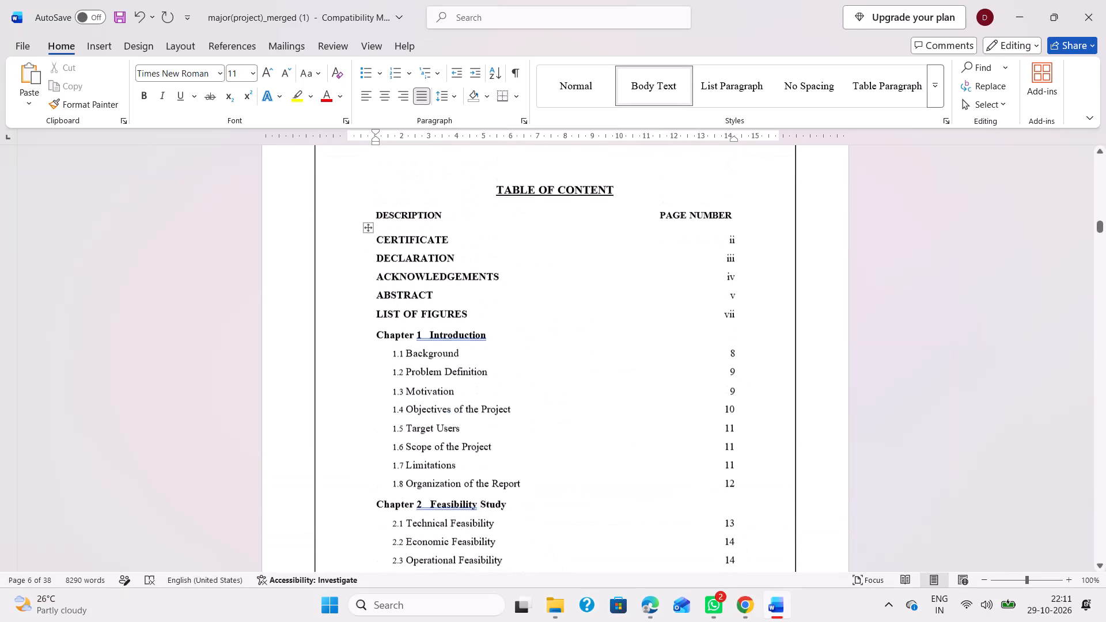
scroll(581, 407, "down", 7)
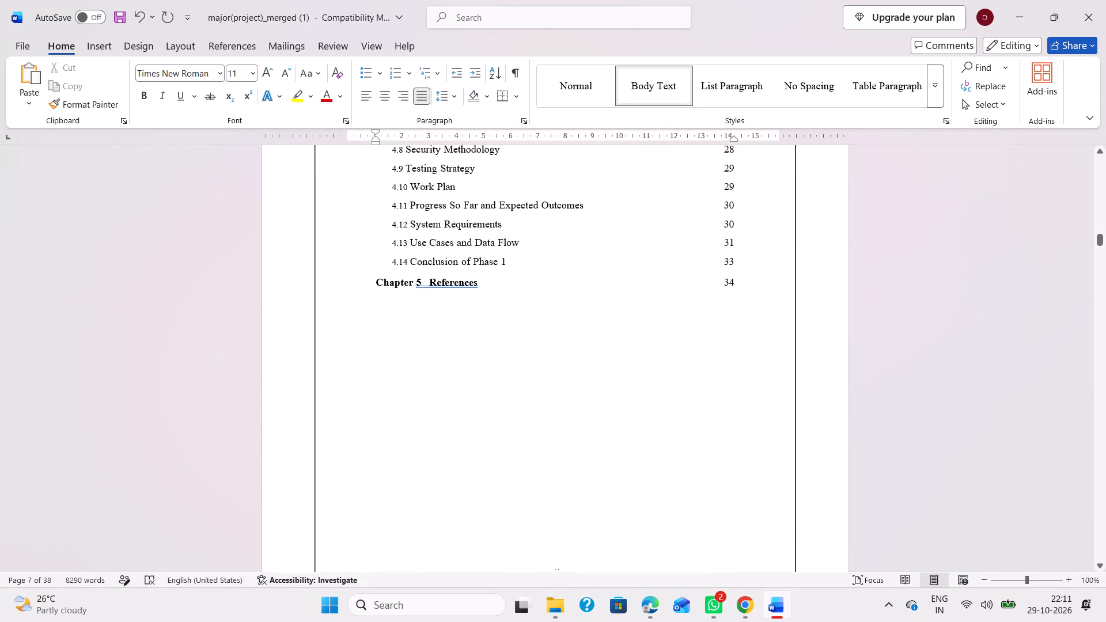
scroll(581, 407, "down", 11)
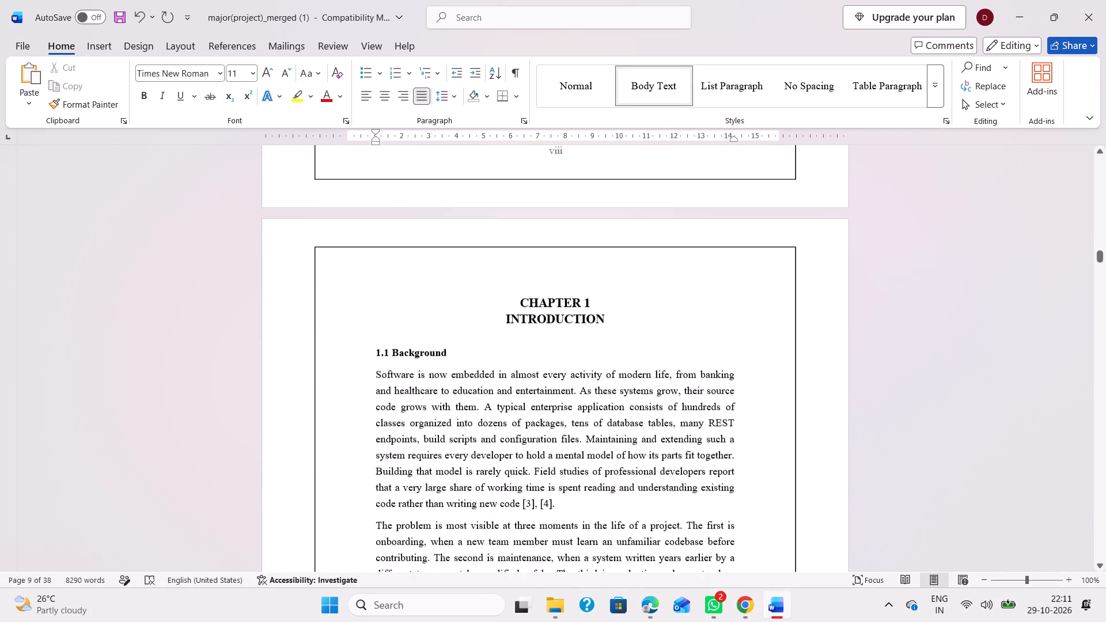
scroll(581, 407, "down", 3)
scroll(570, 379, "up", 1)
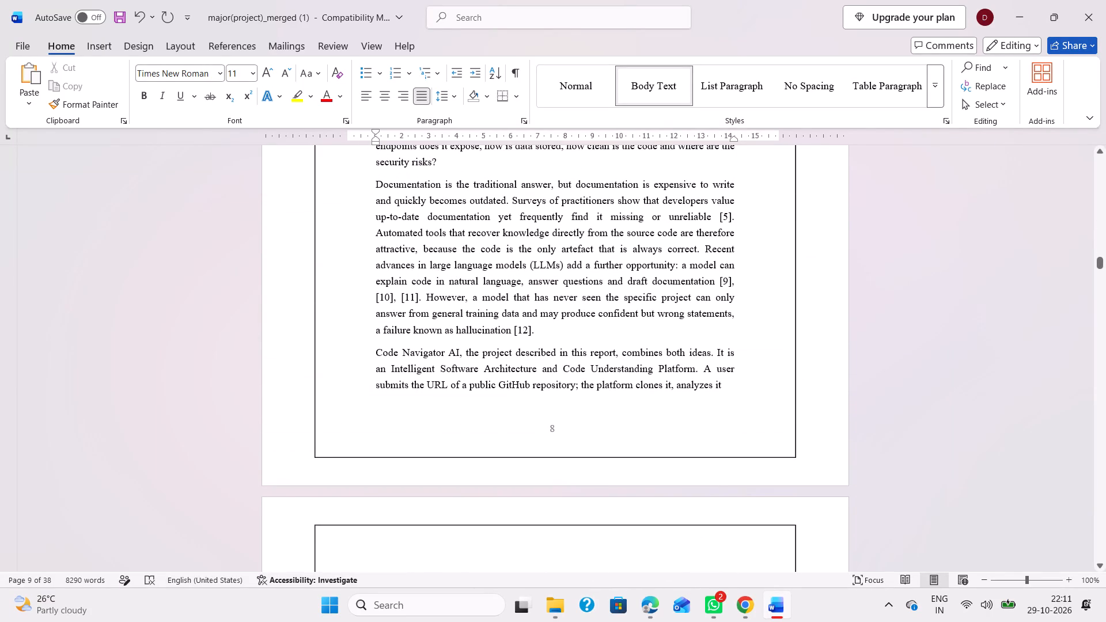
left_click(532, 331)
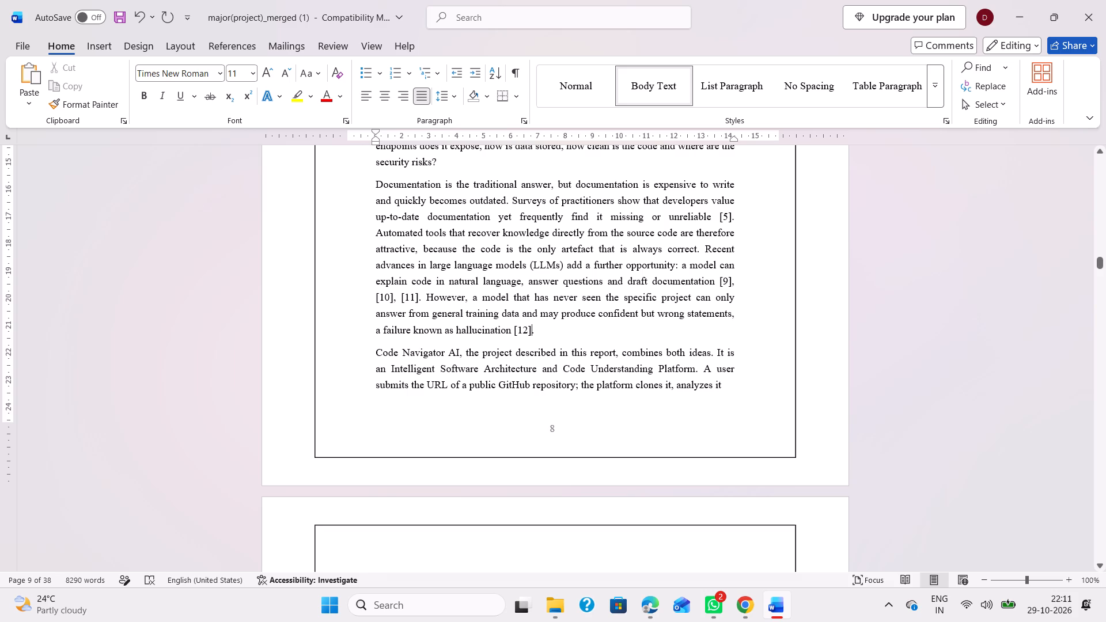
key("BackSpace")
key("BackSpace")
key("BackSpace")
key("BackSpace")
key("BackSpace")
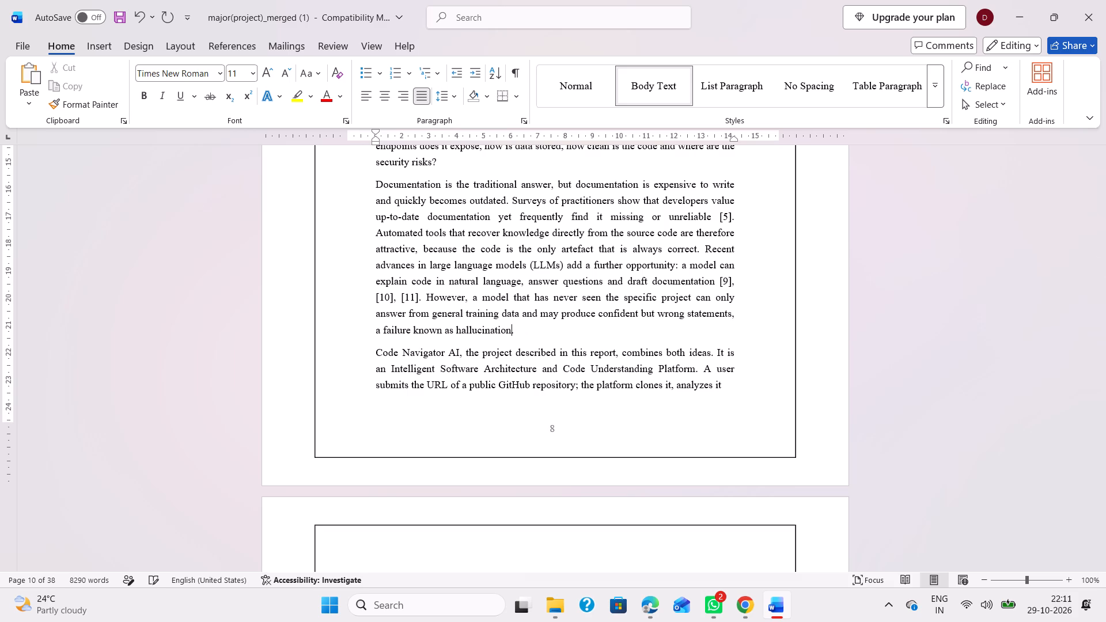
Delete the citations [9], [10] and [11] after "answer questions and draft documentation" in section 1.1, keeping the full stop.
left_click(417, 301)
key("BackSpace")
key("BackSpace")
key("BackSpace")
key("BackSpace")
key("BackSpace")
key("BackSpace")
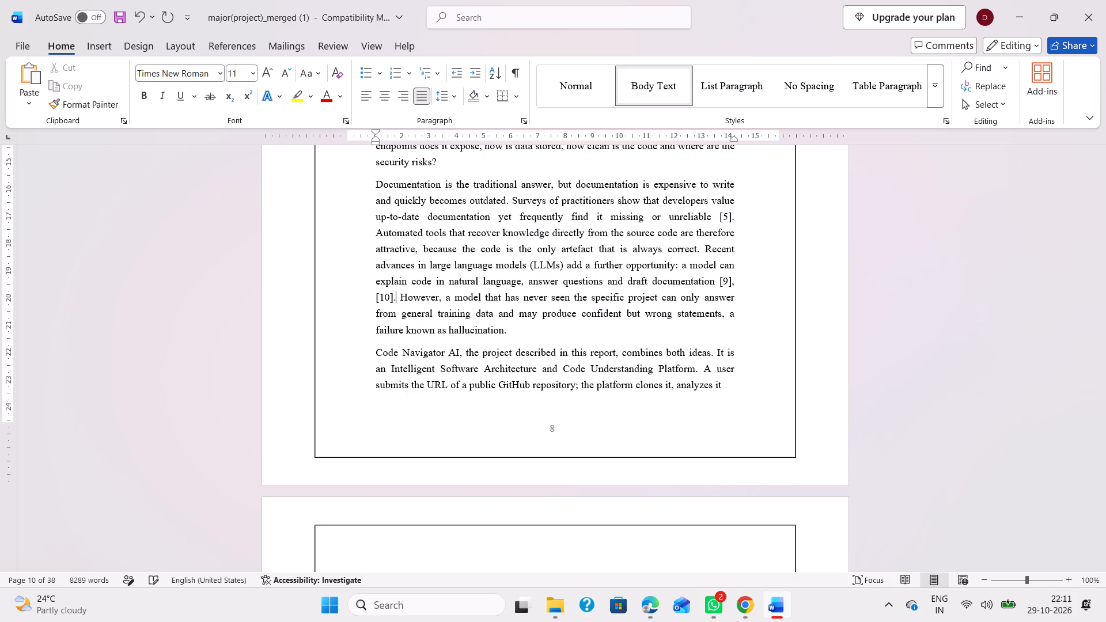
key("BackSpace")
key("BackSpace")
key("BackSpace")
key("BackSpace")
key("BackSpace")
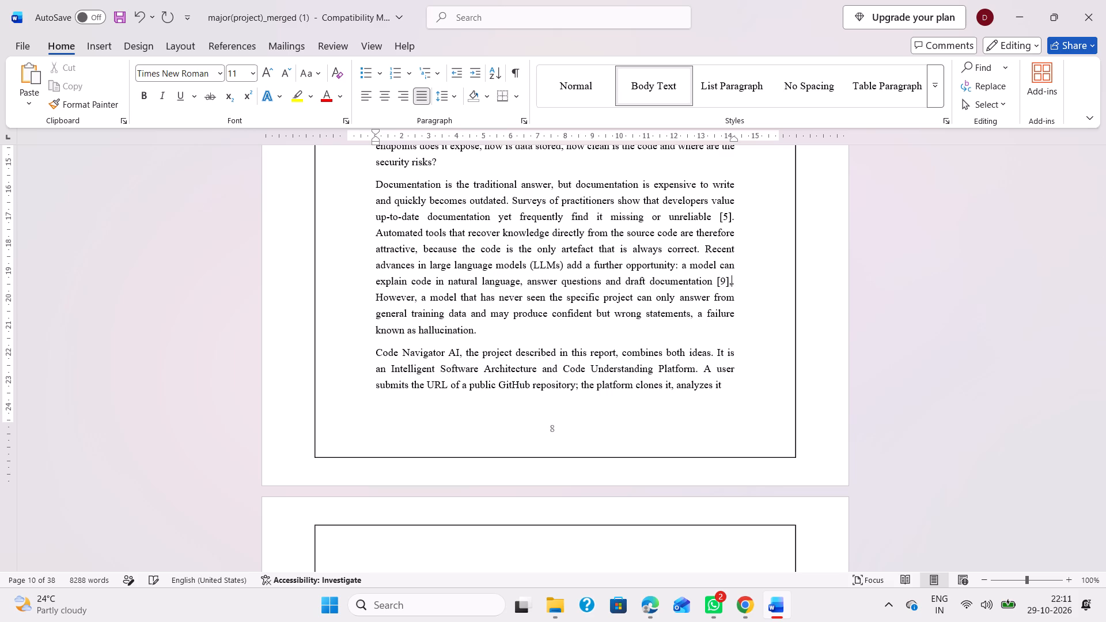
key("BackSpace")
key("BackSpace")
key("BackSpace")
key("BackSpace")
key("BackSpace")
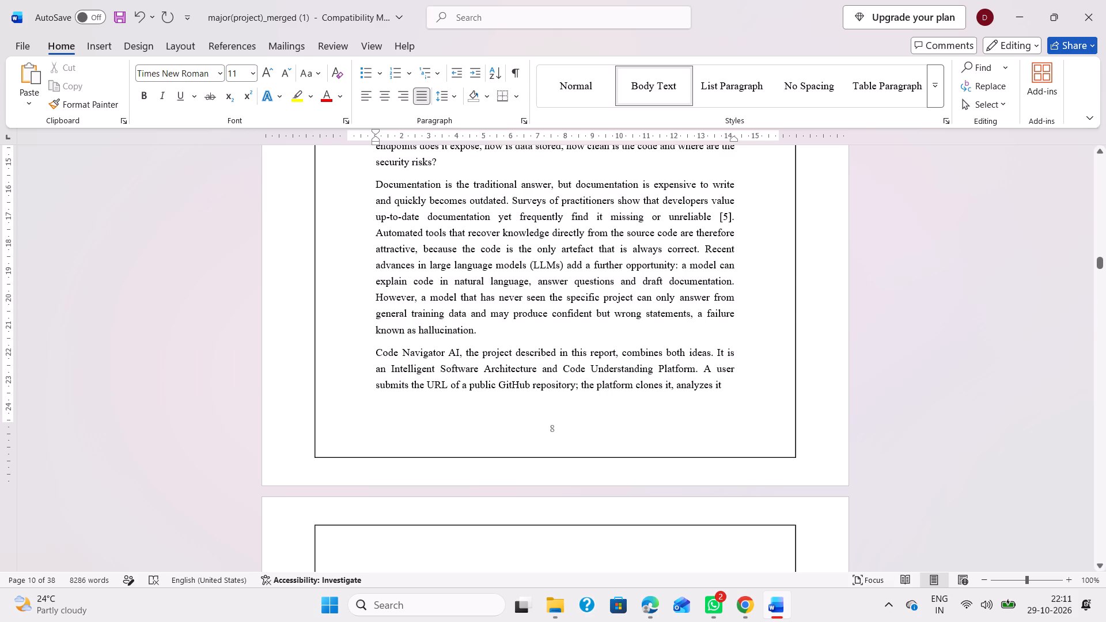
Delete the citation [5] after "frequently find it missing or unreliable" in the Documentation paragraph of section 1.1.
scroll(642, 276, "up", 1)
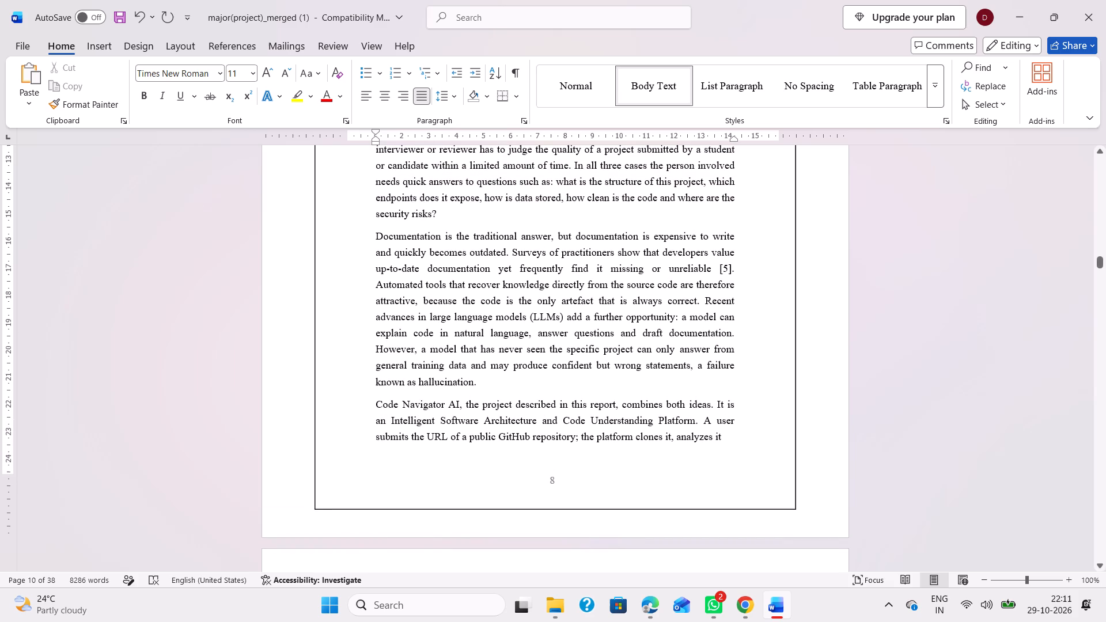
left_click(730, 268)
key("BackSpace")
key("BackSpace")
key("BackSpace")
key("BackSpace")
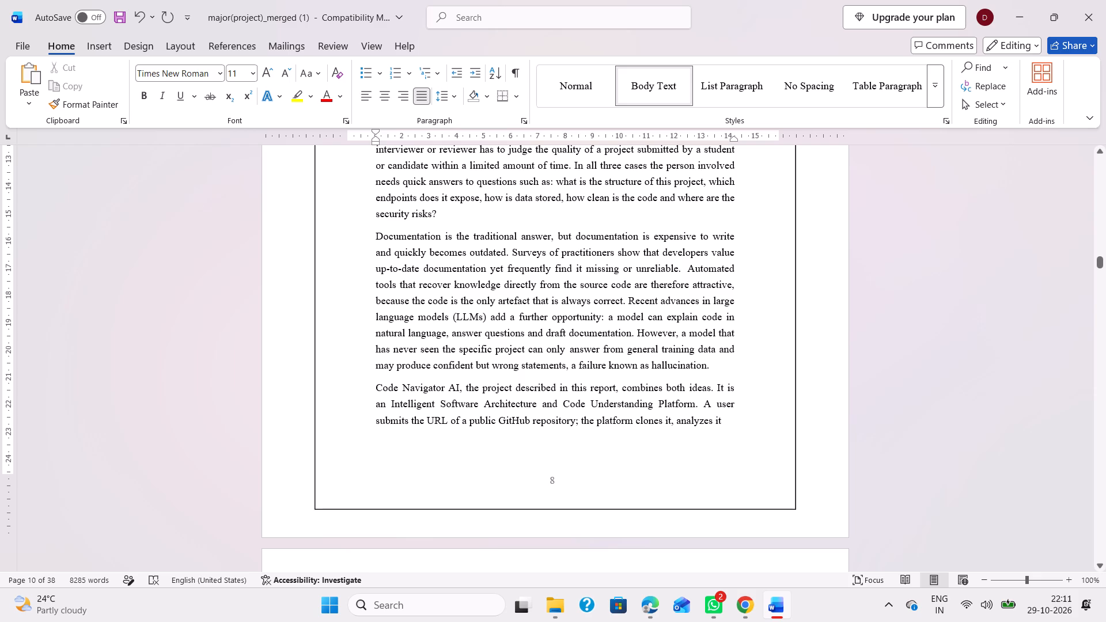
Delete the citations [3] and [4] after "rather than writing new code" at the end of the first Background paragraph.
scroll(580, 408, "down", 2)
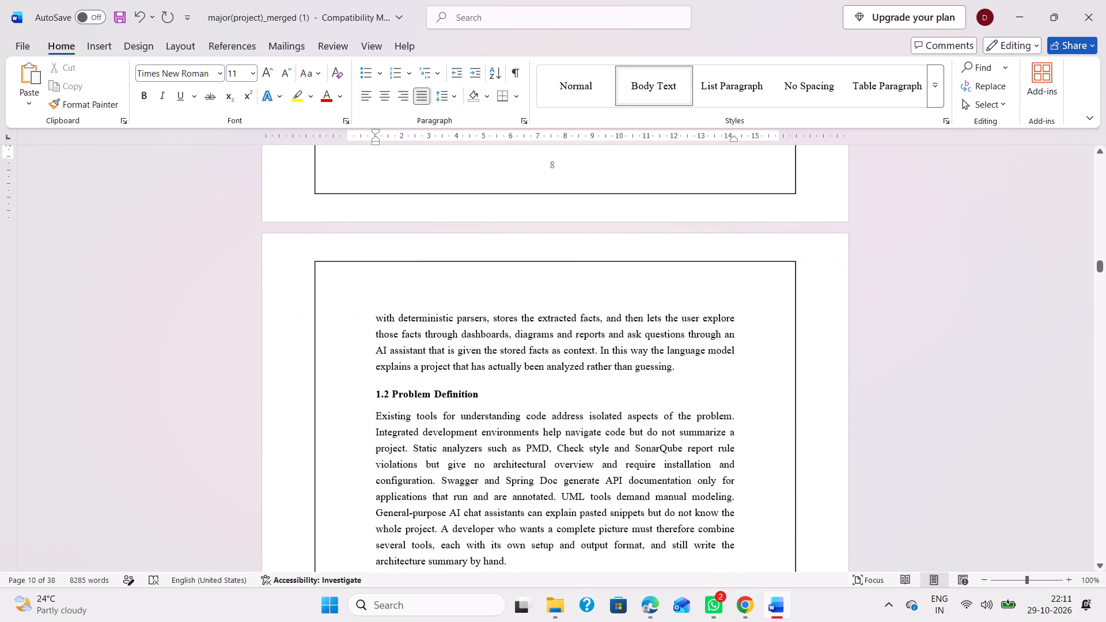
scroll(545, 400, "down", 2)
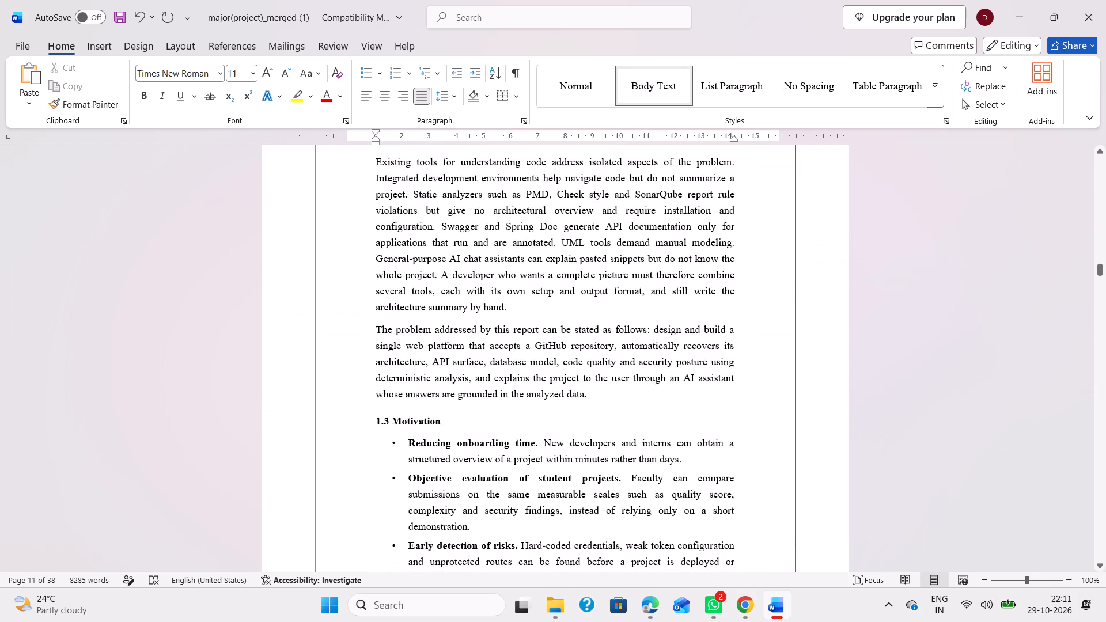
scroll(531, 389, "down", 1)
scroll(531, 352, "up", 3)
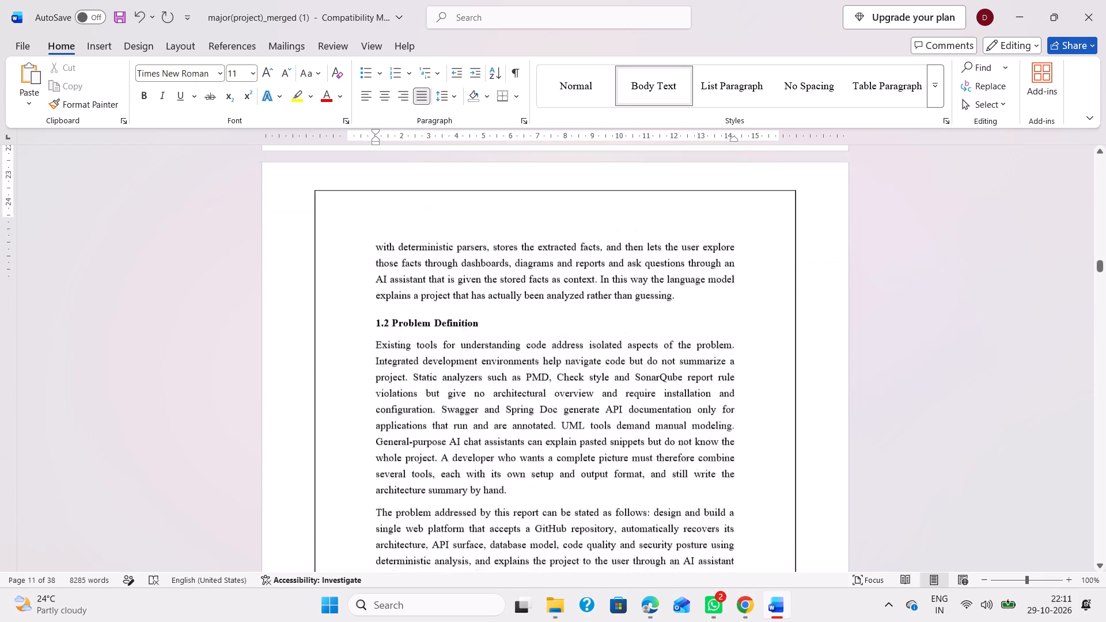
scroll(531, 352, "up", 3)
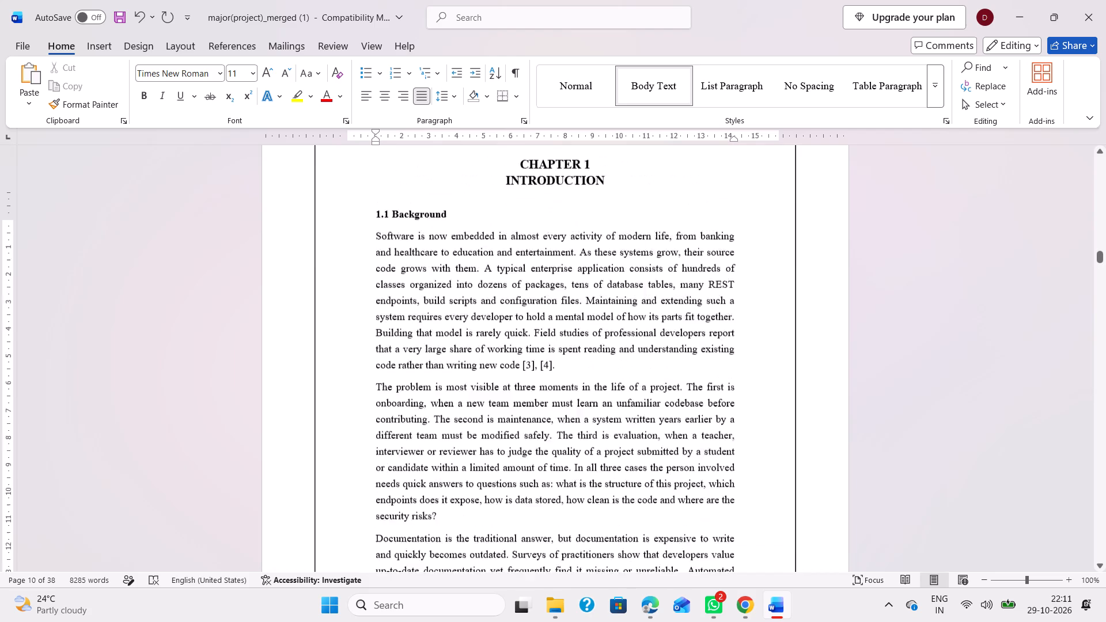
scroll(531, 352, "up", 1)
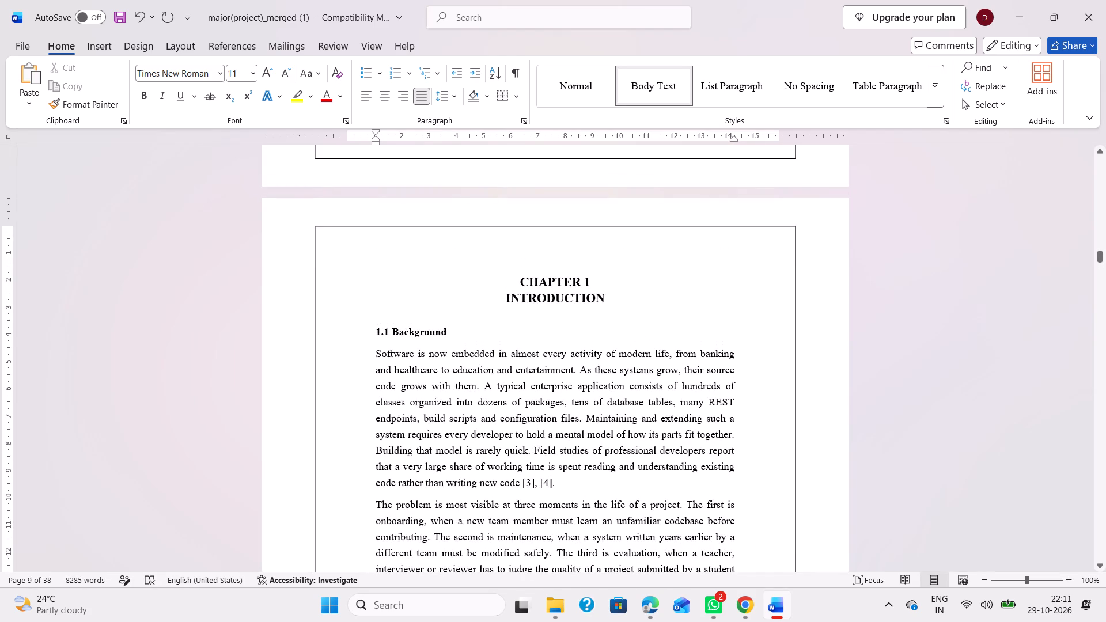
left_click(551, 484)
key("BackSpace")
key("BackSpace")
key("BackSpace")
key("BackSpace")
key("BackSpace")
key("BackSpace")
key("BackSpace")
key("BackSpace")
key("BackSpace")
Look through Chapter 1 from section 1.1 Background to section 1.7 Limitations, checking the text and page layout.
scroll(551, 484, "down", 3)
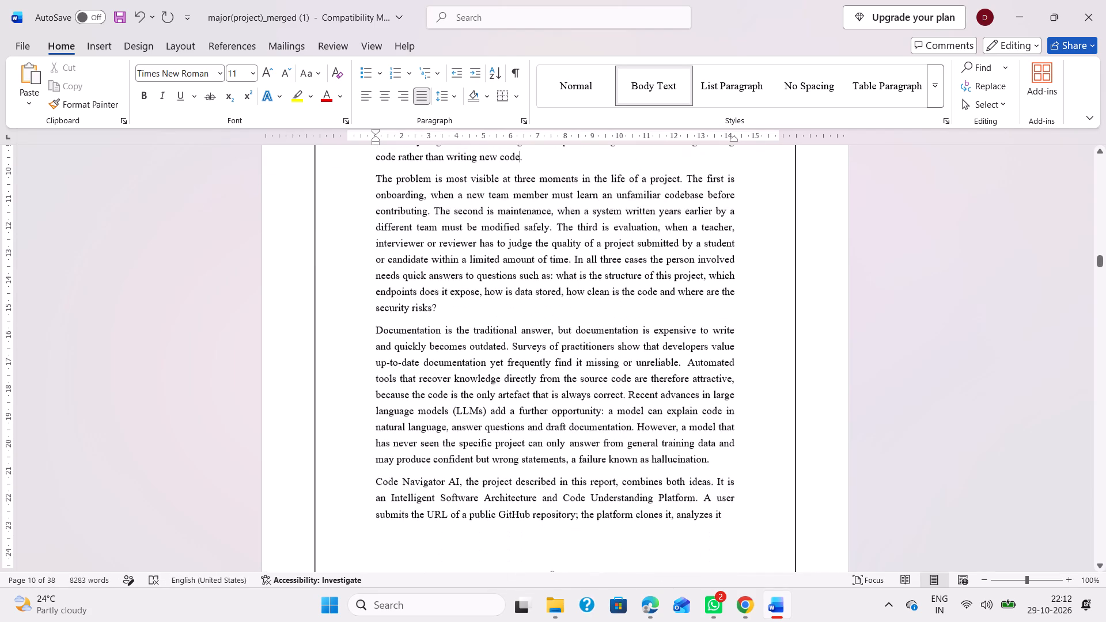
scroll(548, 400, "up", 1)
scroll(548, 400, "down", 1)
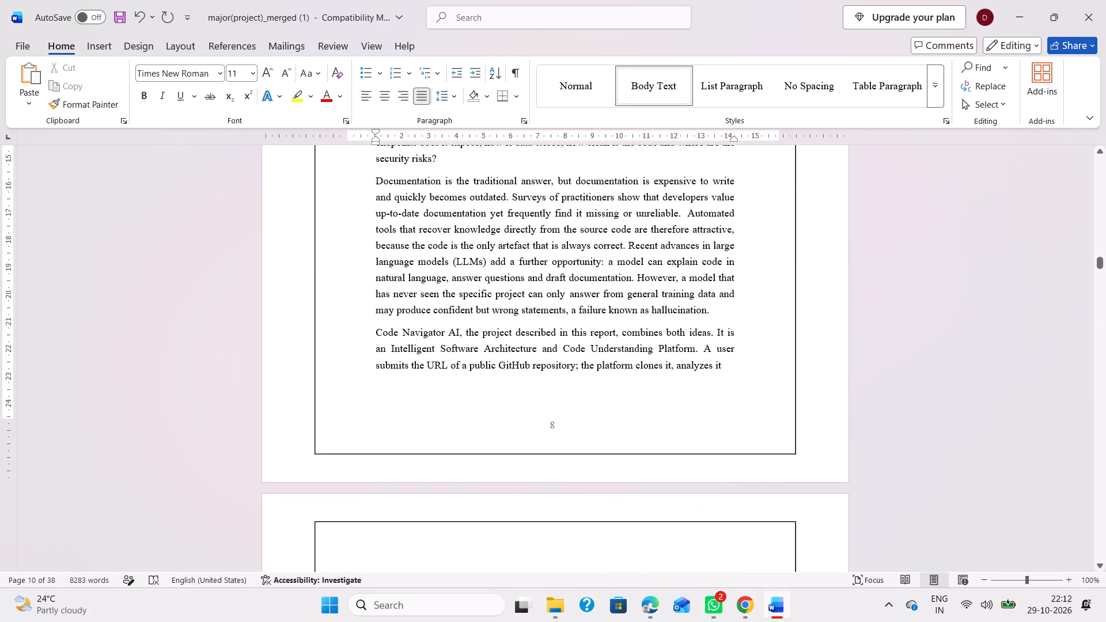
scroll(514, 344, "down", 1)
scroll(547, 390, "down", 2)
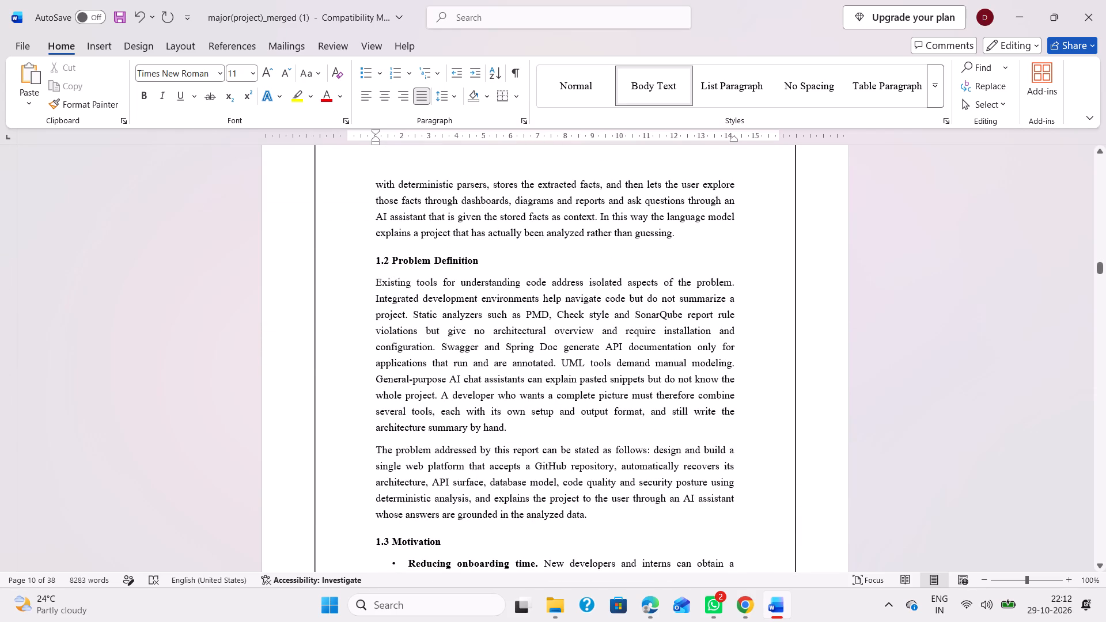
scroll(536, 355, "down", 1)
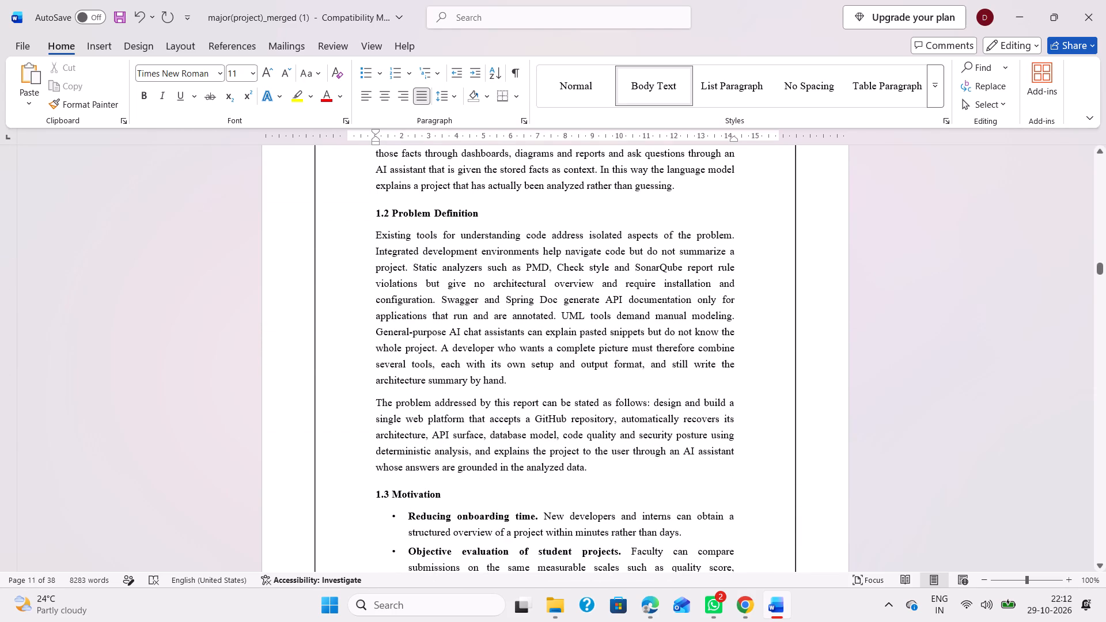
scroll(628, 413, "down", 2)
scroll(569, 412, "down", 1)
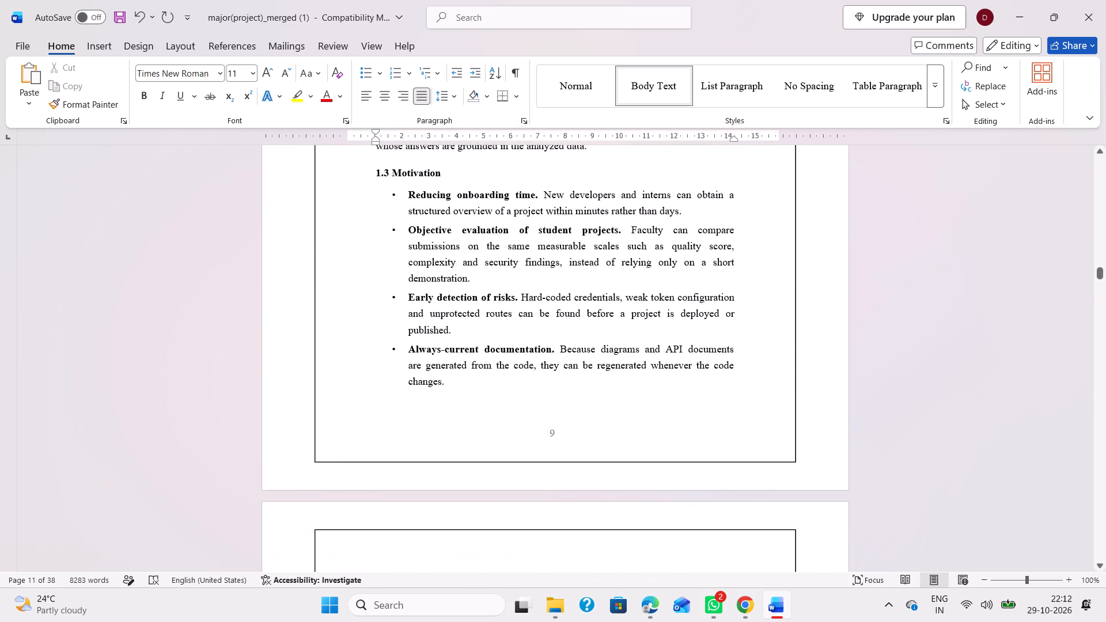
scroll(569, 412, "down", 6)
scroll(585, 376, "up", 1)
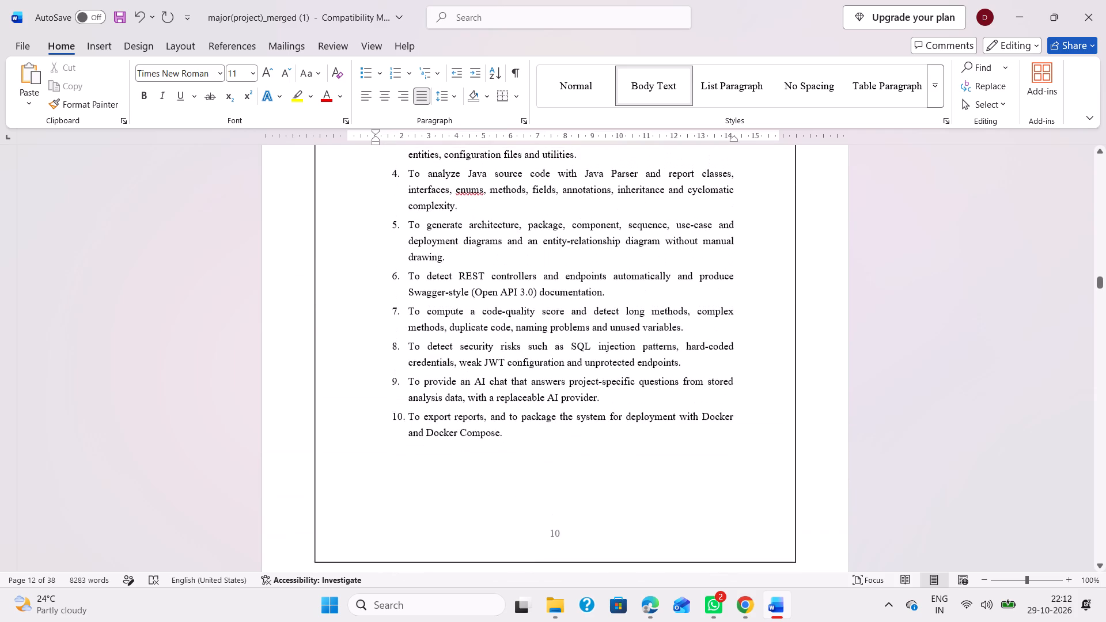
scroll(535, 398, "up", 2)
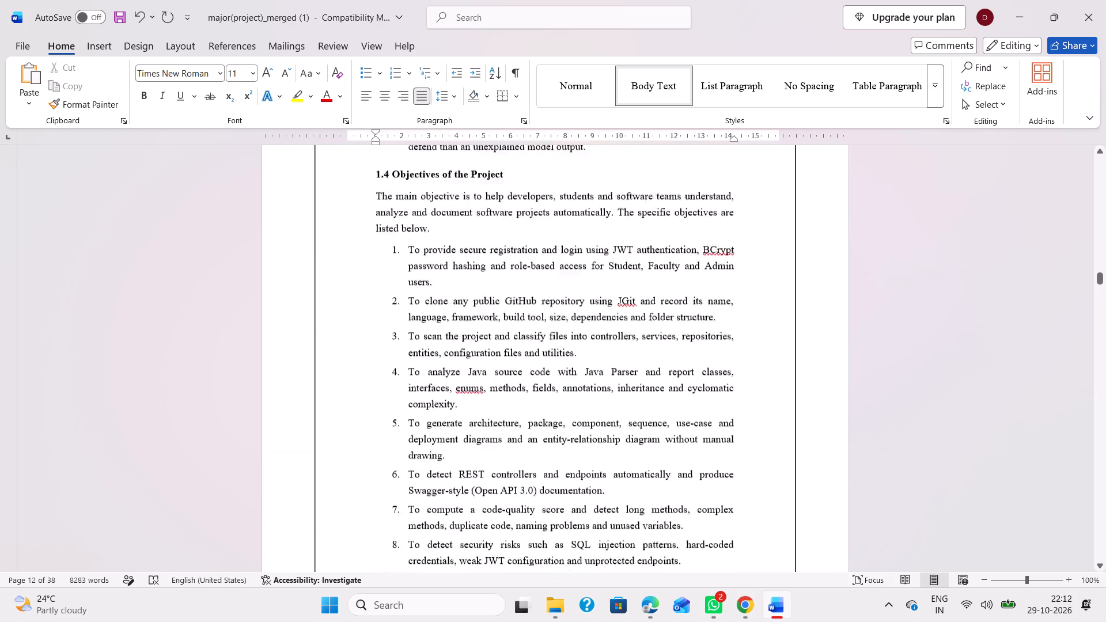
scroll(514, 437, "up", 4)
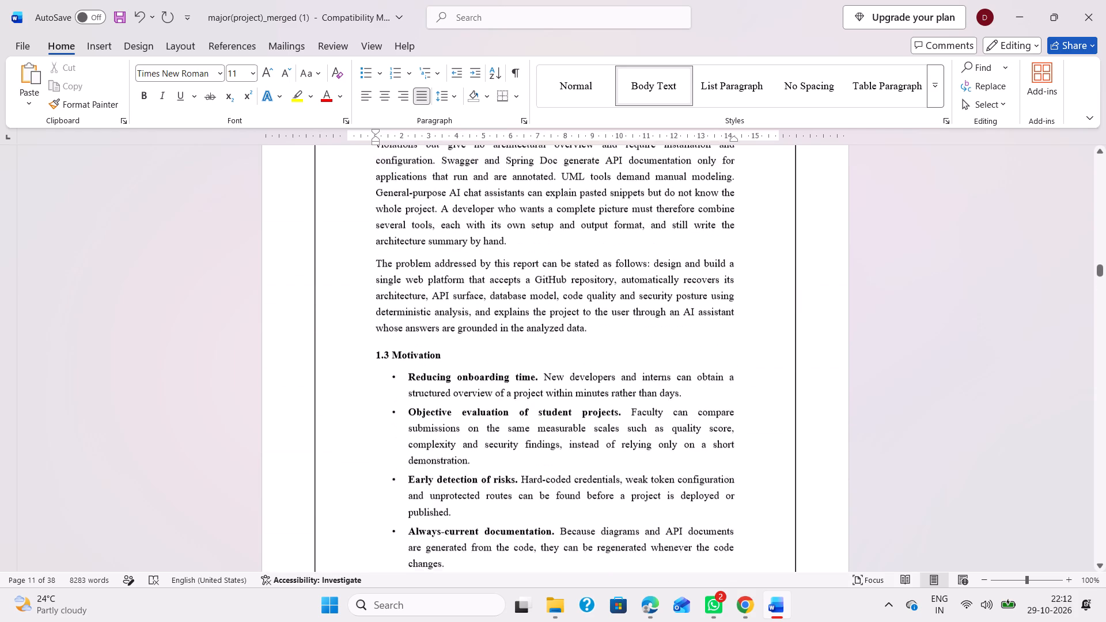
scroll(514, 437, "down", 6)
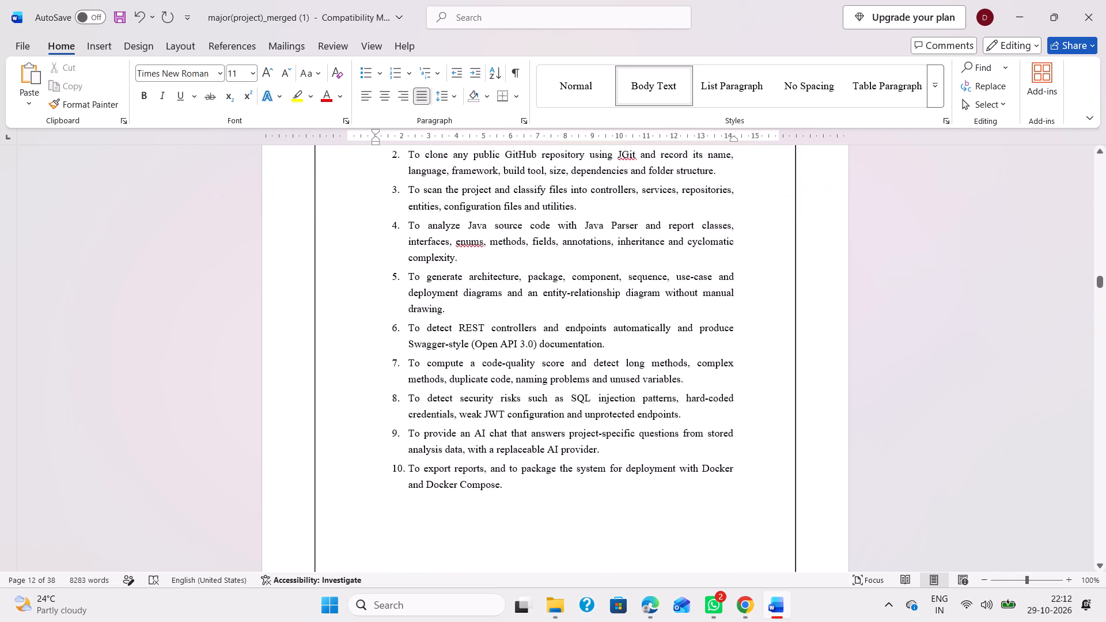
scroll(514, 437, "down", 4)
scroll(514, 437, "up", 1)
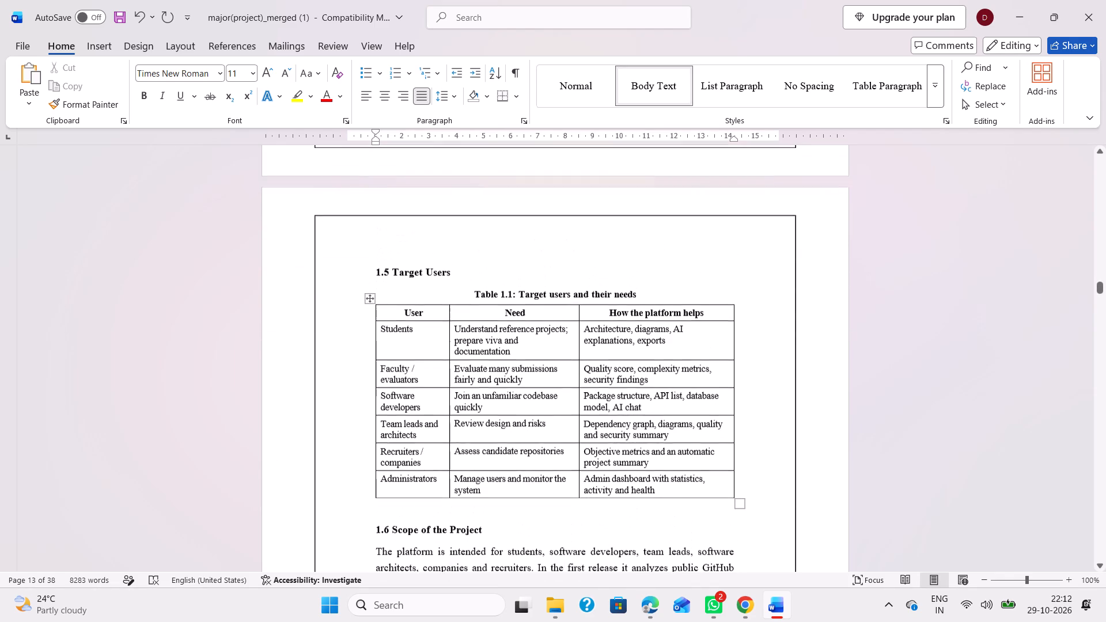
scroll(514, 437, "down", 3)
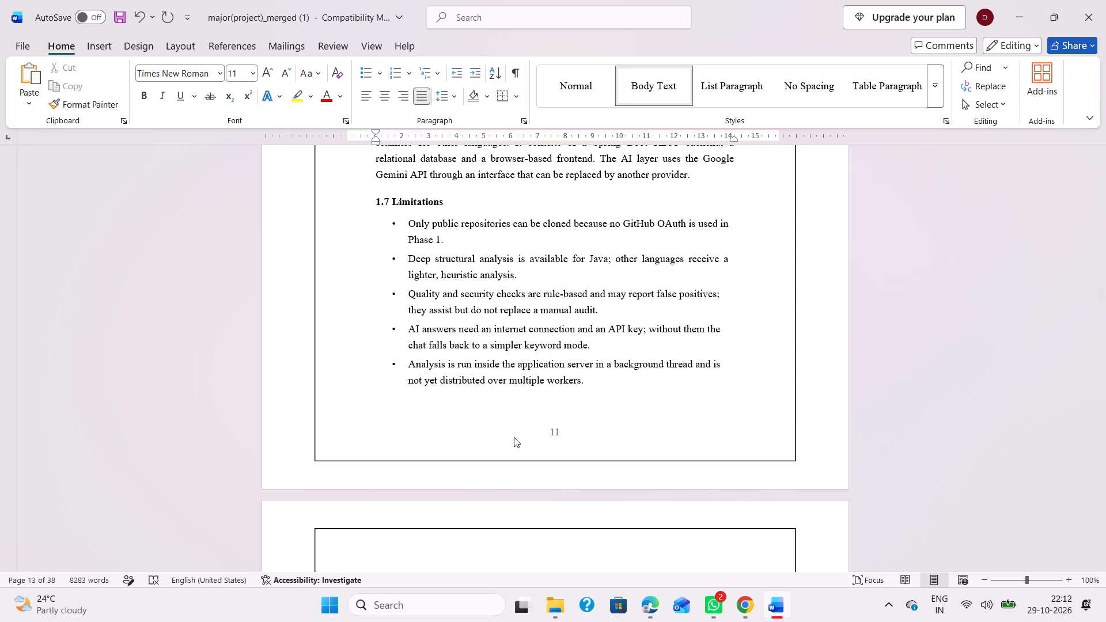
Move the figures table on the List of Figures page about 4 cm lower, away from its heading.
scroll(514, 437, "up", 3)
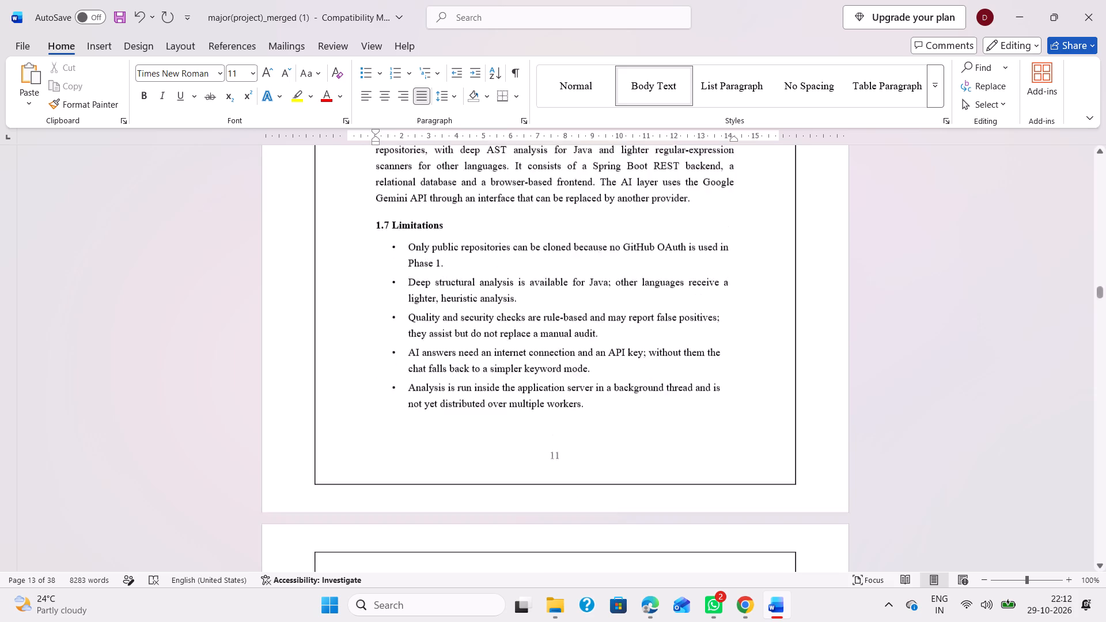
scroll(514, 437, "up", 12)
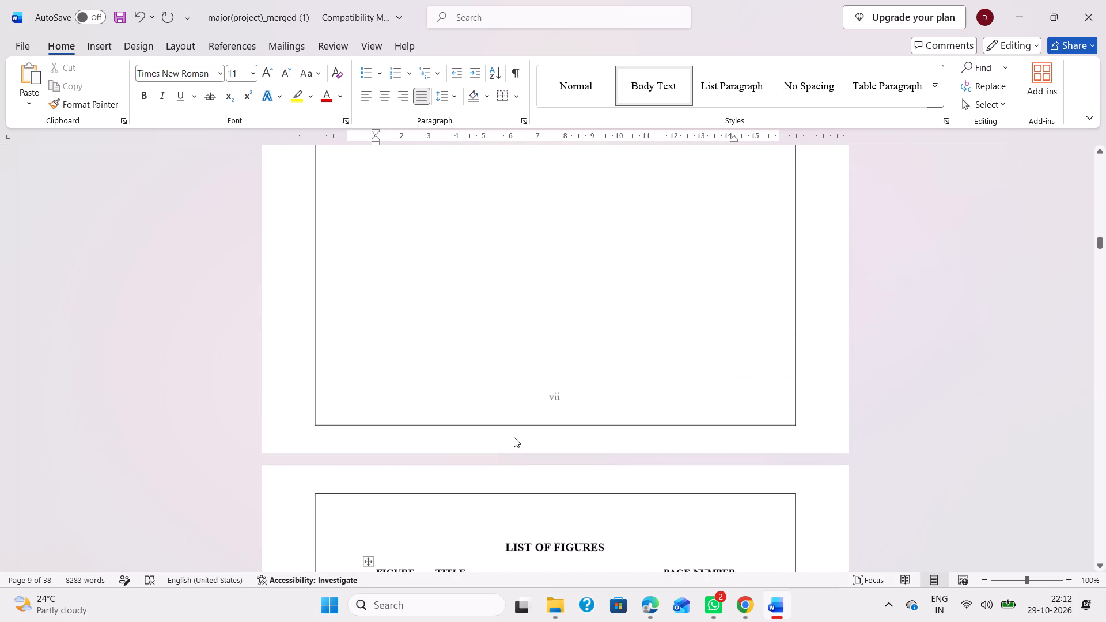
scroll(514, 437, "up", 2)
scroll(514, 437, "down", 5)
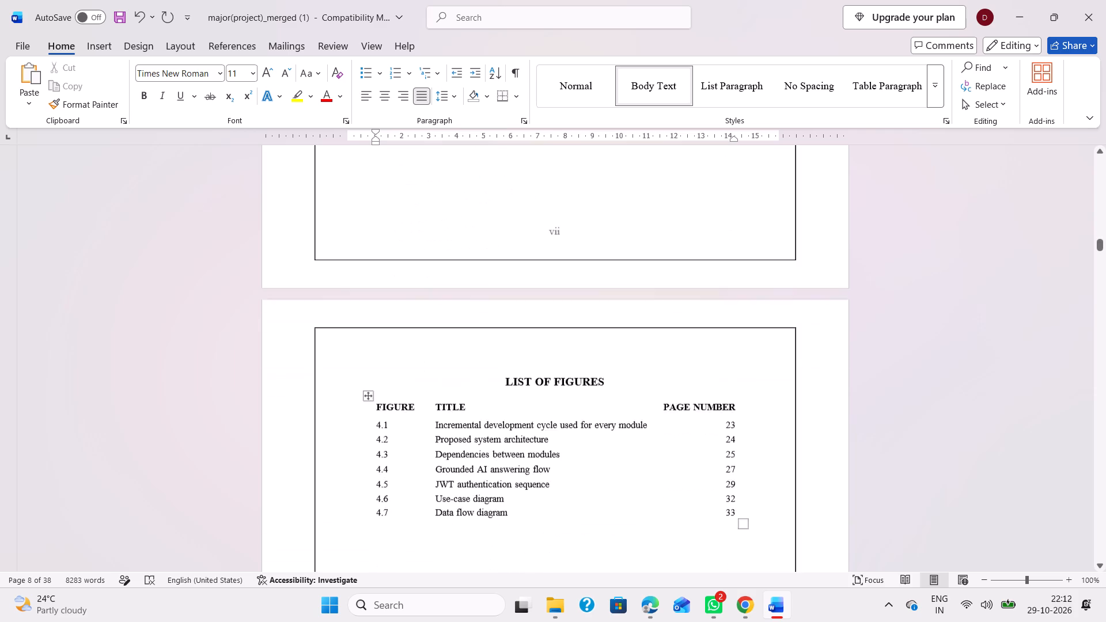
scroll(514, 437, "down", 1)
scroll(514, 437, "up", 1)
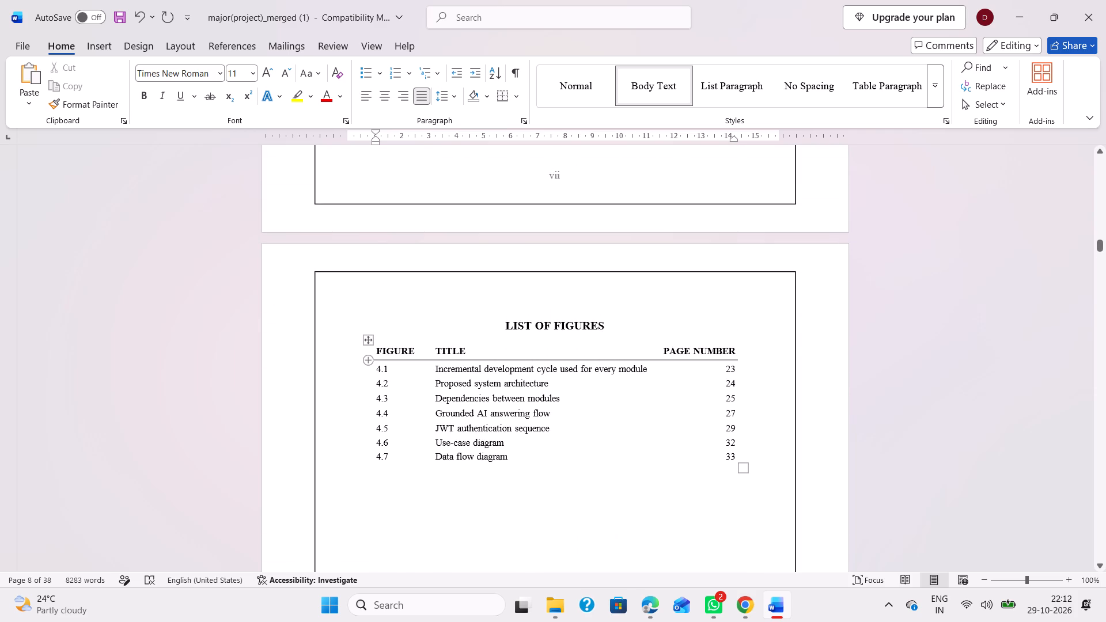
left_click_drag(368, 339, 362, 524)
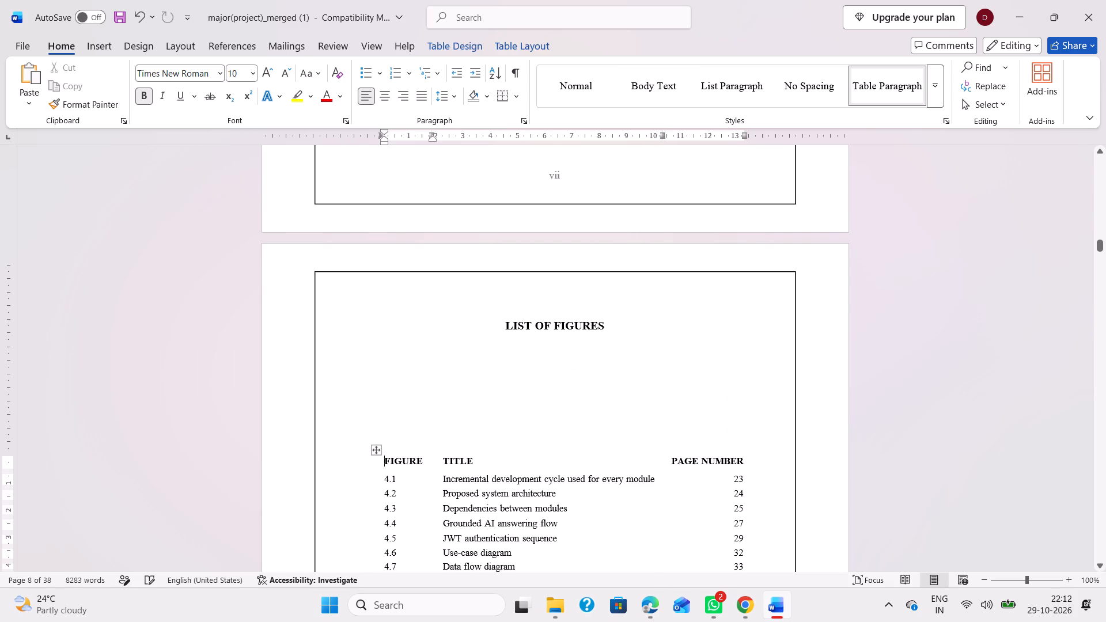
left_click(487, 326)
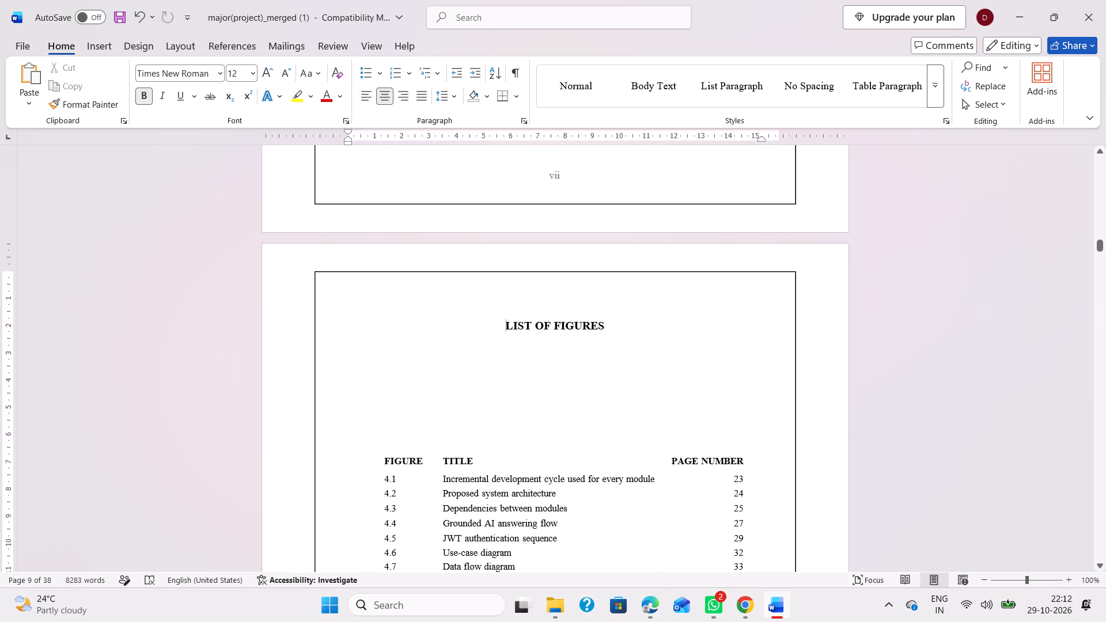
Insert two blank lines above the LIST OF FIGURES heading to move it down the page.
key("Return")
key("Return")
key("Return")
key("BackSpace")
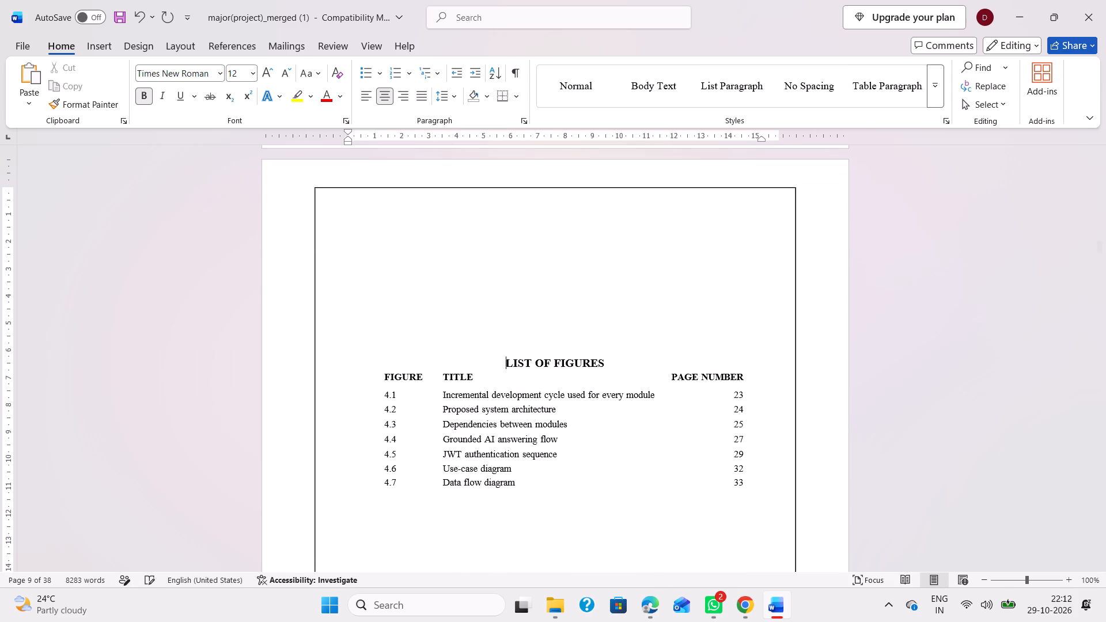
Move the figures table about 4.5 cm lower, keeping its original horizontal alignment under the LIST OF FIGURES heading.
left_click(406, 419)
left_click_drag(377, 365, 360, 490)
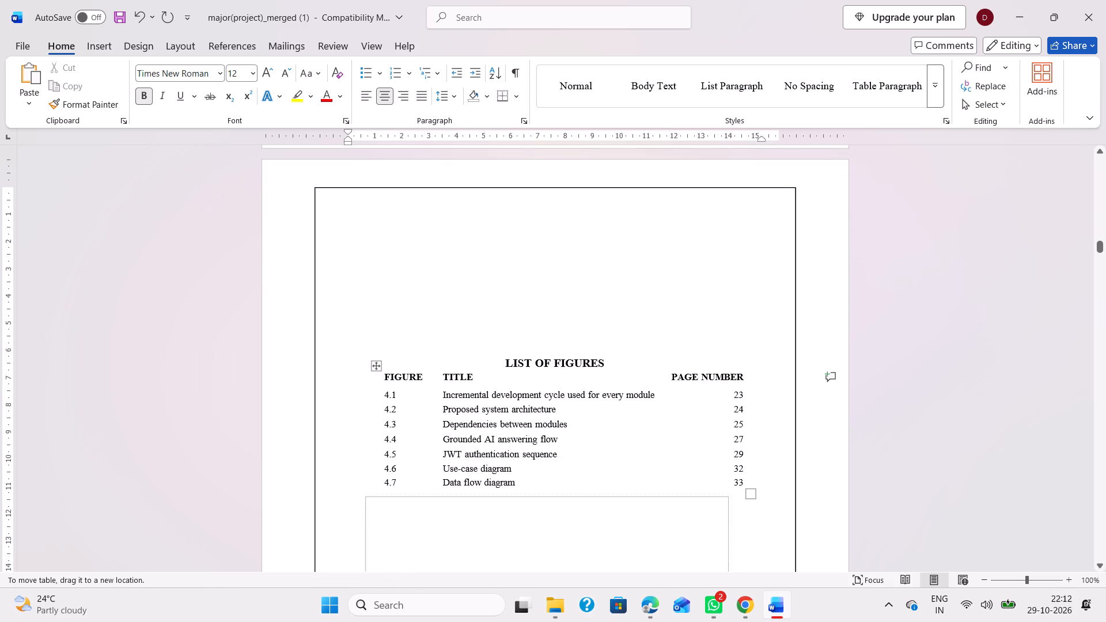
left_click_drag(360, 490, 359, 490)
left_click_drag(341, 491, 362, 490)
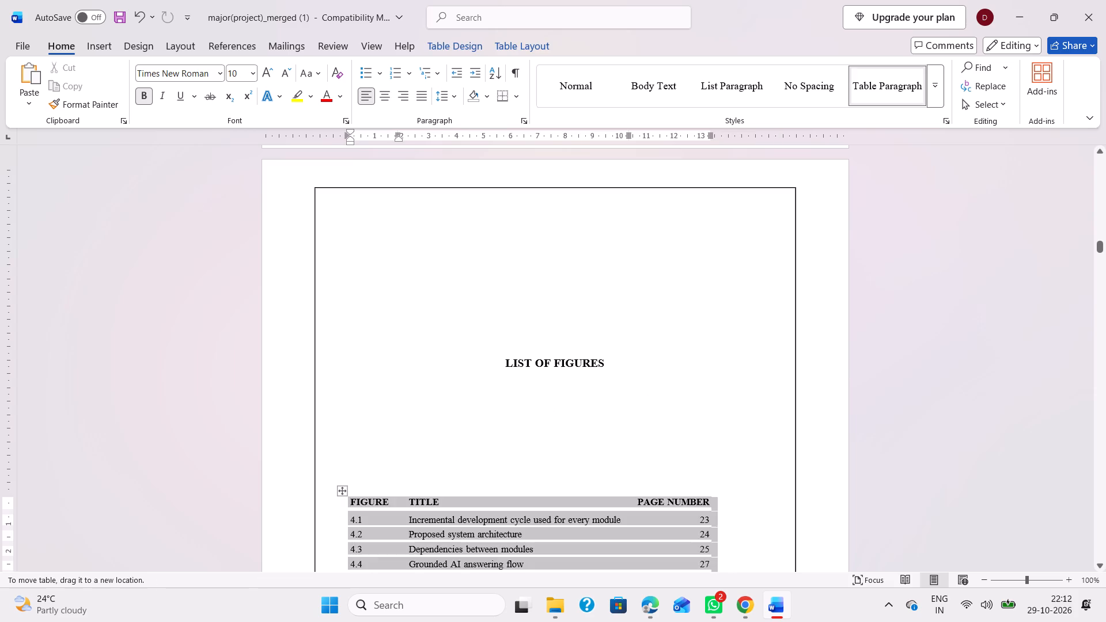
left_click_drag(362, 490, 373, 490)
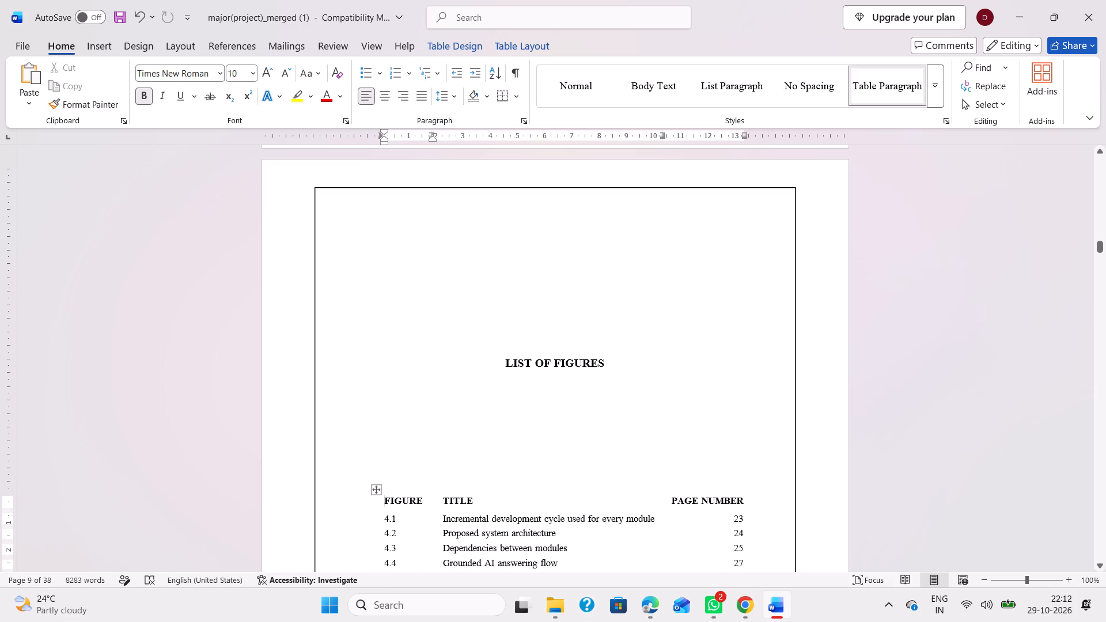
Add one more blank line above the LIST OF FIGURES heading to bring it closer to the table.
left_click(505, 359)
key("Return")
key("Return")
key("Return")
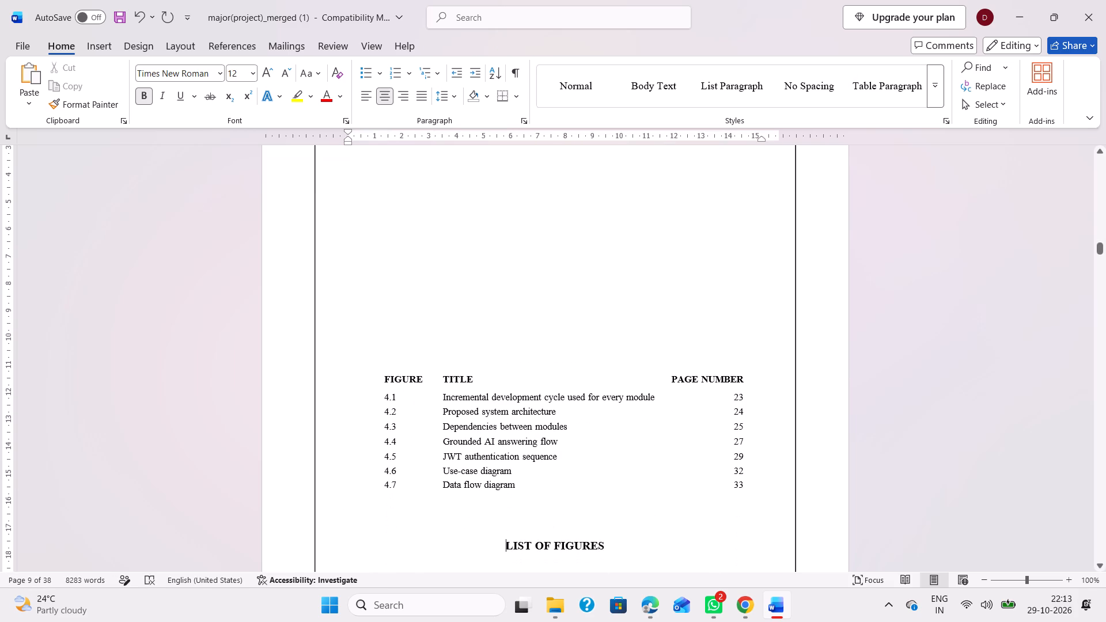
key("BackSpace")
key("BackSpace")
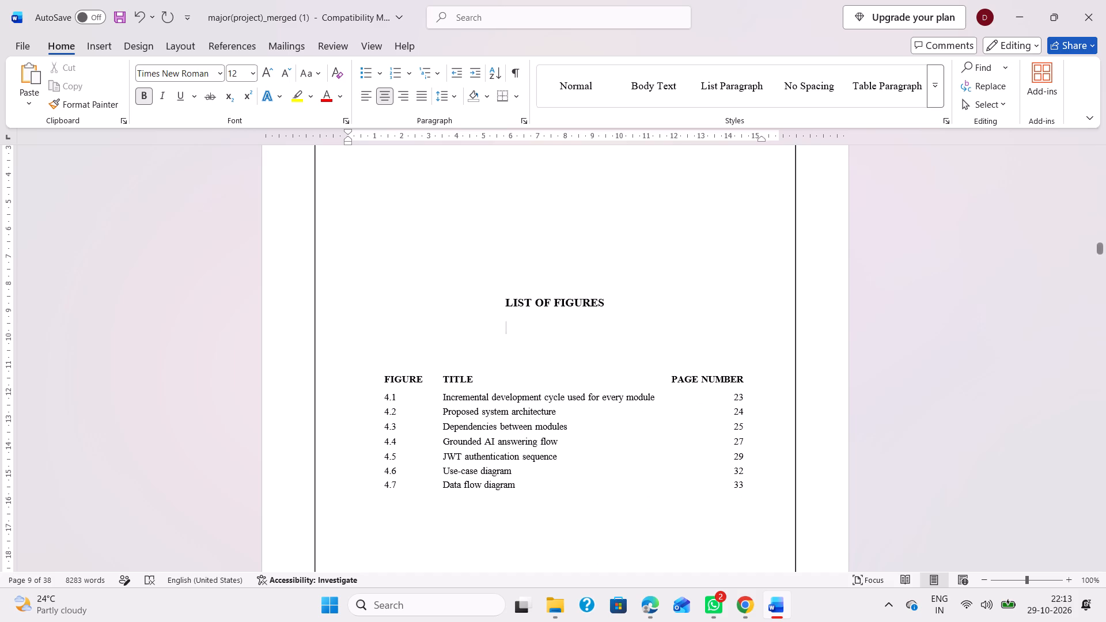
Move the figures table about 4 cm lower on the List of Figures page.
scroll(521, 418, "up", 1)
scroll(521, 418, "down", 2)
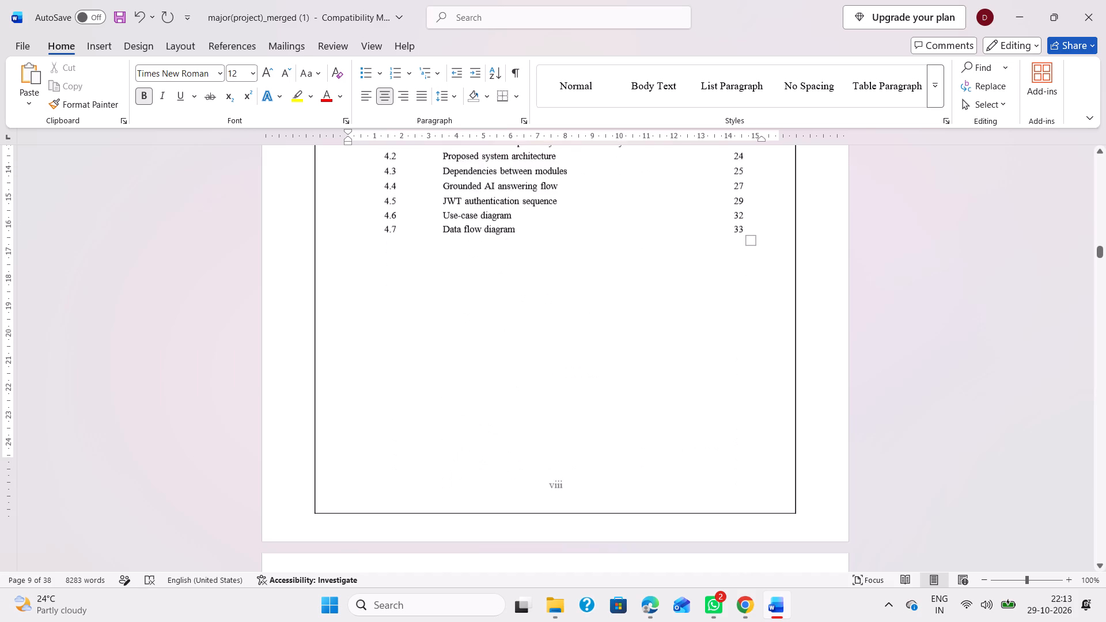
scroll(551, 387, "up", 1)
left_click(507, 320)
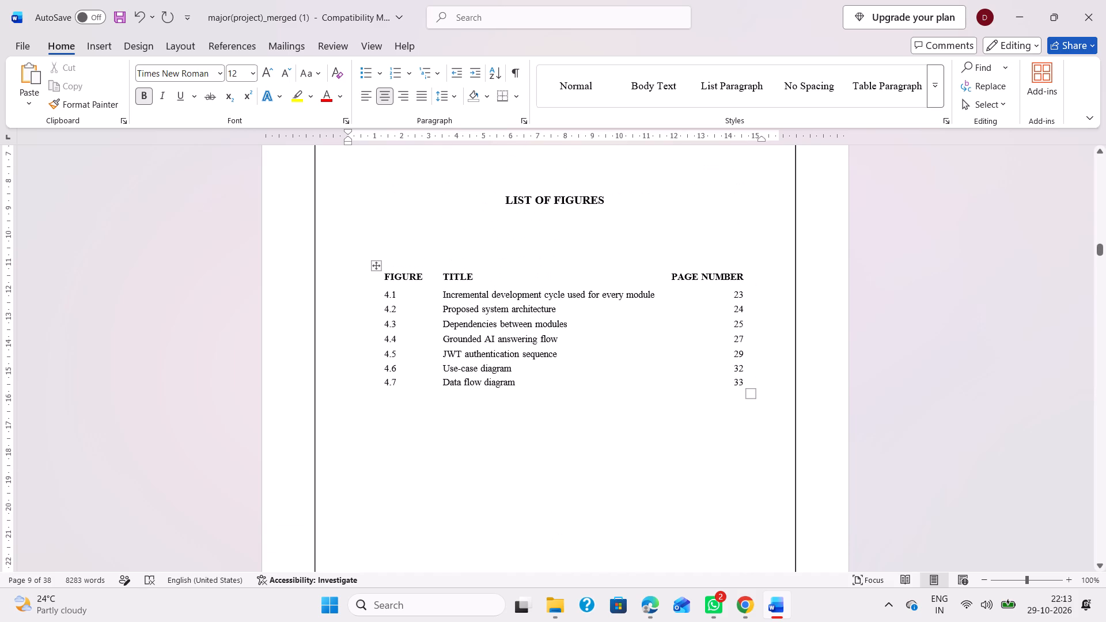
left_click_drag(377, 264, 377, 270)
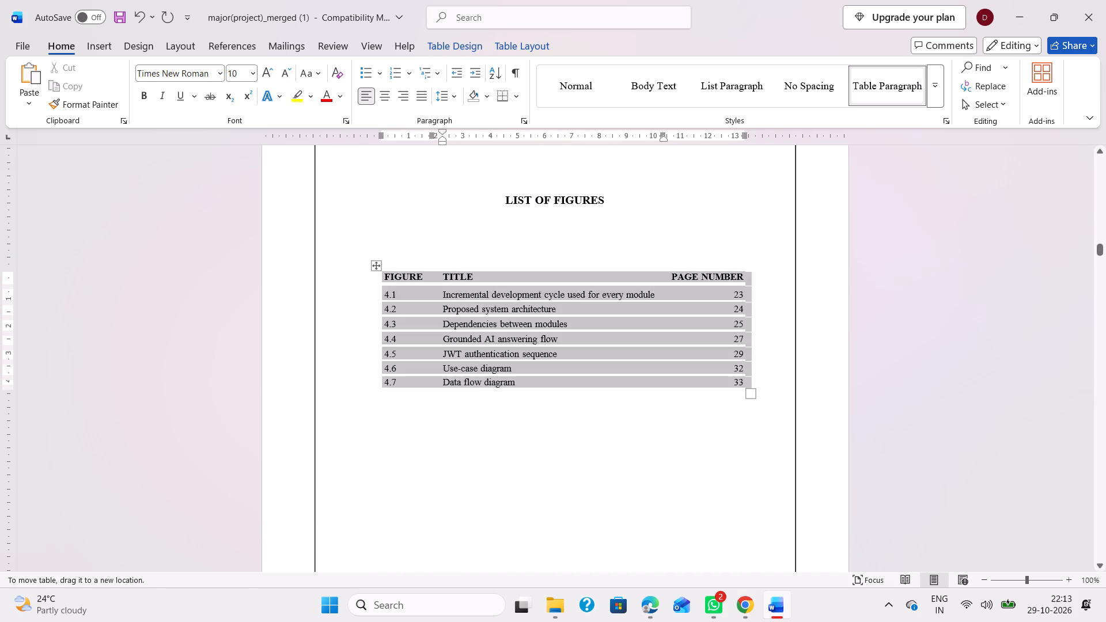
left_click_drag(377, 270, 374, 368)
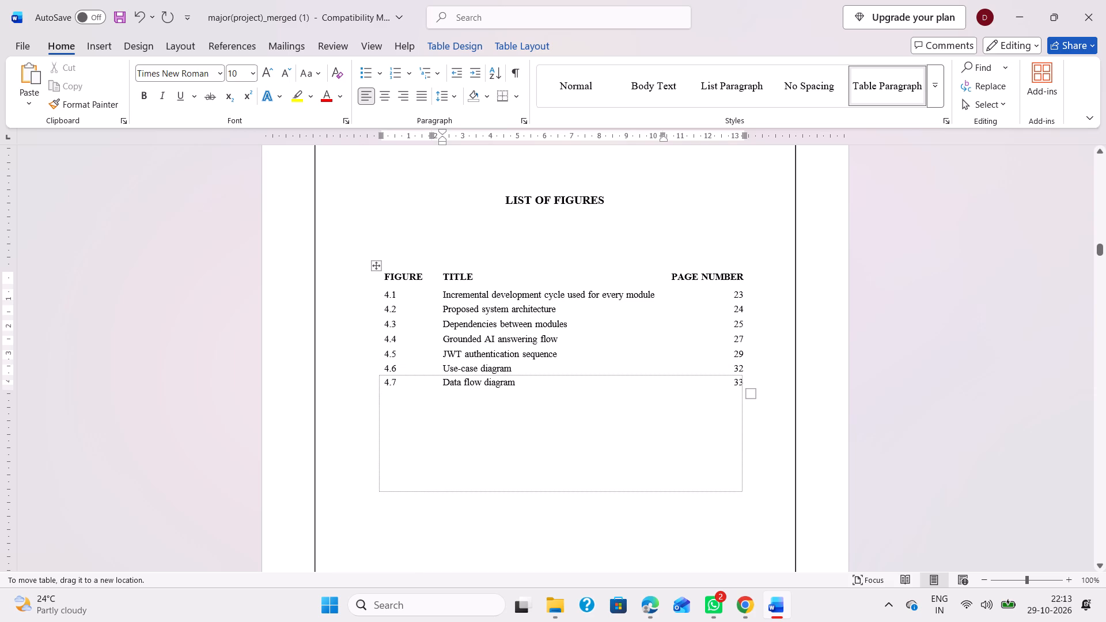
left_click_drag(374, 368, 374, 380)
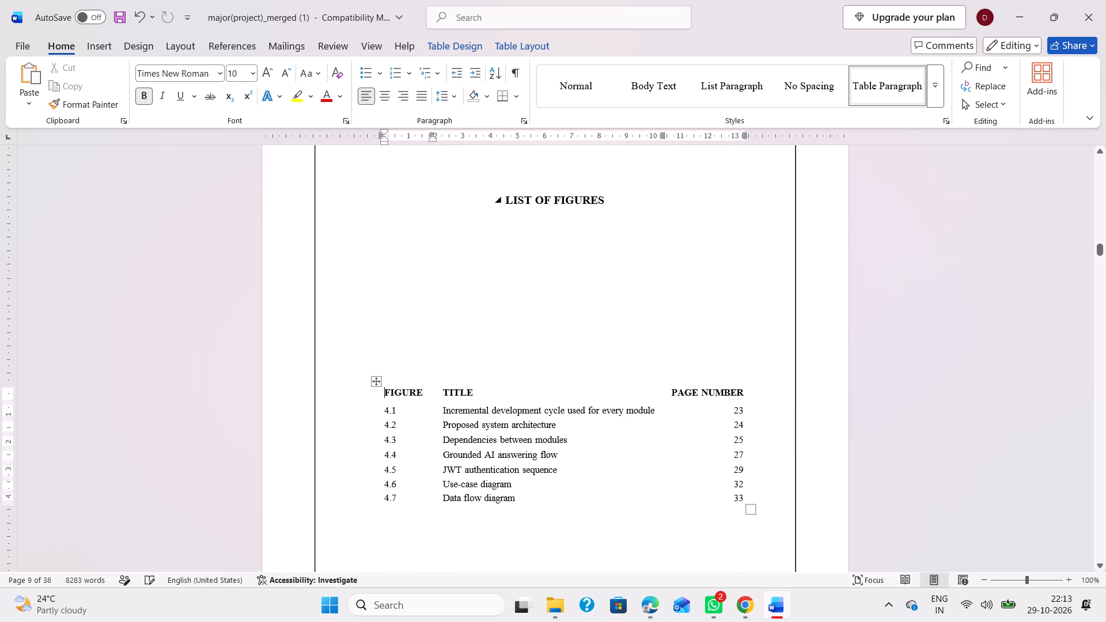
Add two more blank lines above the LIST OF FIGURES heading to lower it towards the table.
left_click(503, 199)
key("Return")
key("Return")
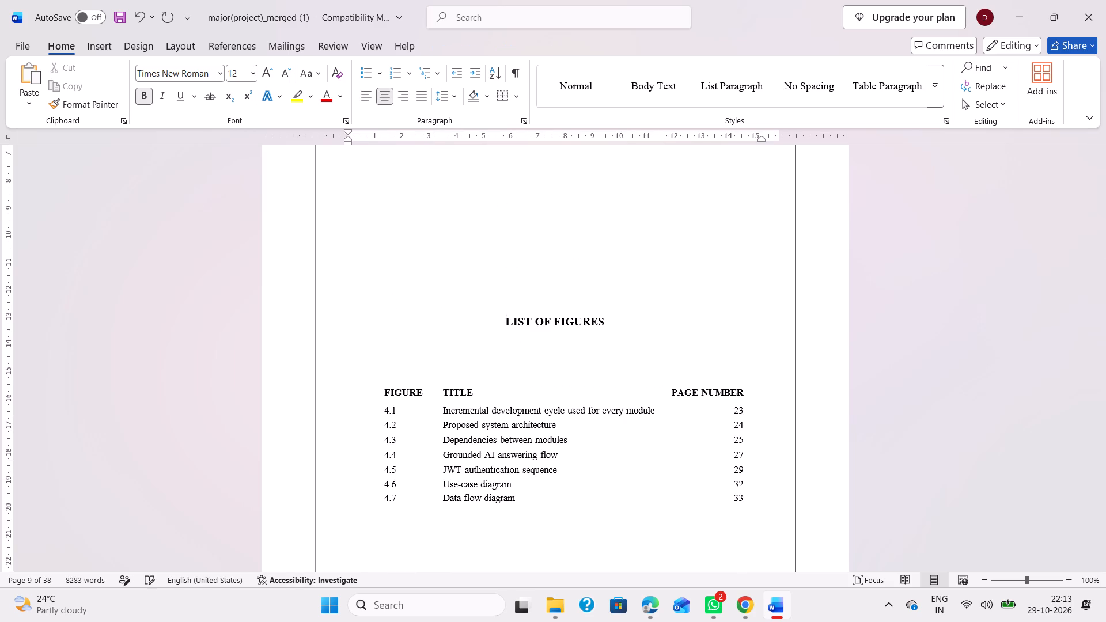
key("Return")
key("BackSpace")
Move the figures table up about 1 cm, closer to the LIST OF FIGURES heading.
left_click_drag(377, 382, 370, 370)
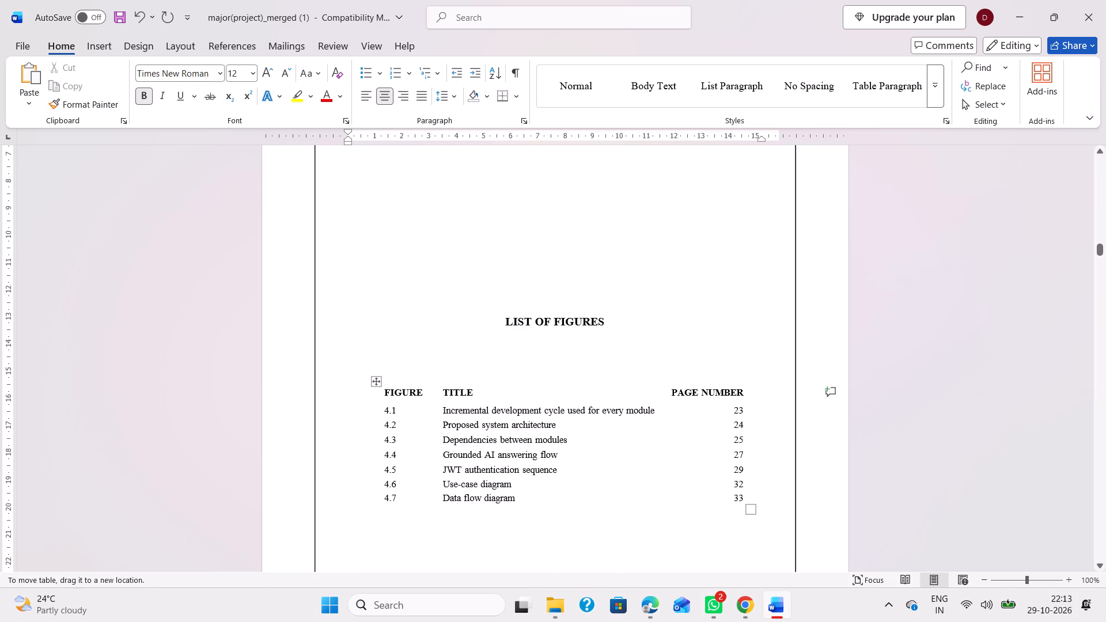
left_click_drag(370, 370, 367, 367)
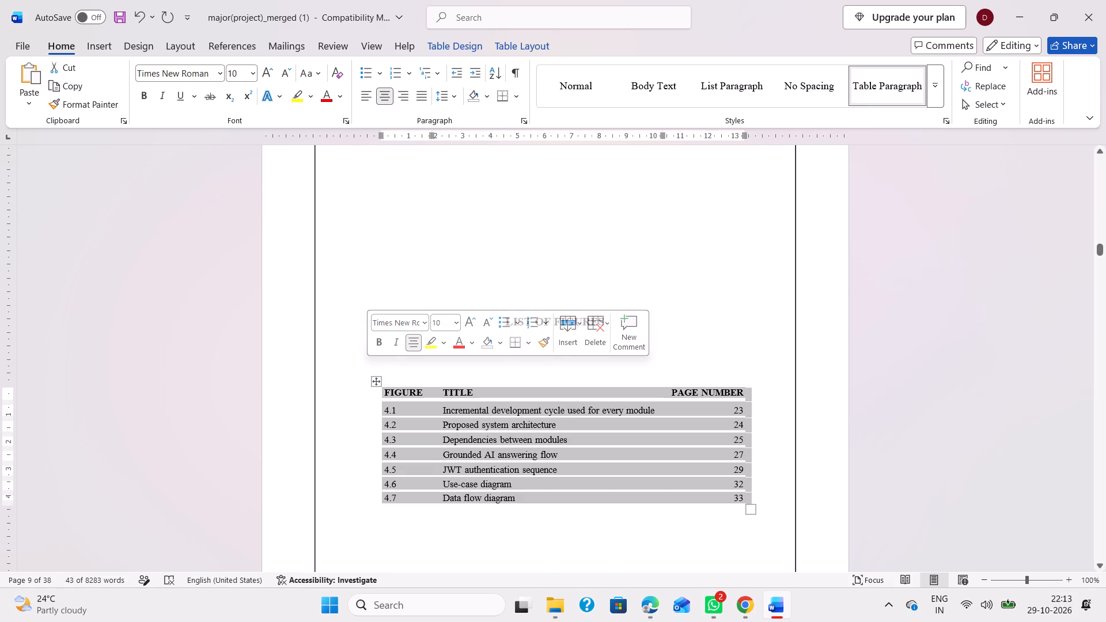
left_click_drag(376, 381, 368, 361)
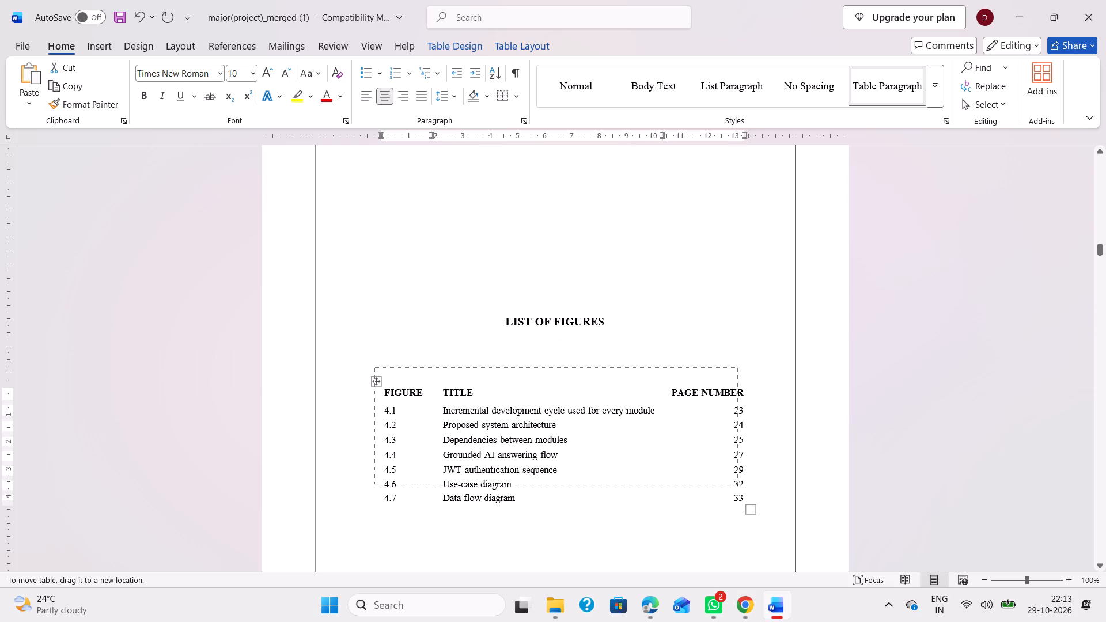
left_click_drag(368, 361, 370, 351)
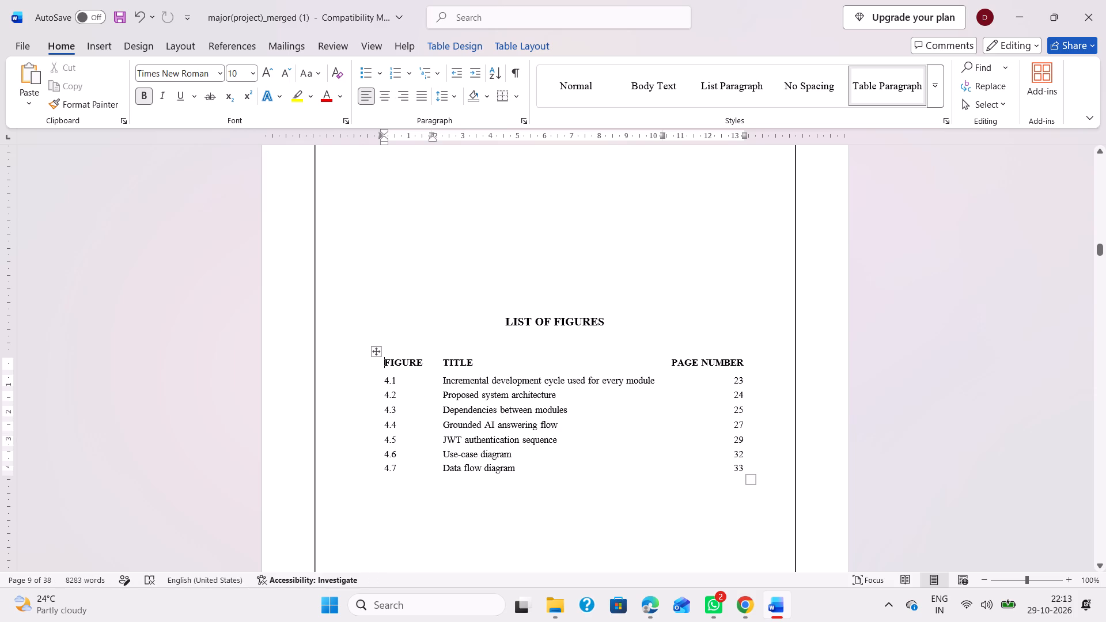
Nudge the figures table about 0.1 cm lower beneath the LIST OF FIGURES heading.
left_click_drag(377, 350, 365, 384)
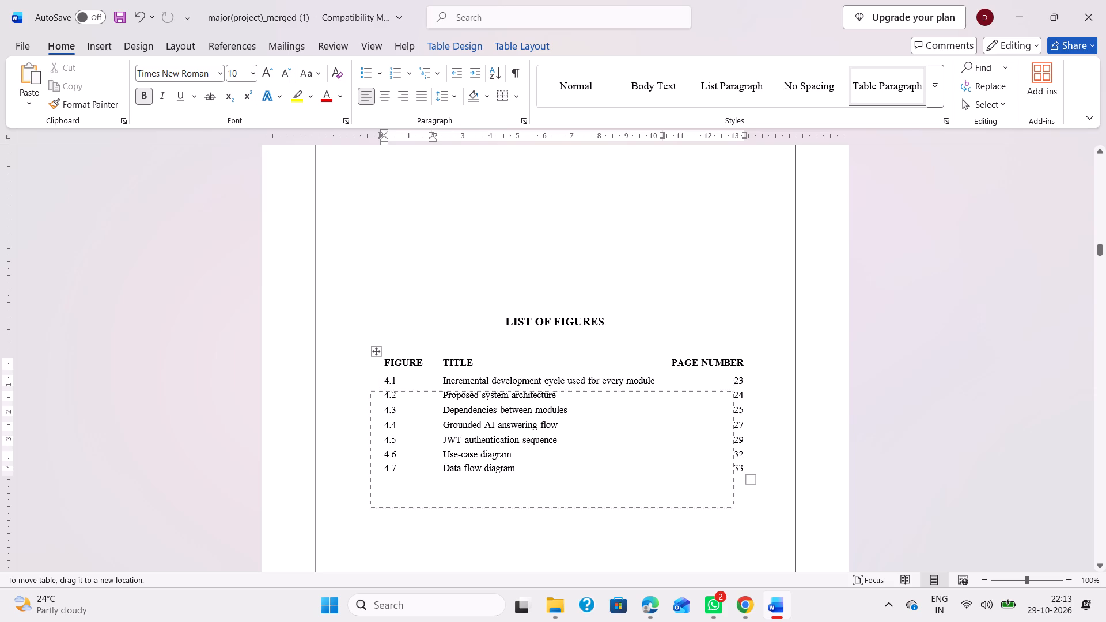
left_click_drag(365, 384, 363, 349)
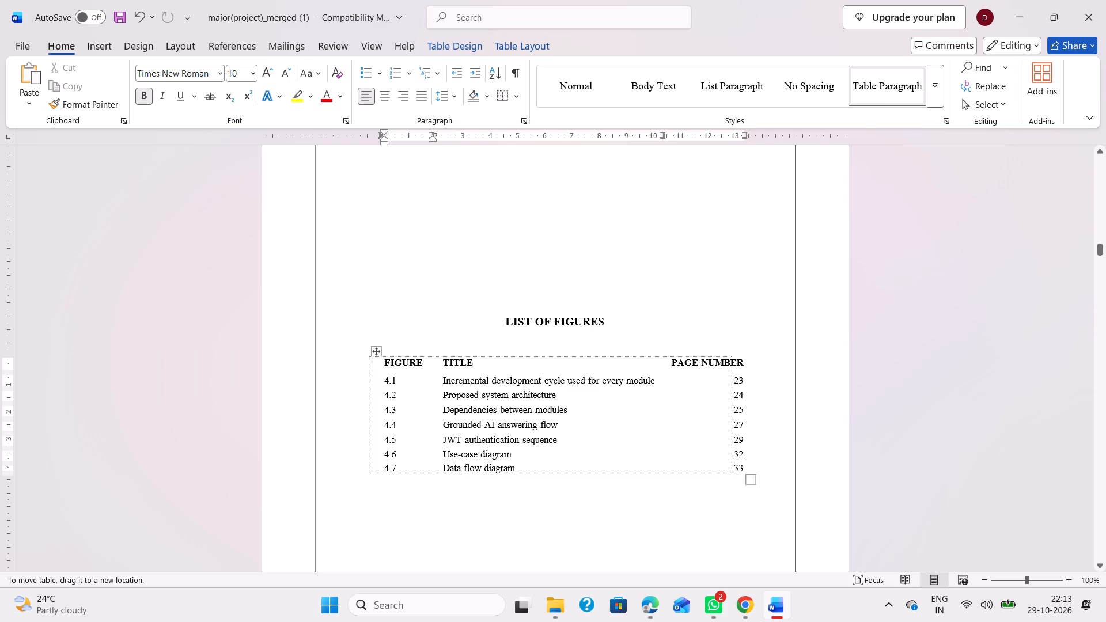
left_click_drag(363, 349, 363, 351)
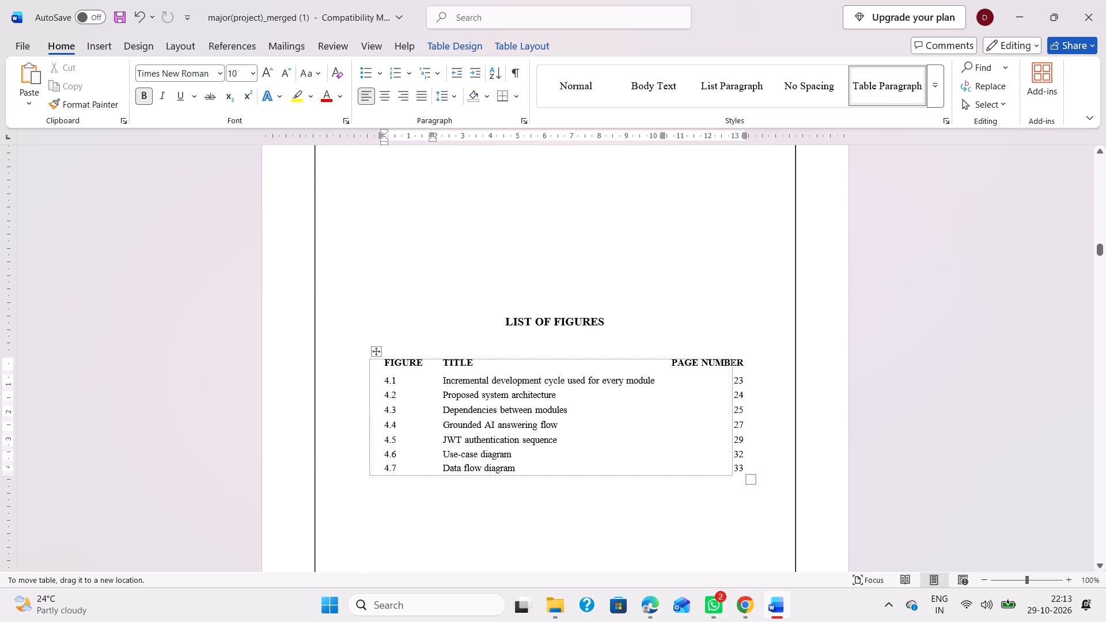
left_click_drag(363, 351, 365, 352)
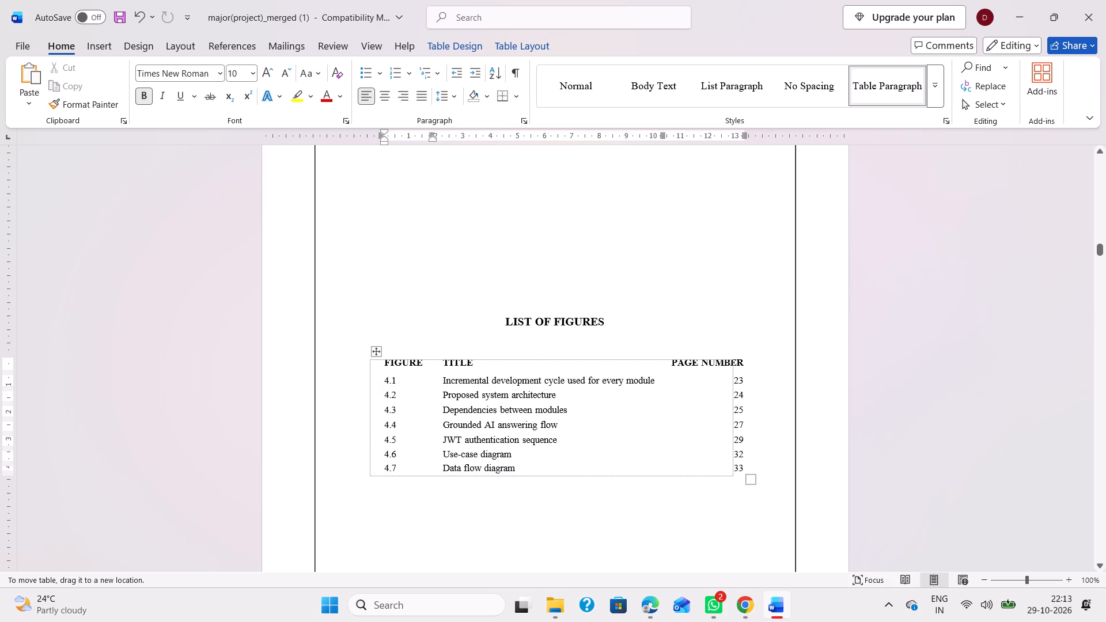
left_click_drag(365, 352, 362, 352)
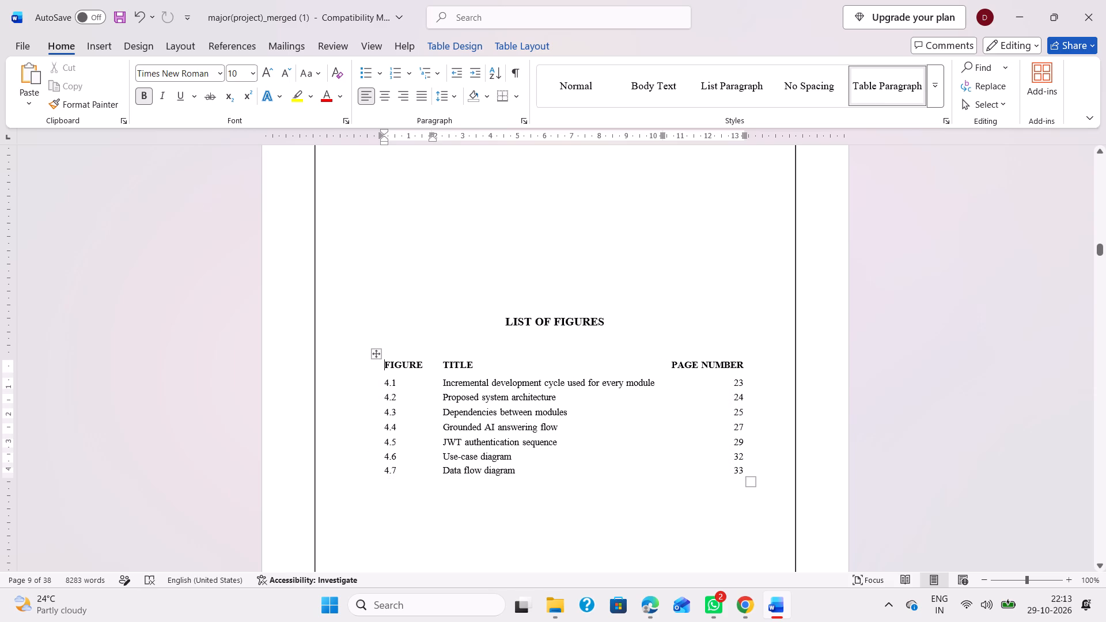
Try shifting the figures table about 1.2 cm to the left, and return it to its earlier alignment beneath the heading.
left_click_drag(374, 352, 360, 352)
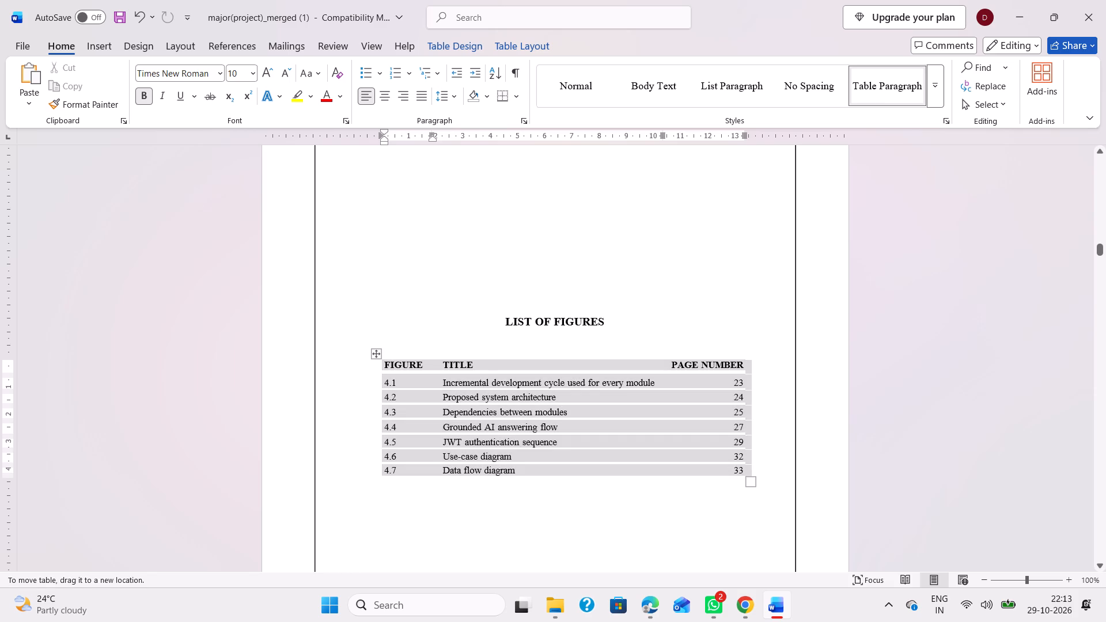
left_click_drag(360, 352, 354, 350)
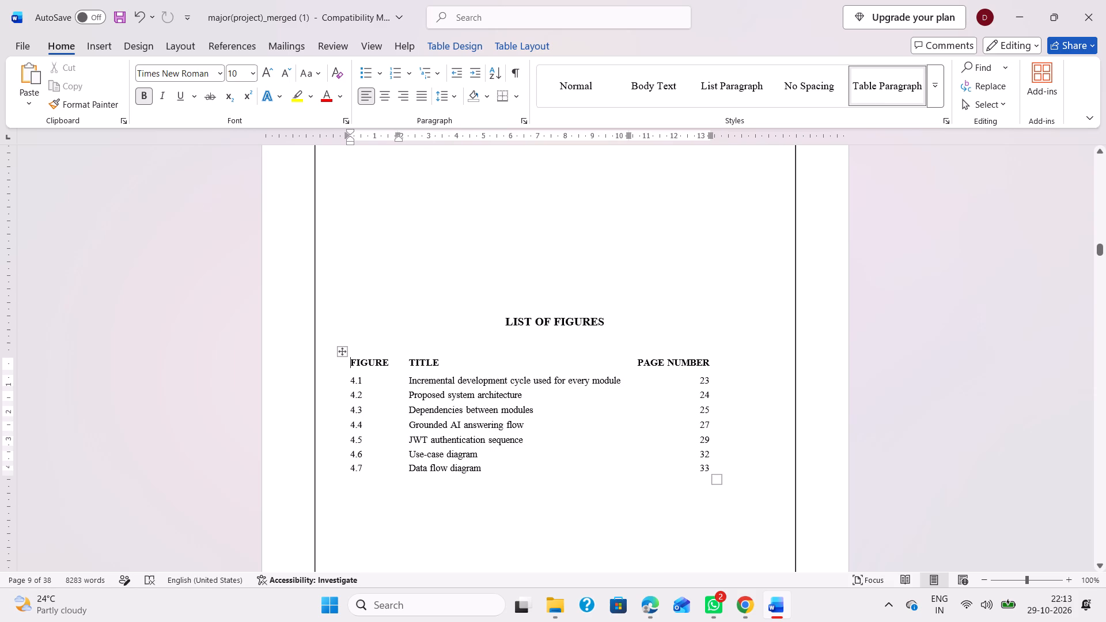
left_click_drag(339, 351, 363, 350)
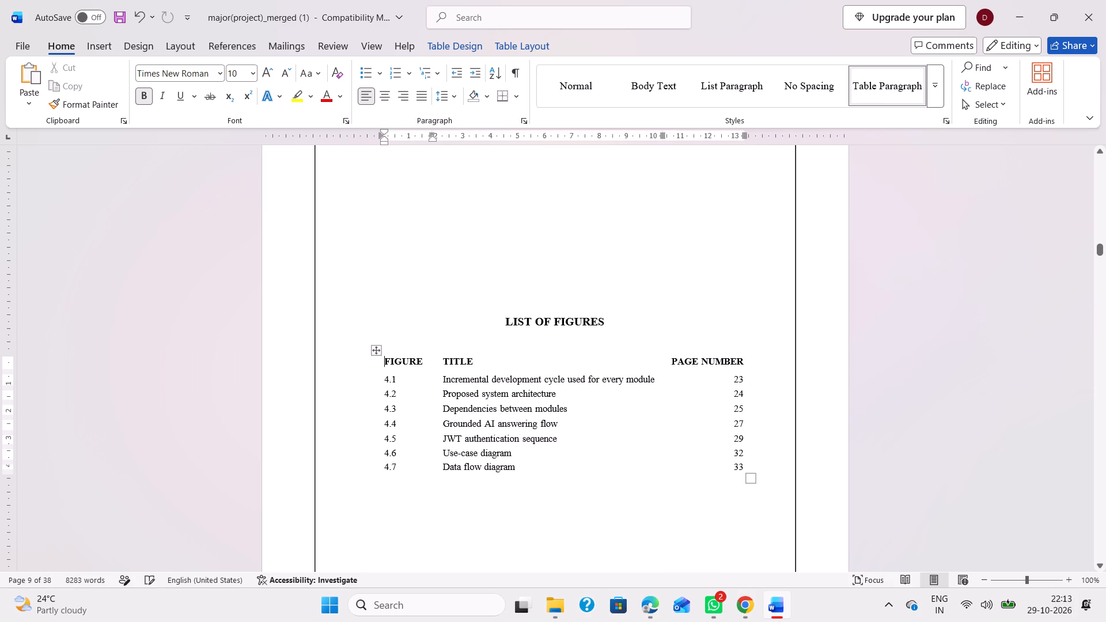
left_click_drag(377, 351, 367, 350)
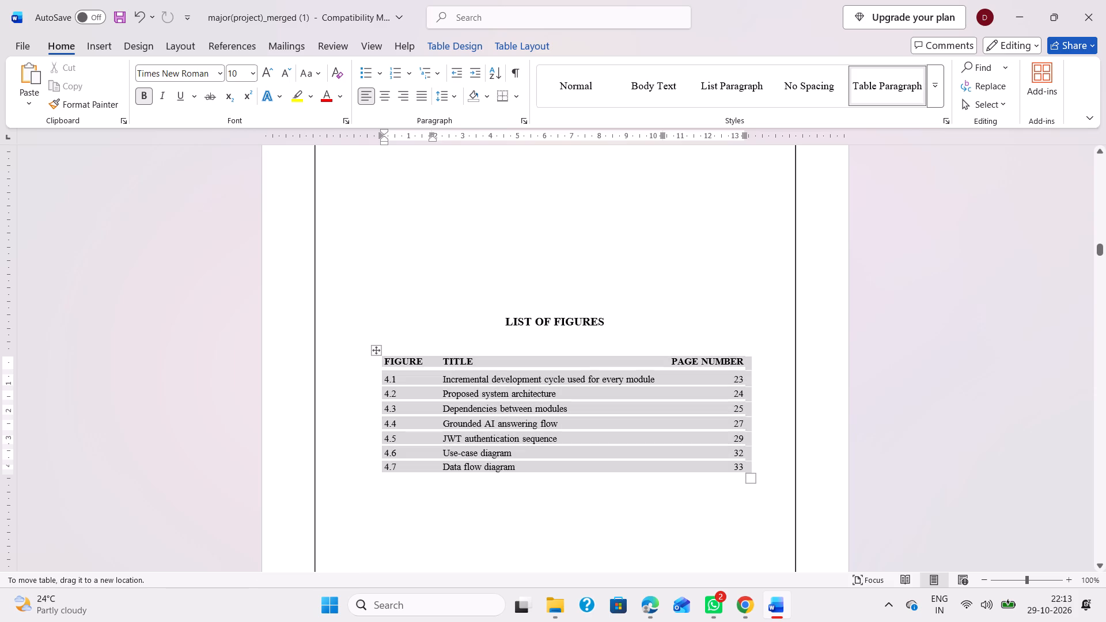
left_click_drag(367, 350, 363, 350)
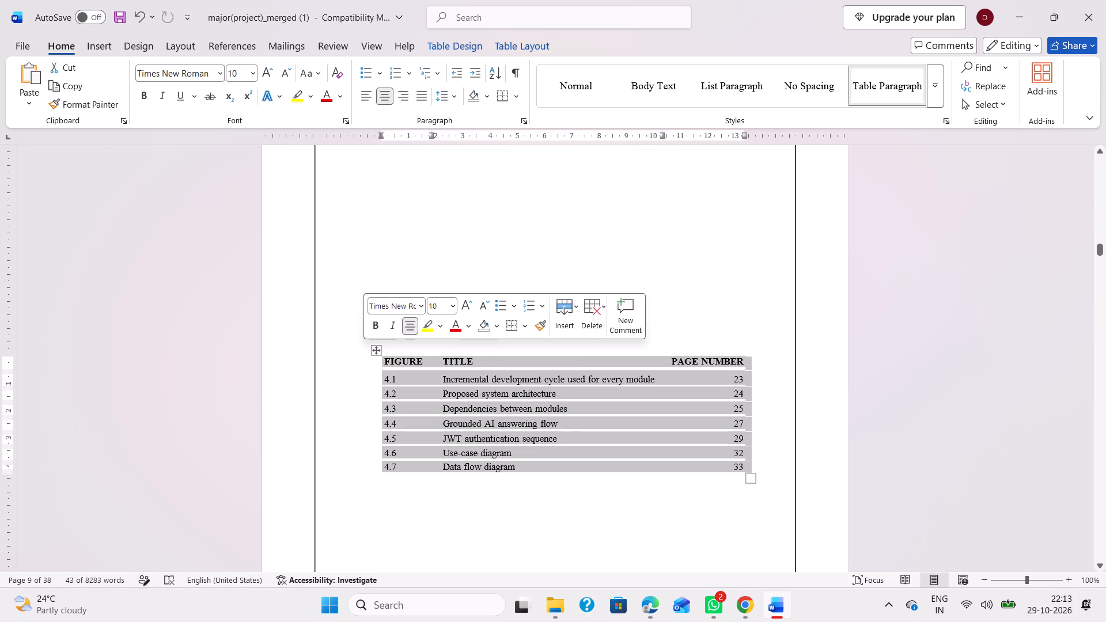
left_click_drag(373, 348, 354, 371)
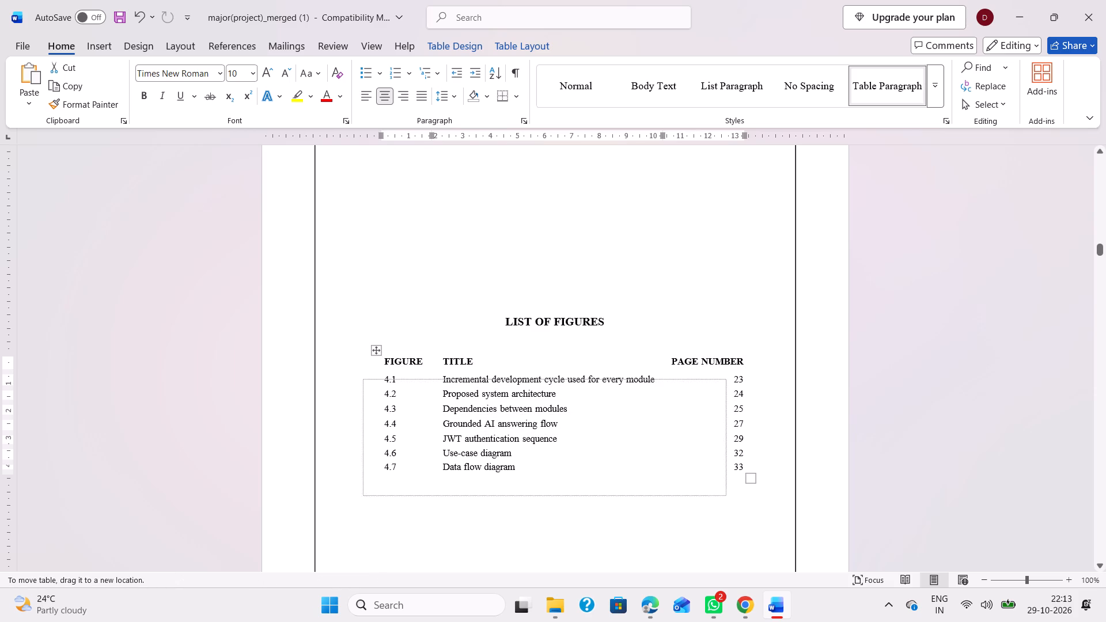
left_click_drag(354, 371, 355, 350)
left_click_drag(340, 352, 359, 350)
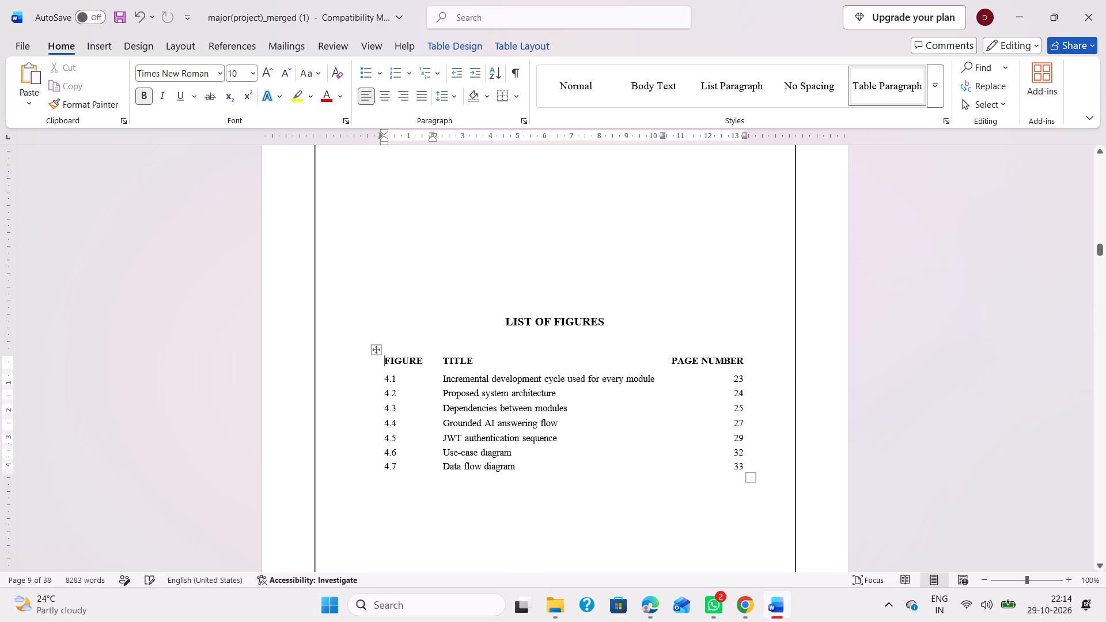
Lower the figures table about 0.3 cm beneath the LIST OF FIGURES heading, keeping its original horizontal alignment.
left_click_drag(375, 349, 370, 349)
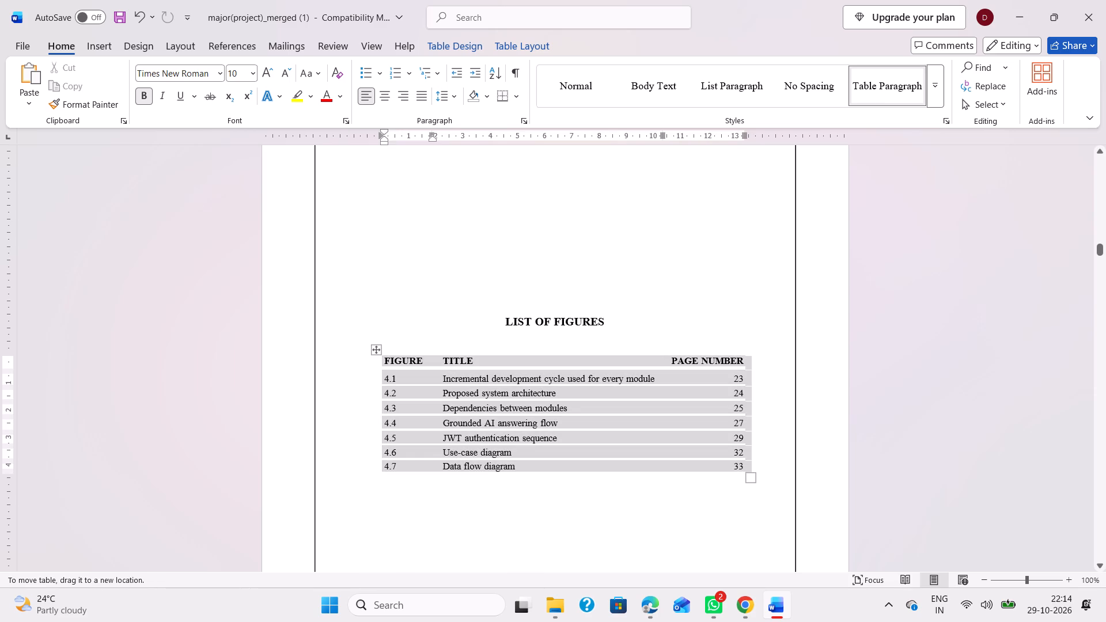
left_click_drag(370, 349, 361, 352)
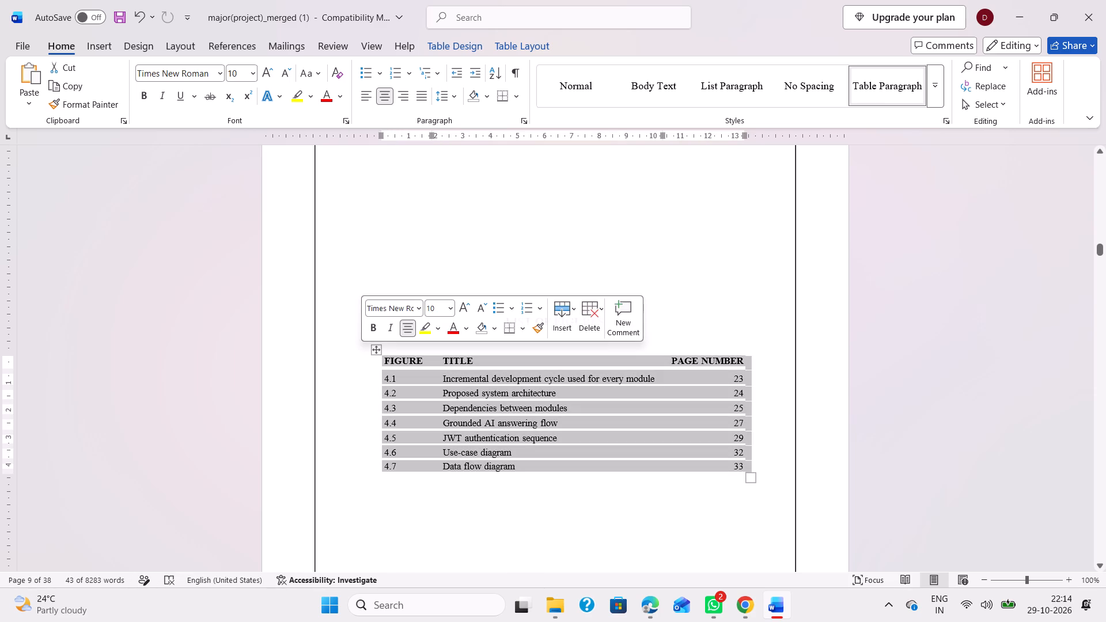
left_click_drag(379, 350, 368, 351)
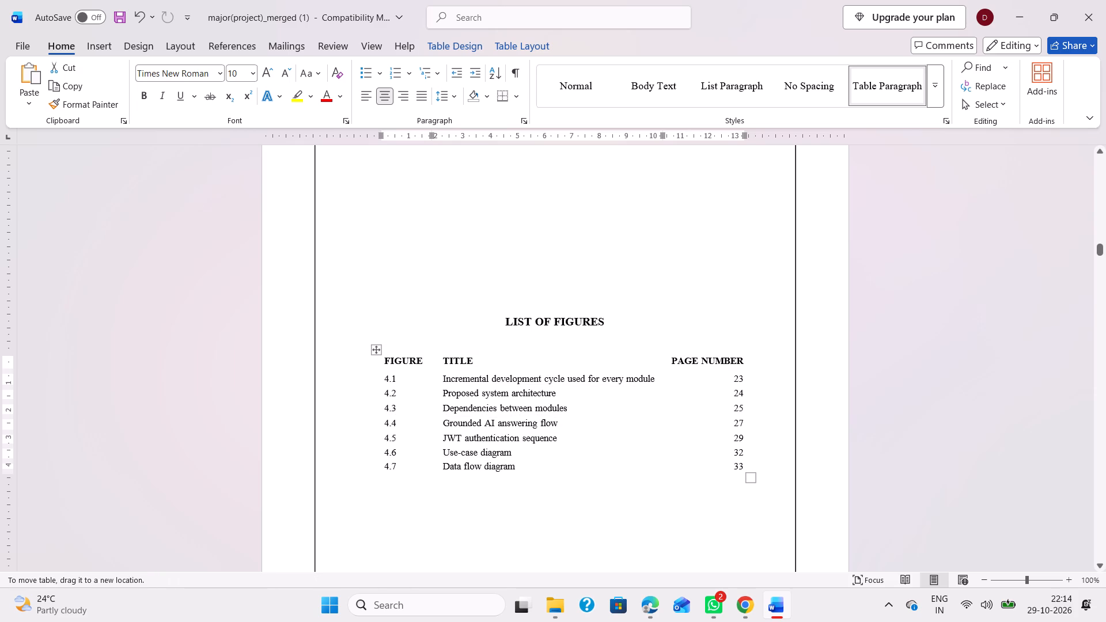
left_click_drag(368, 351, 359, 350)
left_click_drag(359, 350, 365, 352)
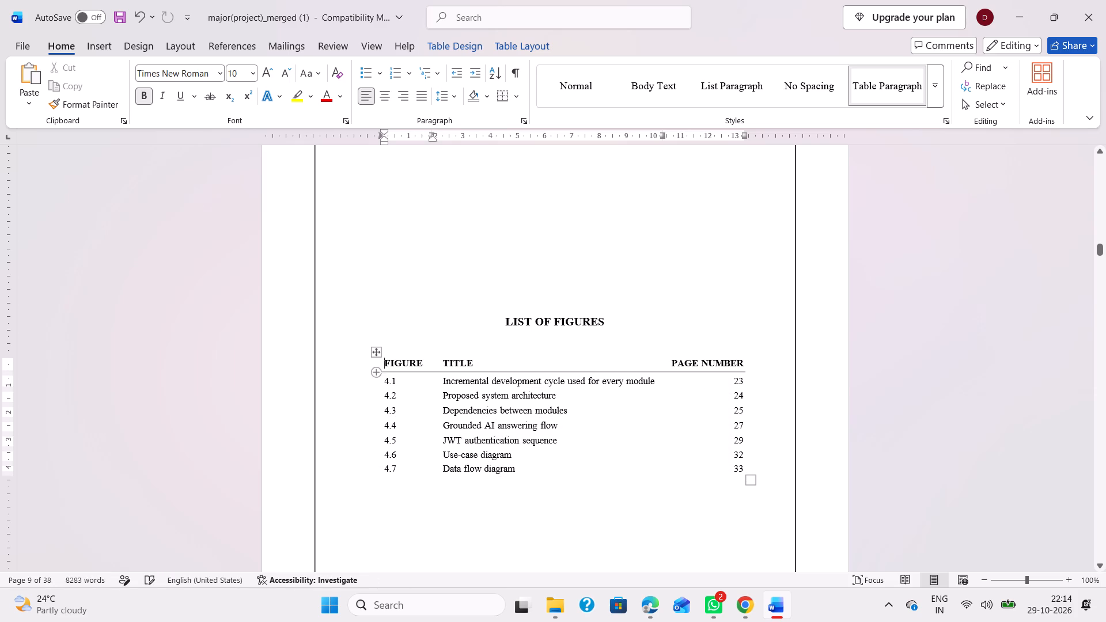
left_click_drag(377, 354, 363, 378)
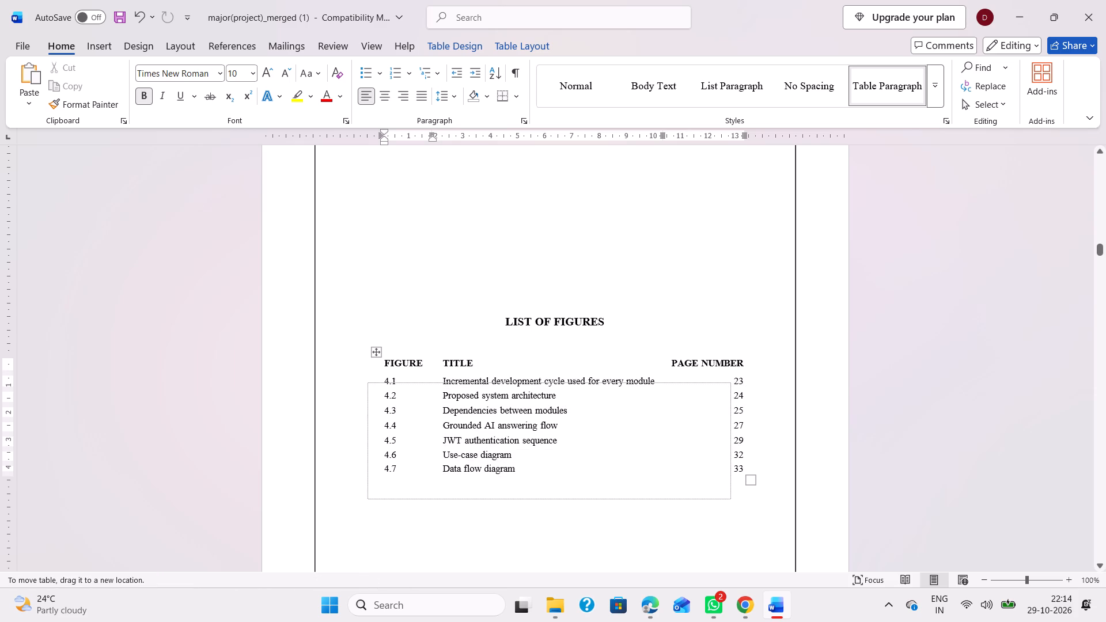
left_click_drag(363, 378, 361, 360)
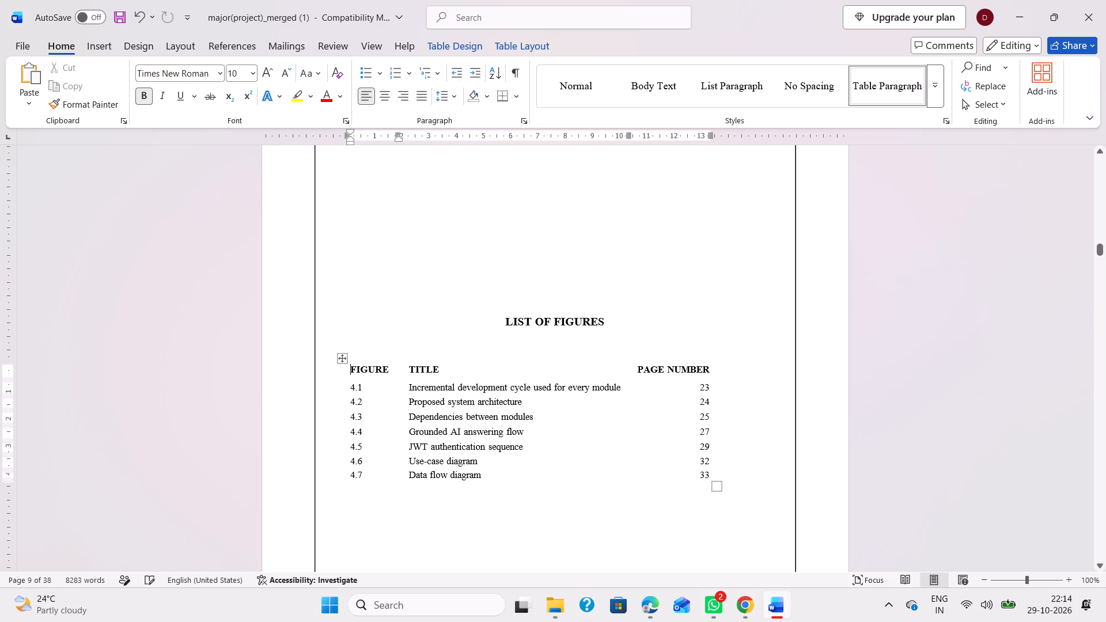
left_click_drag(341, 357, 369, 356)
Add the heading LIST OF TABLES on the blank line near the top of the LIST OF FIGURES page.
scroll(408, 370, "up", 1)
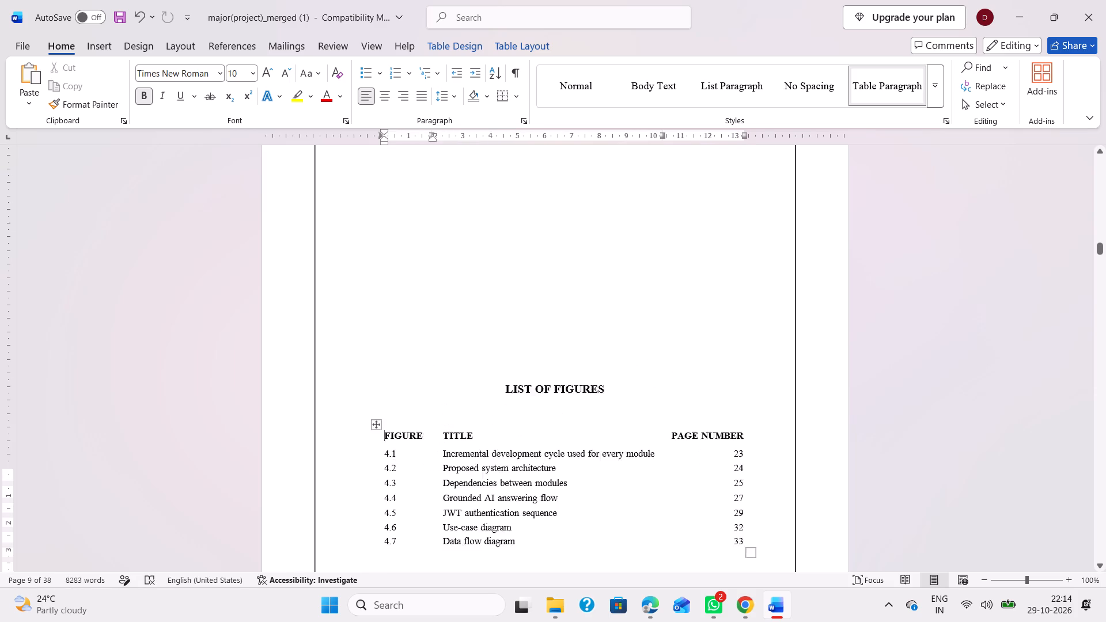
scroll(533, 193, "up", 1)
left_click(523, 239)
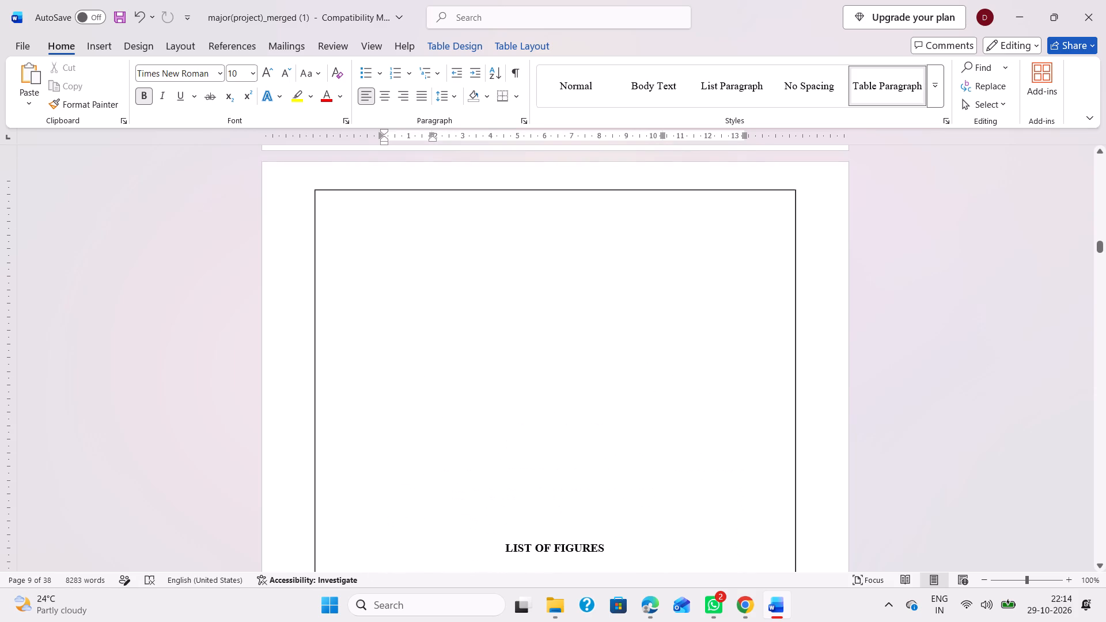
key("shift+l")
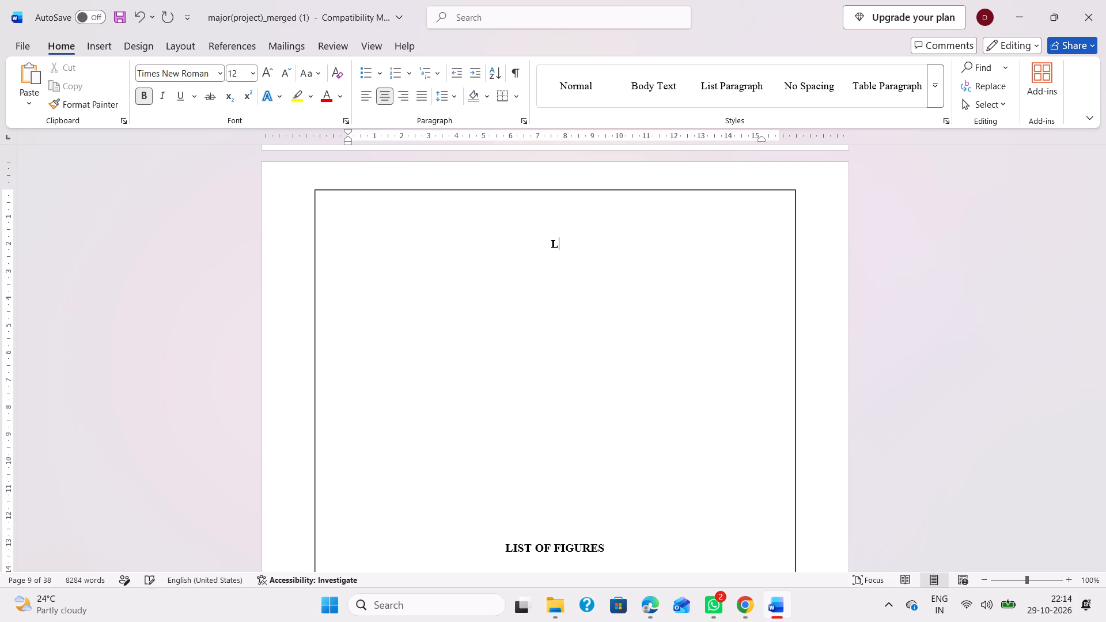
type("IST OG TABLES")
left_click(555, 244)
key("BackSpace")
key("shift+f")
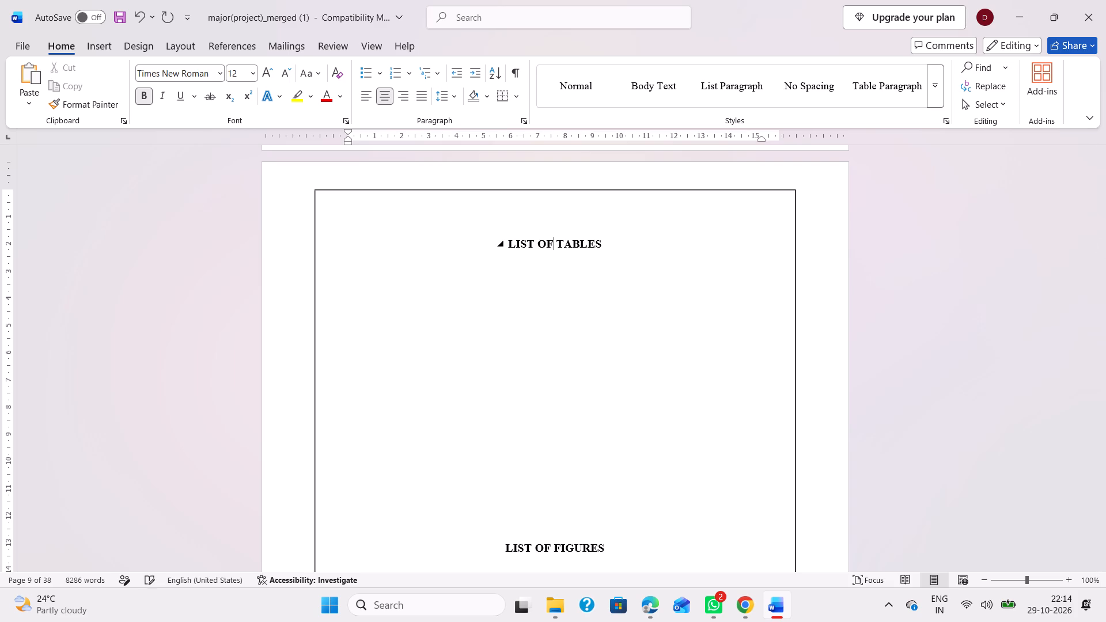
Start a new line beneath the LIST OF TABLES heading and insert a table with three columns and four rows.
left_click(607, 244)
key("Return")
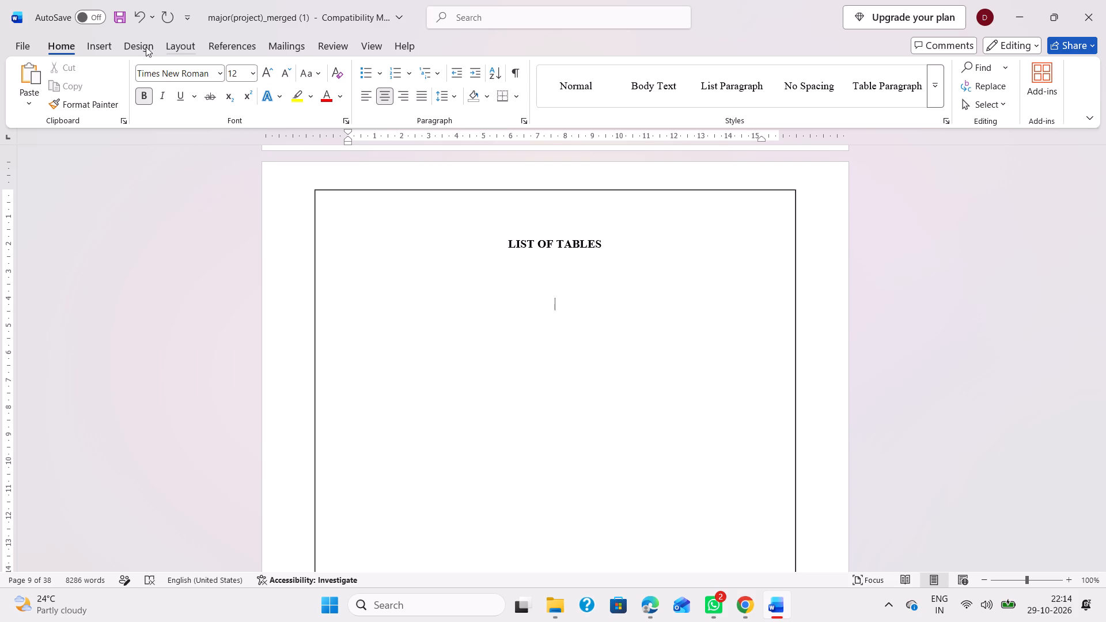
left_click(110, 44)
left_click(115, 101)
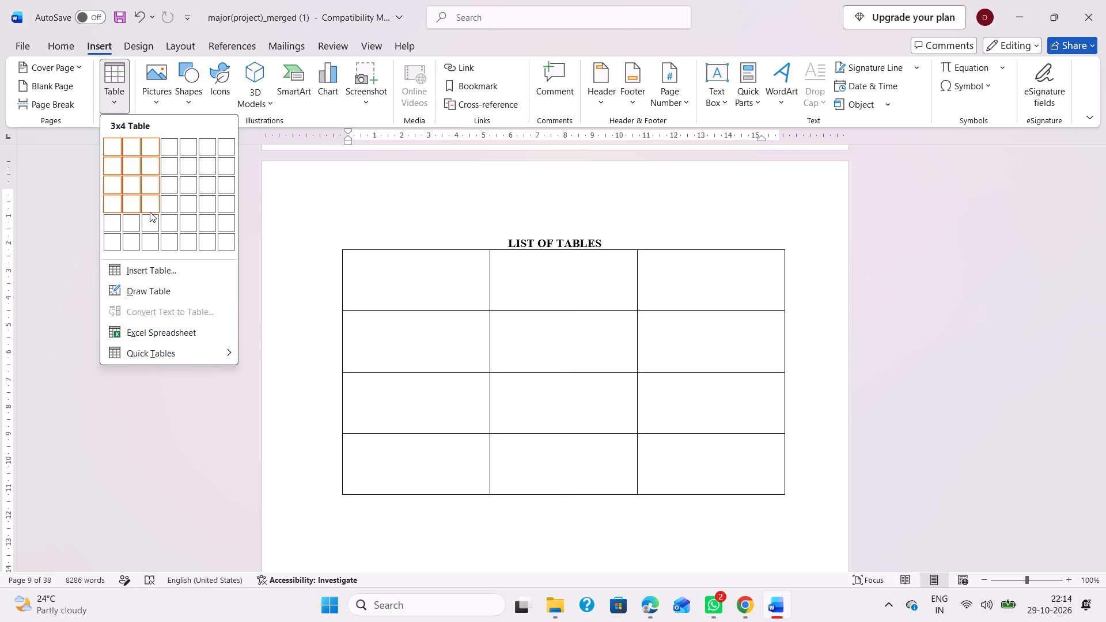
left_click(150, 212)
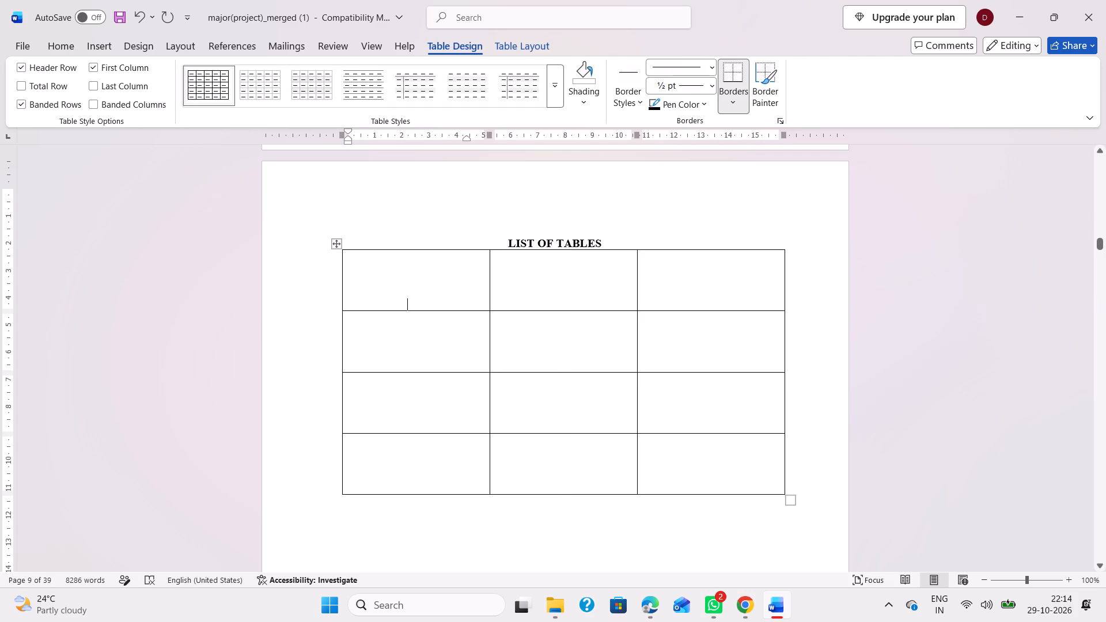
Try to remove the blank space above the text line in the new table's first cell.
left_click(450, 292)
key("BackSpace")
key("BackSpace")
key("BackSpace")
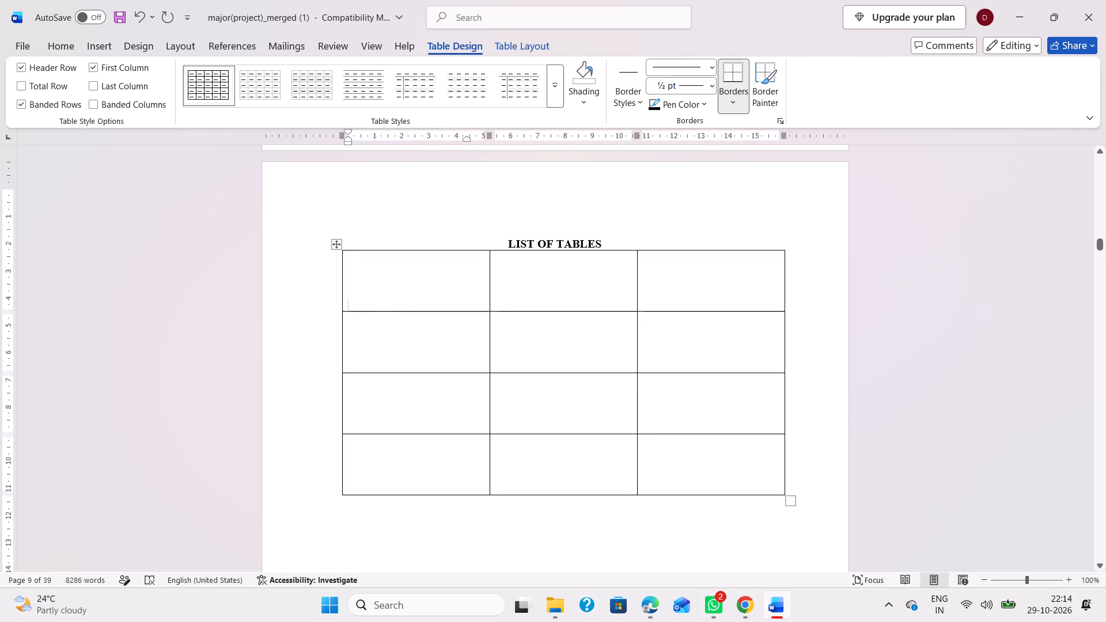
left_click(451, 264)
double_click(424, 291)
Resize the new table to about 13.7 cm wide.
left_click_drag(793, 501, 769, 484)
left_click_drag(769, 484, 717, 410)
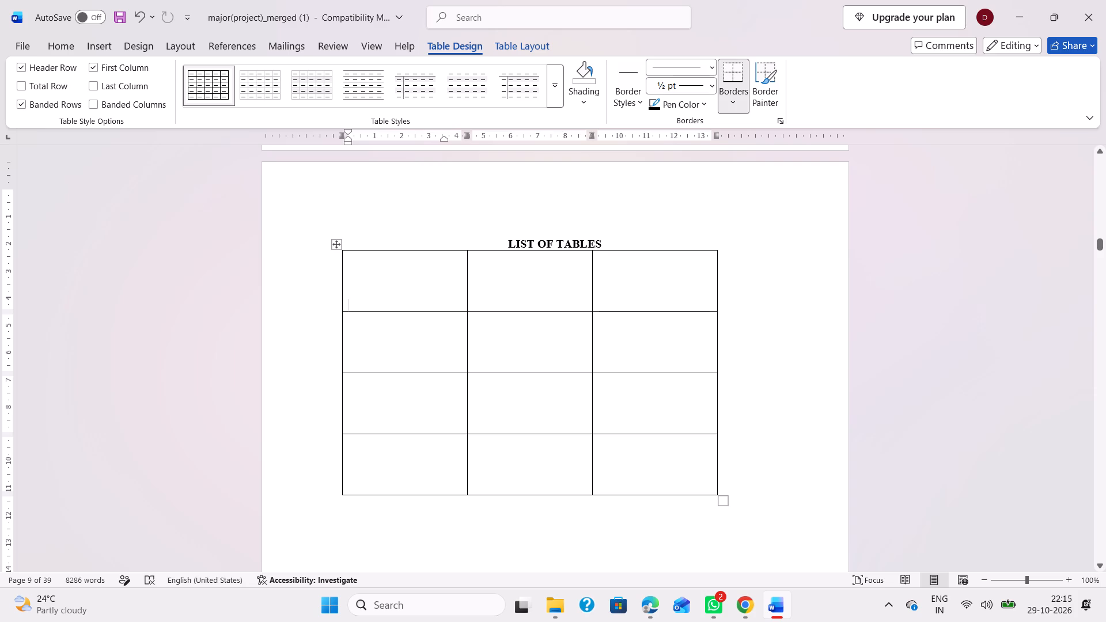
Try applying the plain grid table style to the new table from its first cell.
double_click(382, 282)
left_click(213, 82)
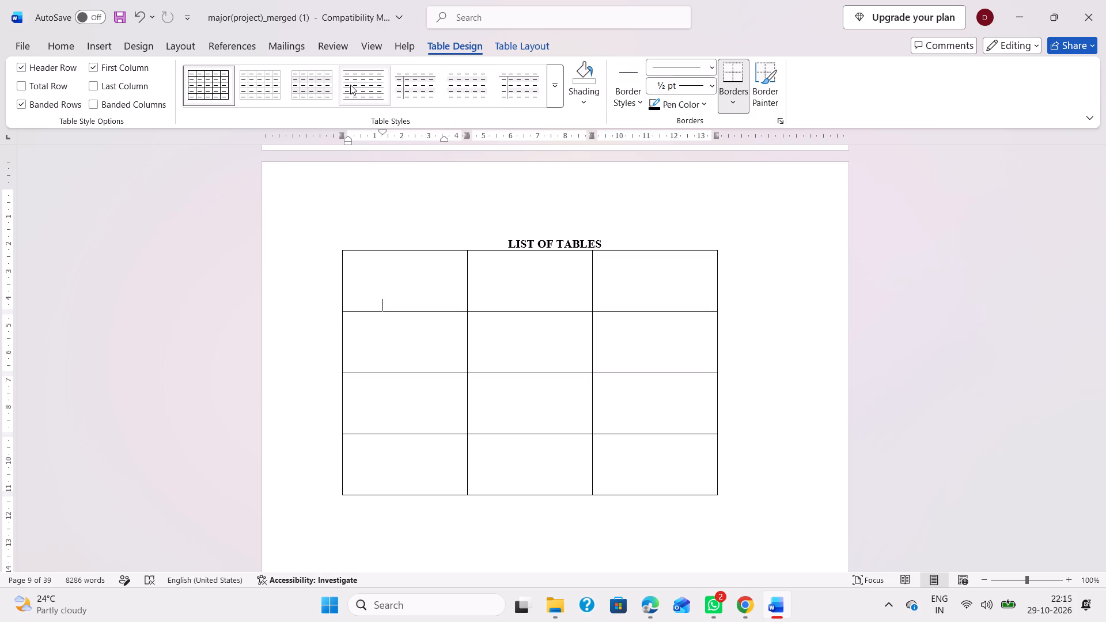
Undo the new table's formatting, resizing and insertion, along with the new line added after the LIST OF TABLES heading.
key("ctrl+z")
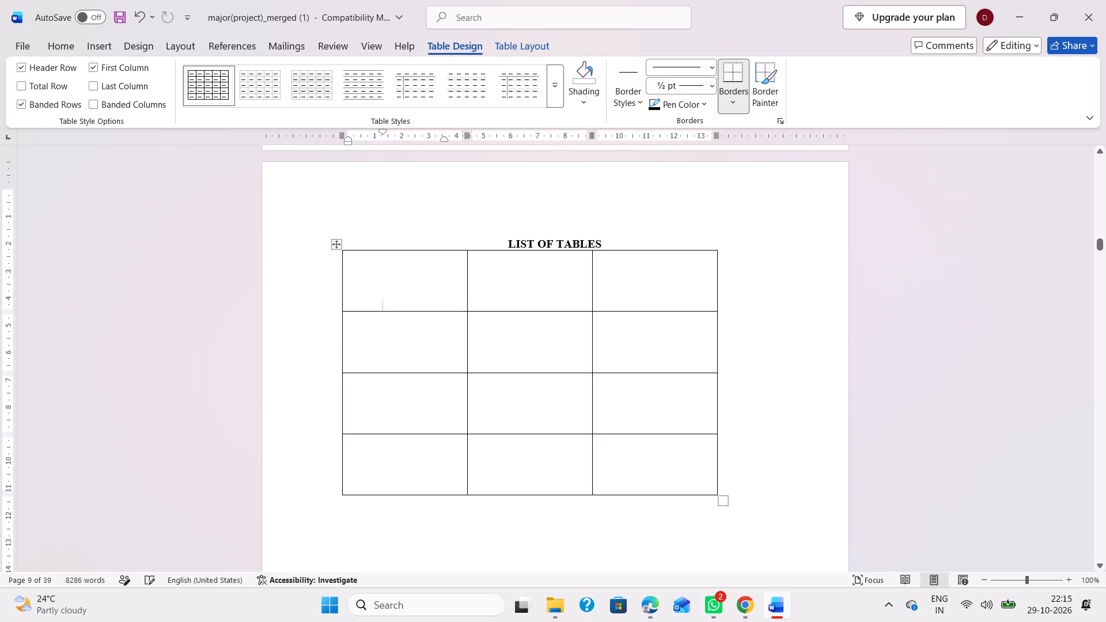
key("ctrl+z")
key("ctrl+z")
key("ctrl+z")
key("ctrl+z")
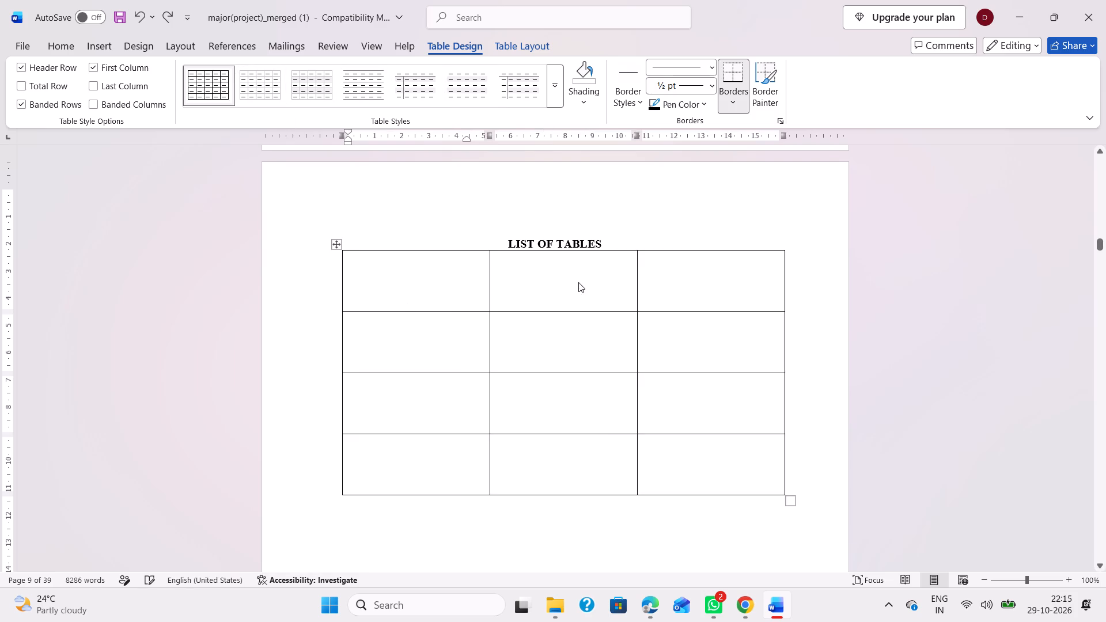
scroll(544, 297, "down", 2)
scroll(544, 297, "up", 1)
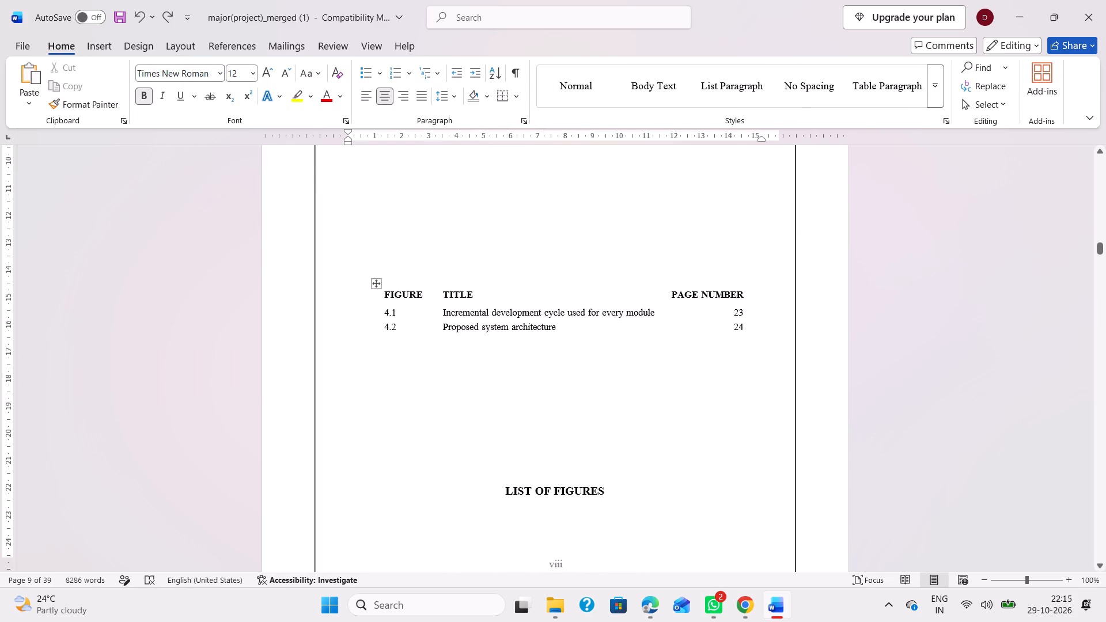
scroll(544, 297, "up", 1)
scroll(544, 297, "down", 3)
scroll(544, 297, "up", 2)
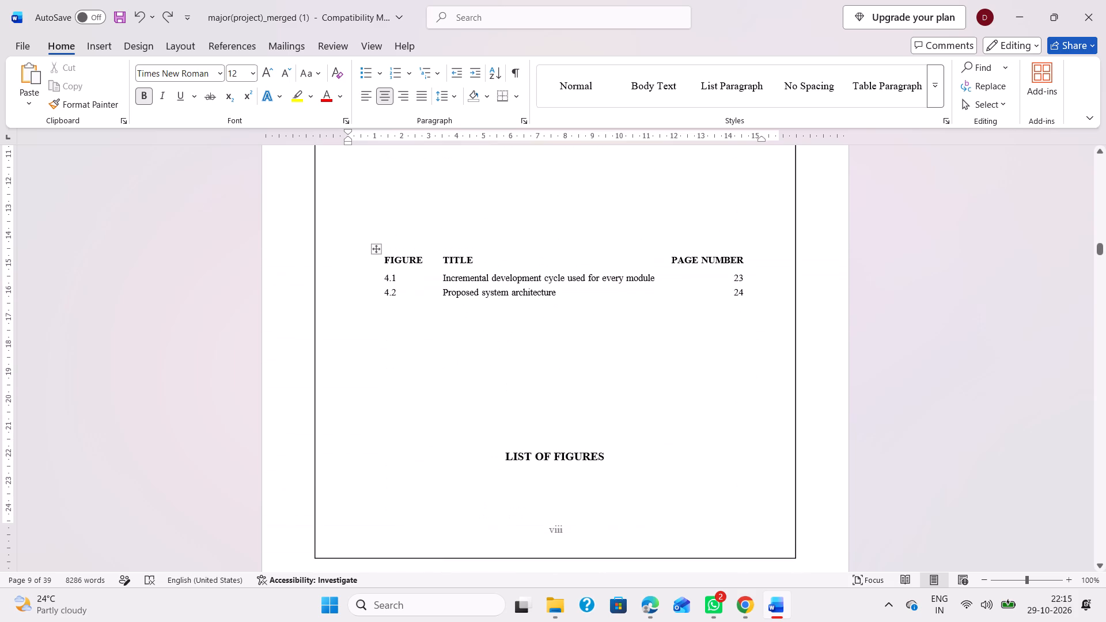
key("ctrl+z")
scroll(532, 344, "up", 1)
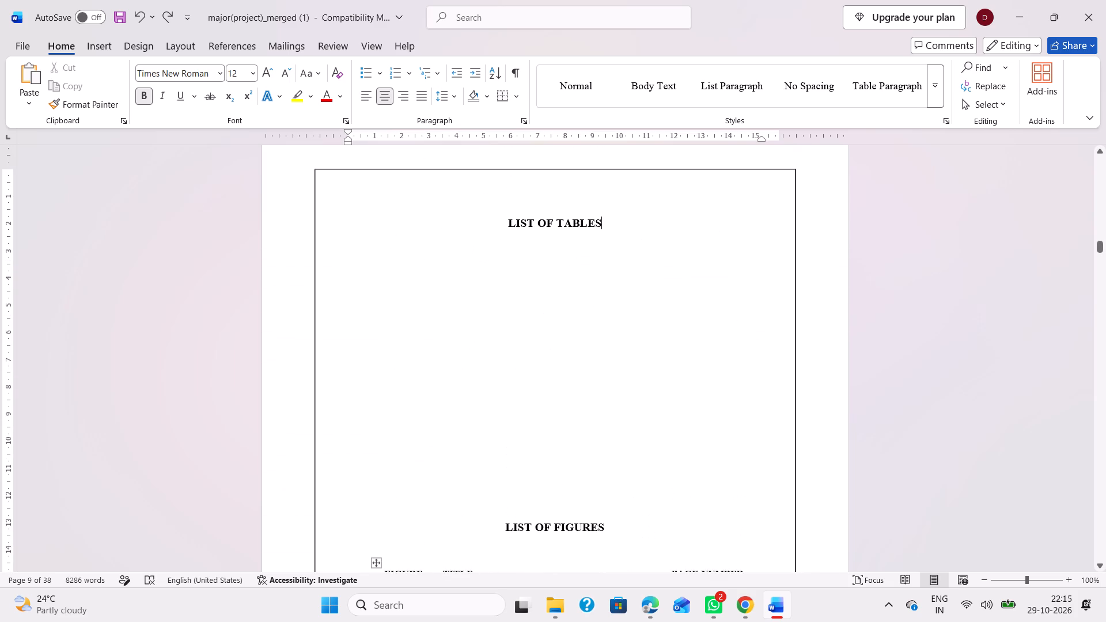
Left-align the blank line beneath the LIST OF TABLES heading and insert a table with three columns and four rows there.
left_click(542, 267)
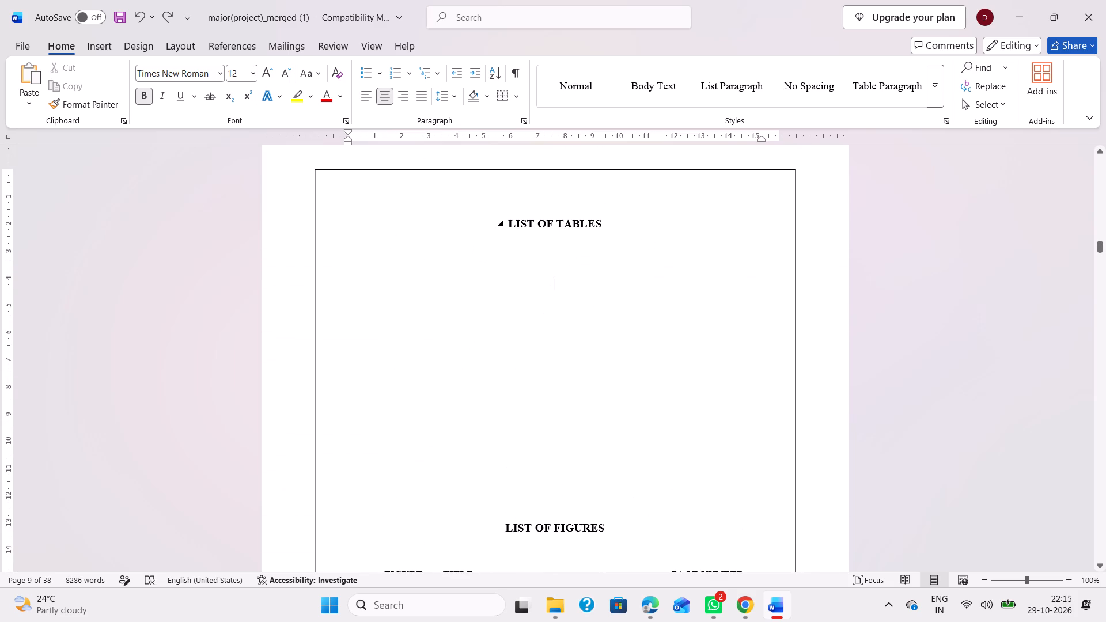
key("BackSpace")
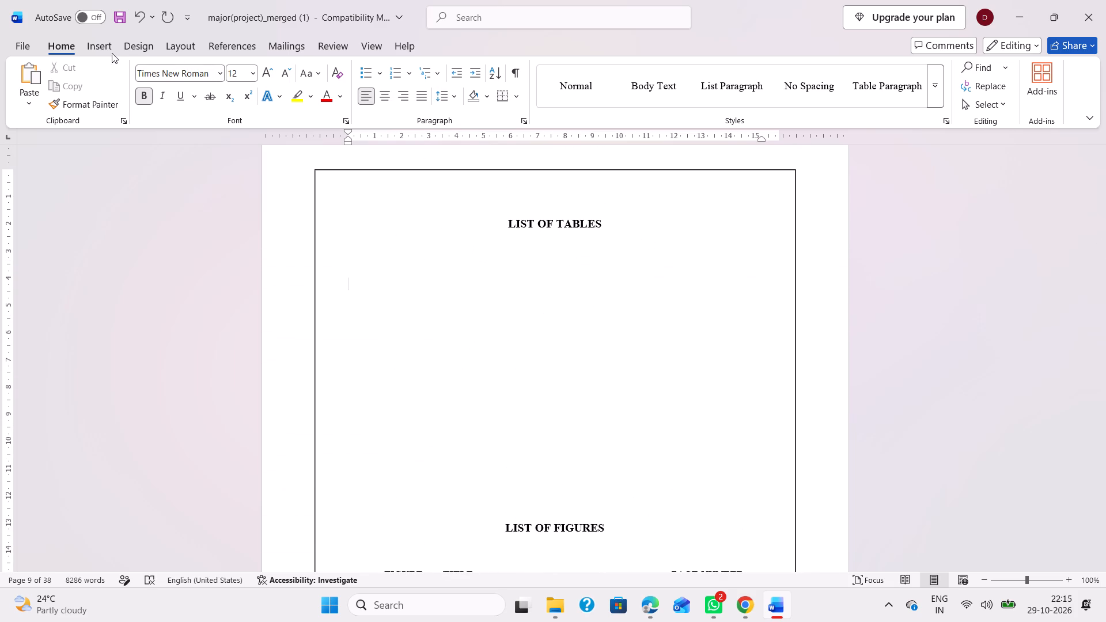
left_click(104, 51)
left_click(112, 101)
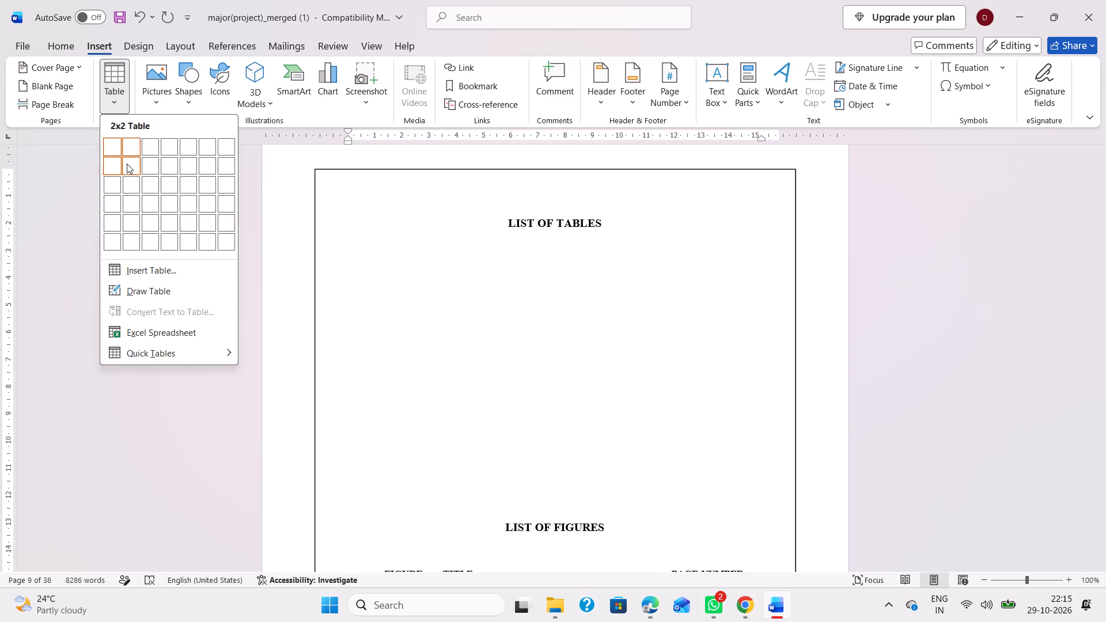
left_click(141, 206)
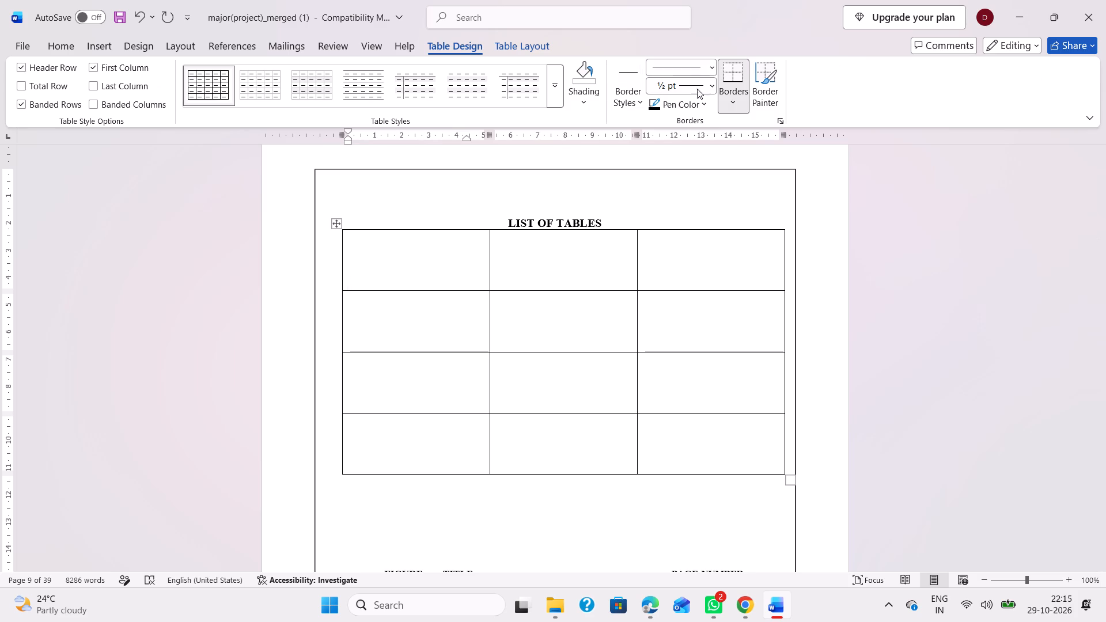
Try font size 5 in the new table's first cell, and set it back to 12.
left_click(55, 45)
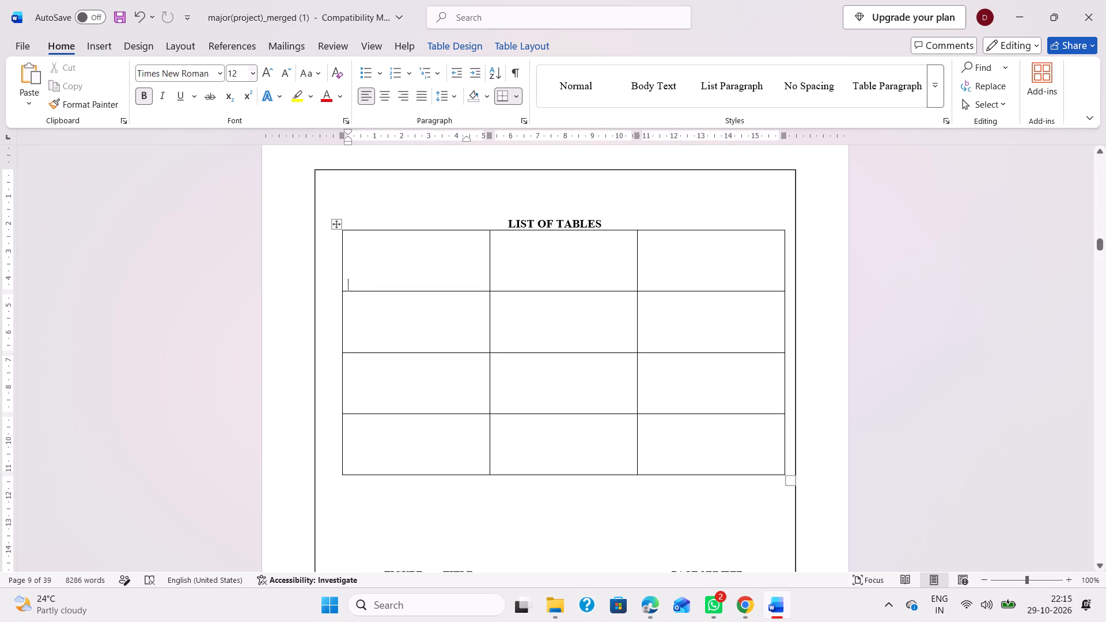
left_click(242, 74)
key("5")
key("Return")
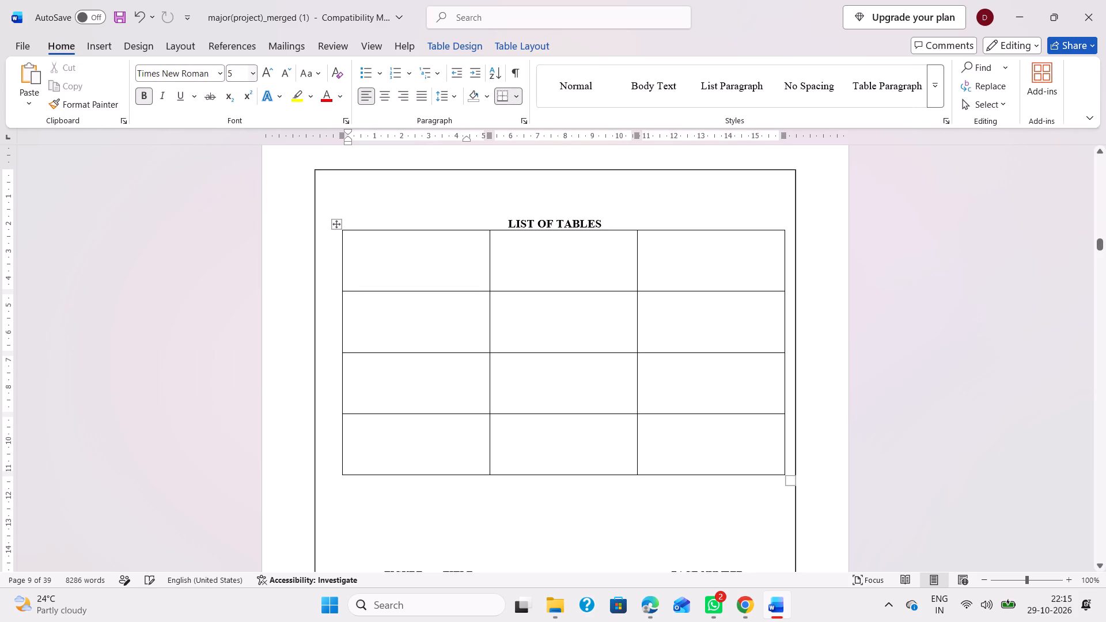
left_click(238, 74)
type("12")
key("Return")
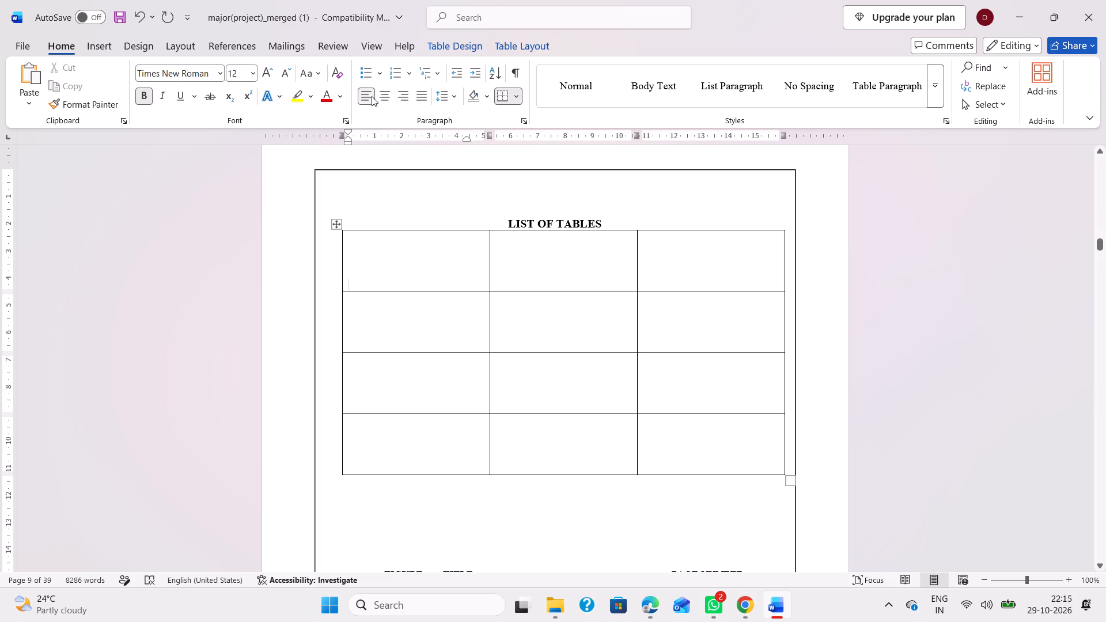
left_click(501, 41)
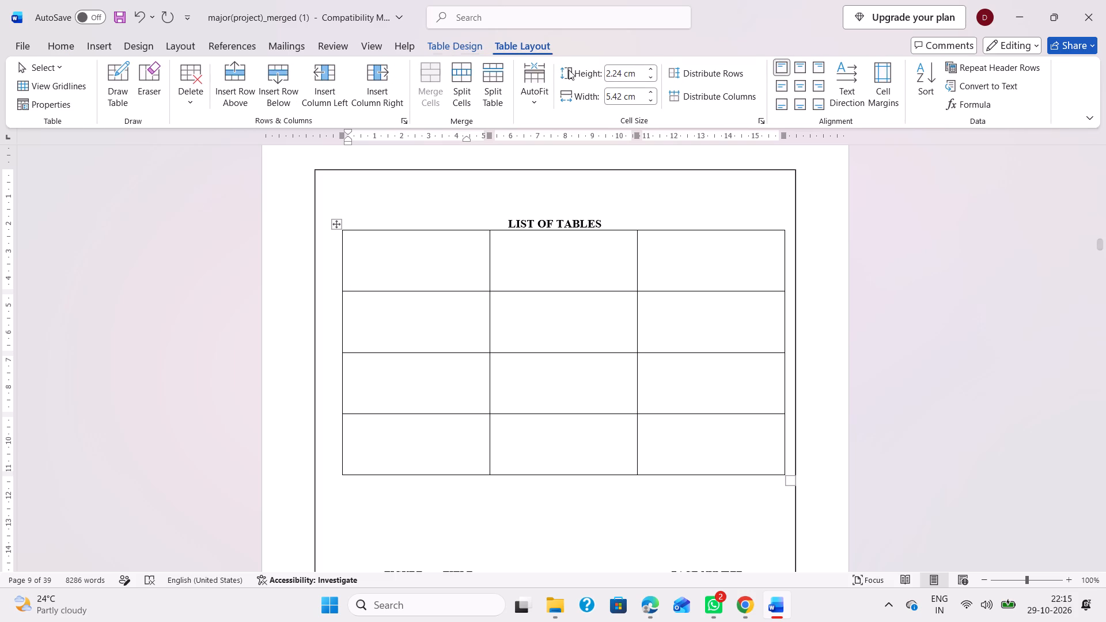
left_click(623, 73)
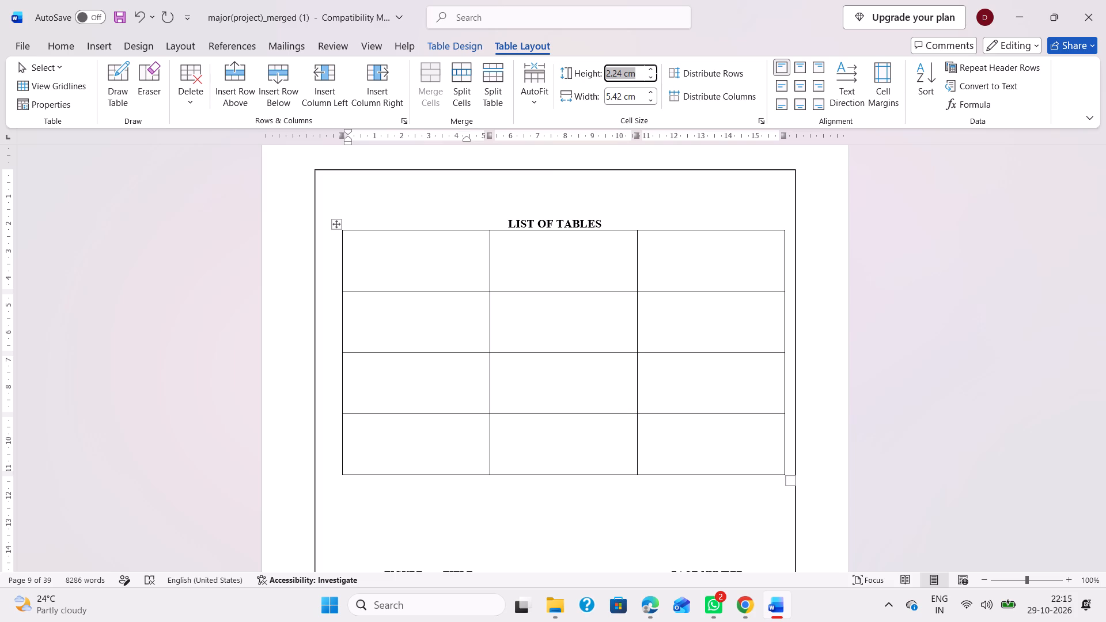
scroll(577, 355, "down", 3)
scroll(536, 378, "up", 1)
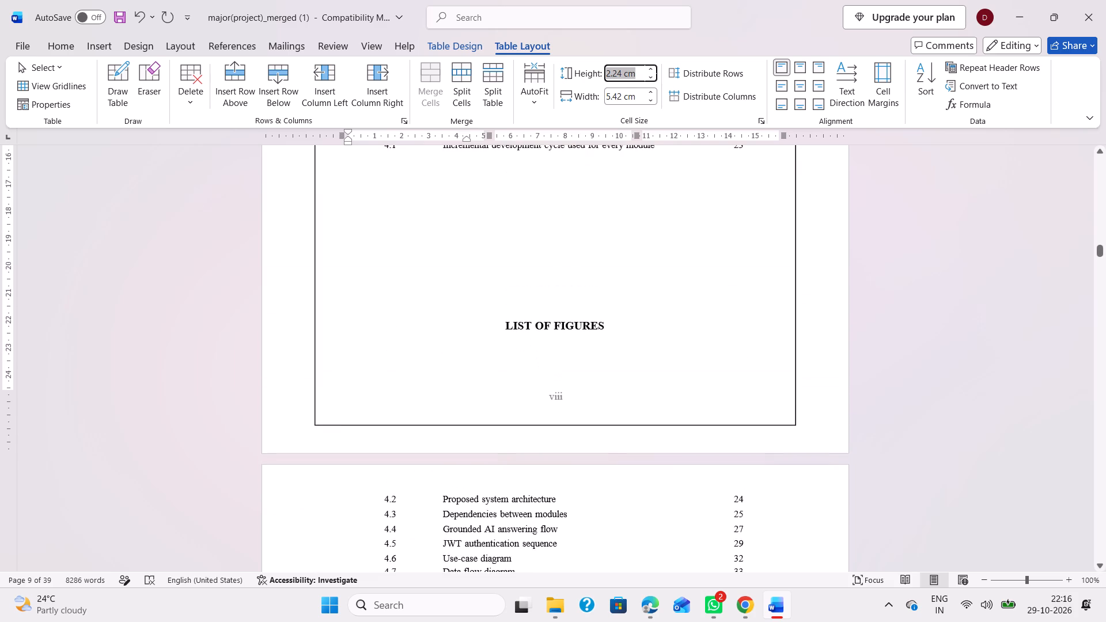
Remove the centring and blank spacing before the LIST OF FIGURES heading so it sits left-aligned above the figures table.
scroll(539, 342, "up", 1)
left_click(513, 348)
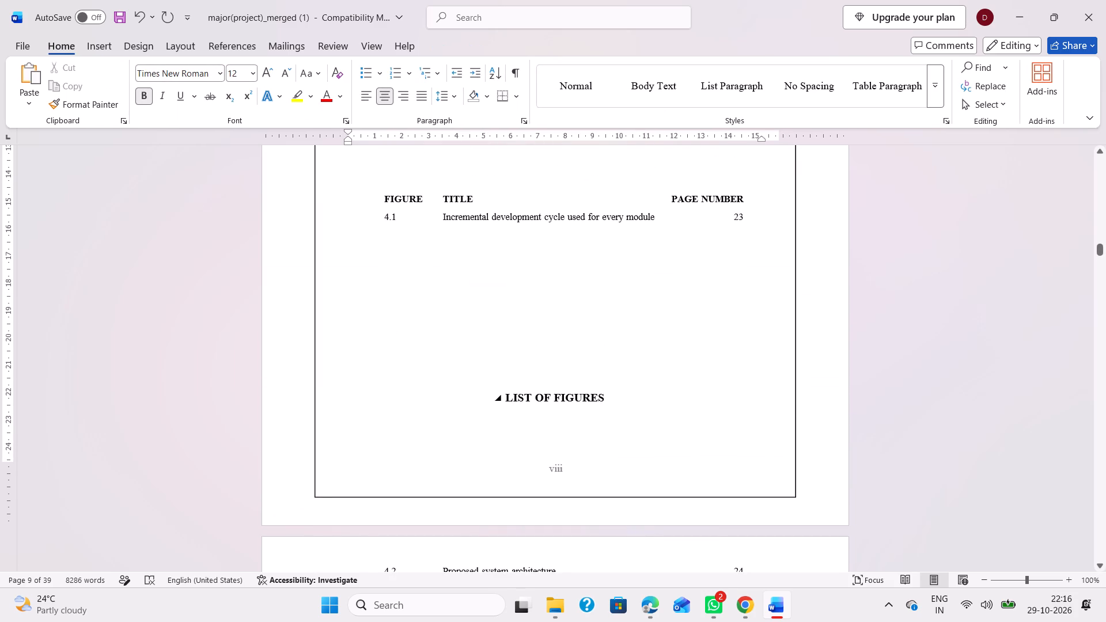
key("Left")
key("BackSpace")
key("BackSpace")
key("BackSpace")
key("BackSpace")
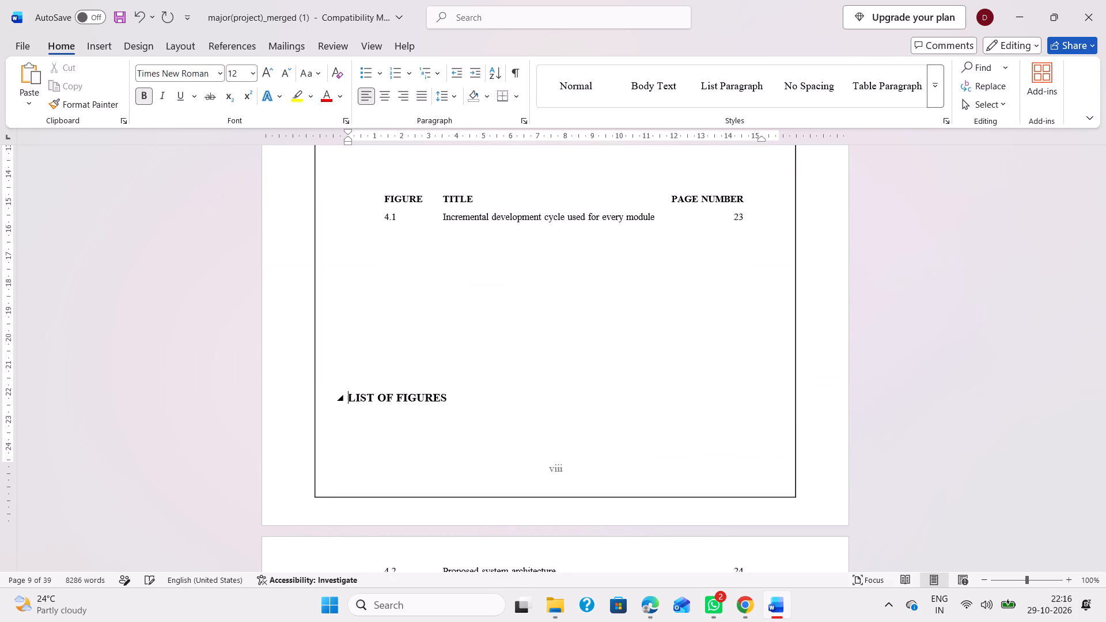
key("BackSpace")
Check the cell height and width settings of the List of Figures table.
scroll(513, 348, "up", 1)
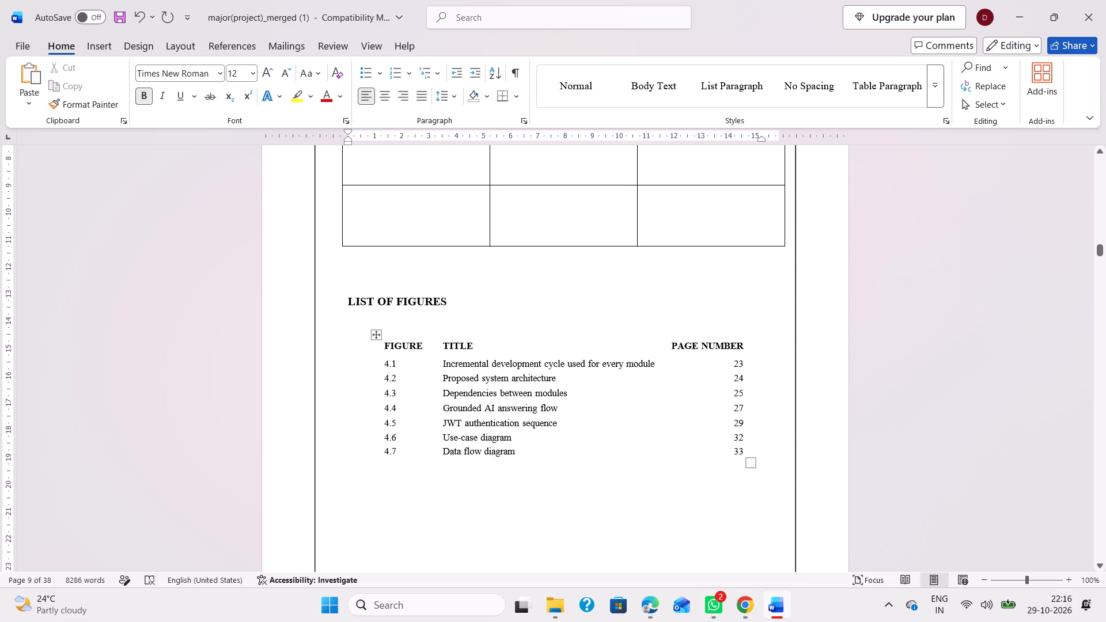
left_click(494, 388)
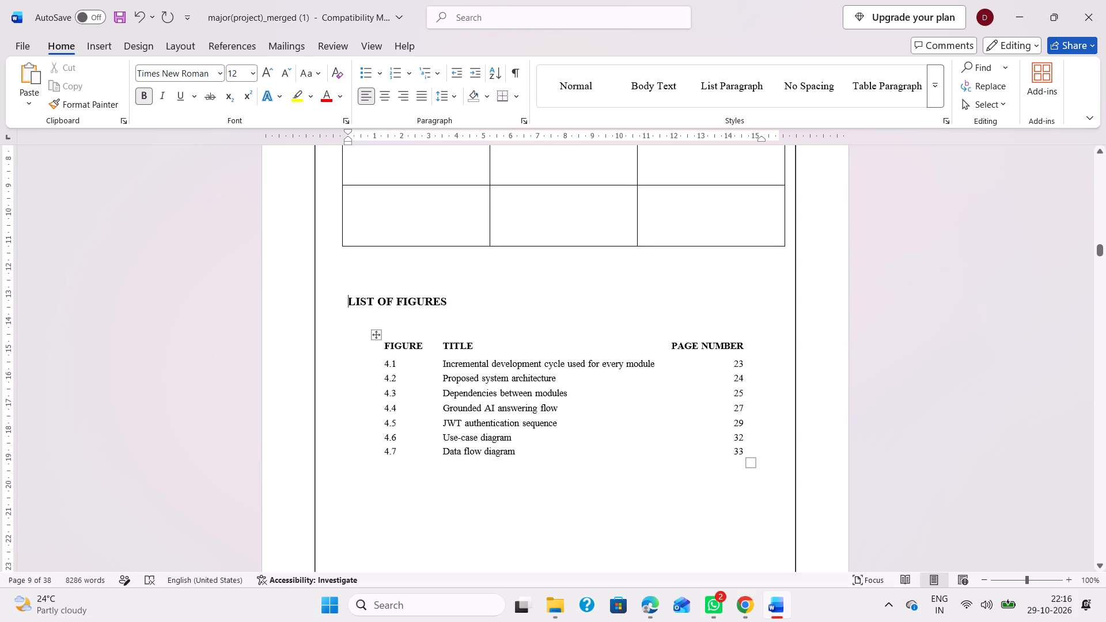
left_click(377, 334)
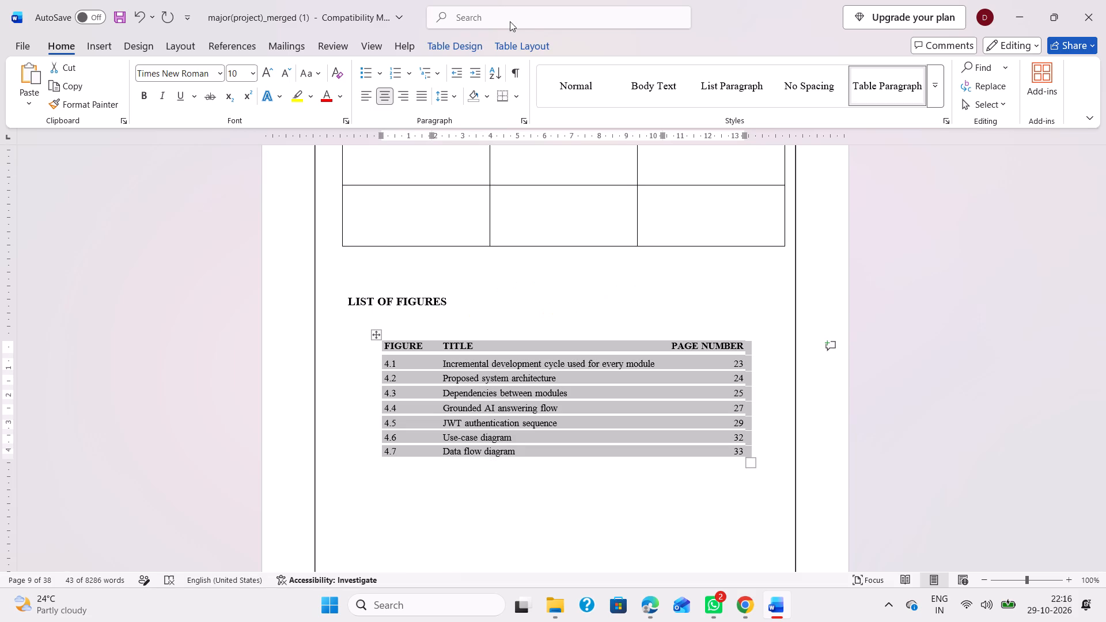
left_click(531, 44)
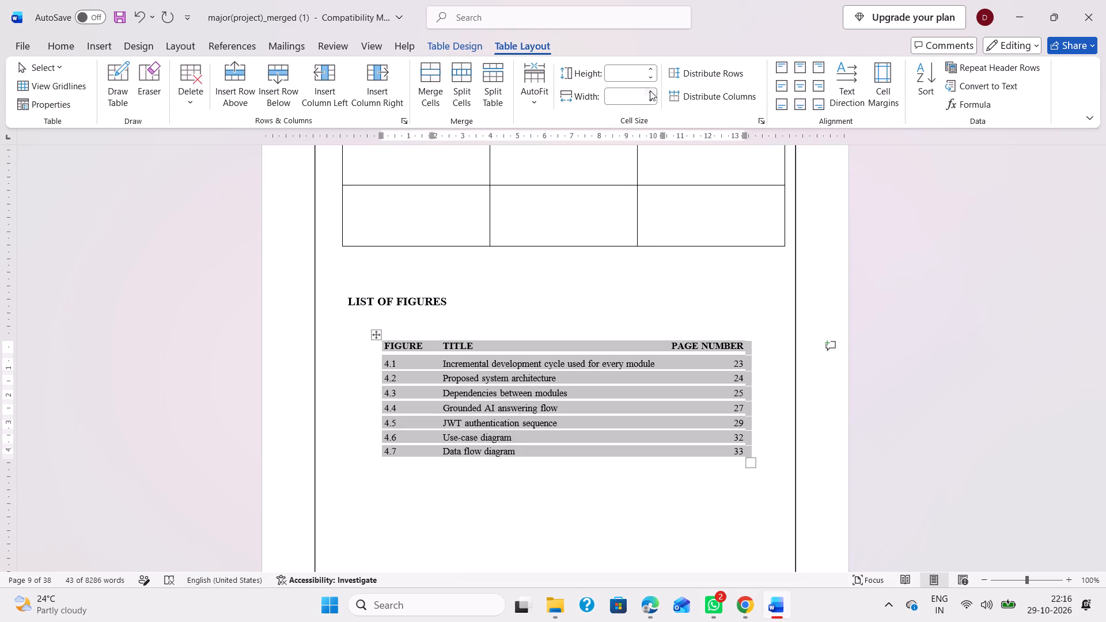
left_click(621, 98)
left_click(568, 407)
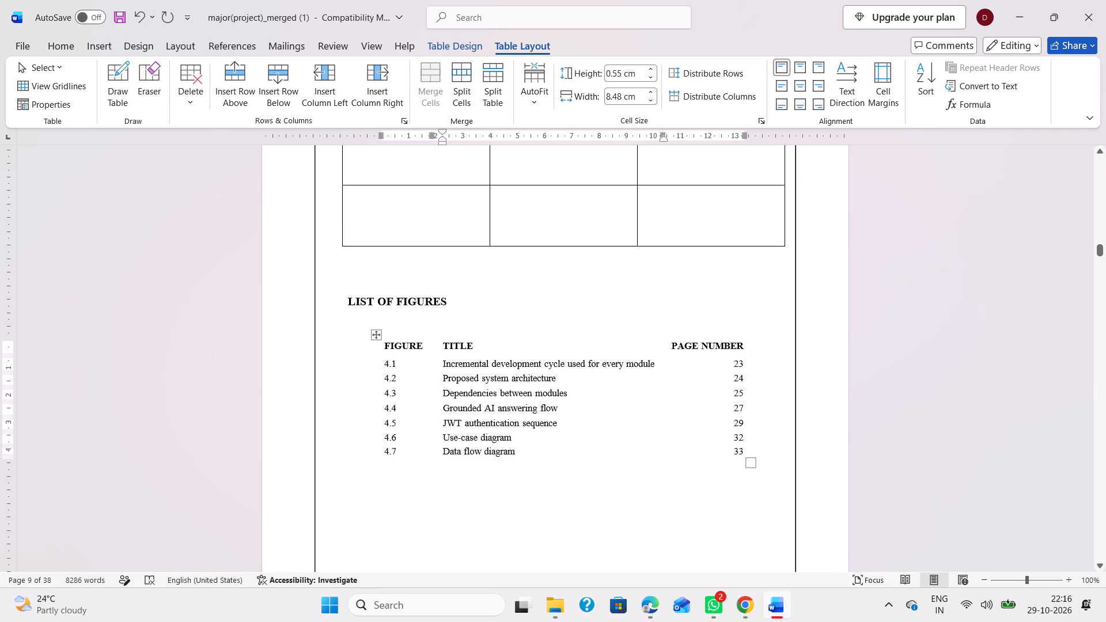
left_click(410, 363)
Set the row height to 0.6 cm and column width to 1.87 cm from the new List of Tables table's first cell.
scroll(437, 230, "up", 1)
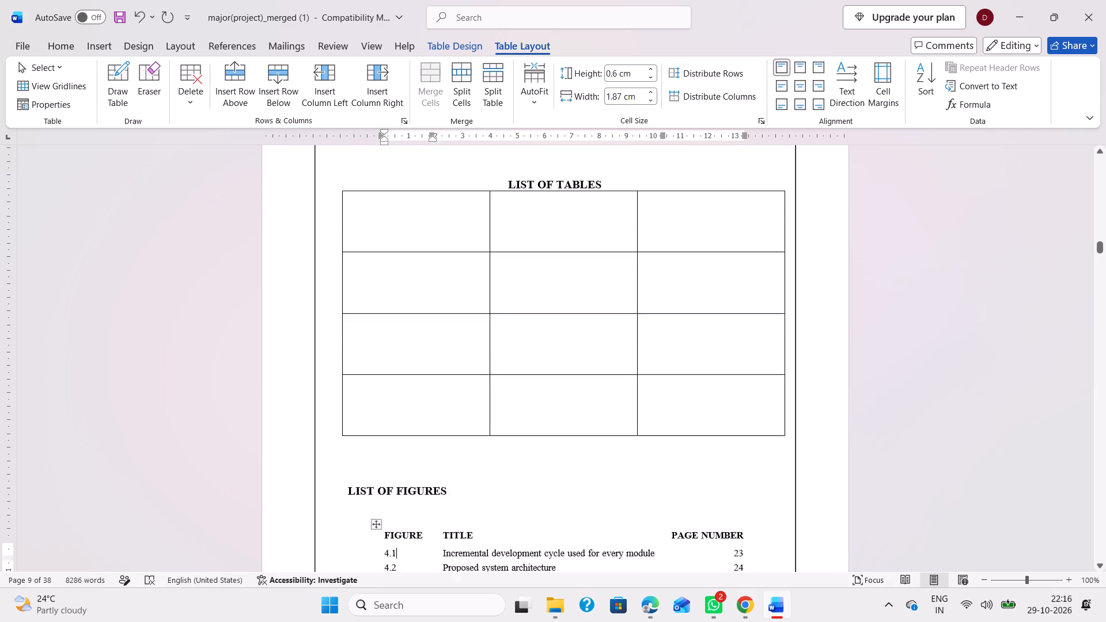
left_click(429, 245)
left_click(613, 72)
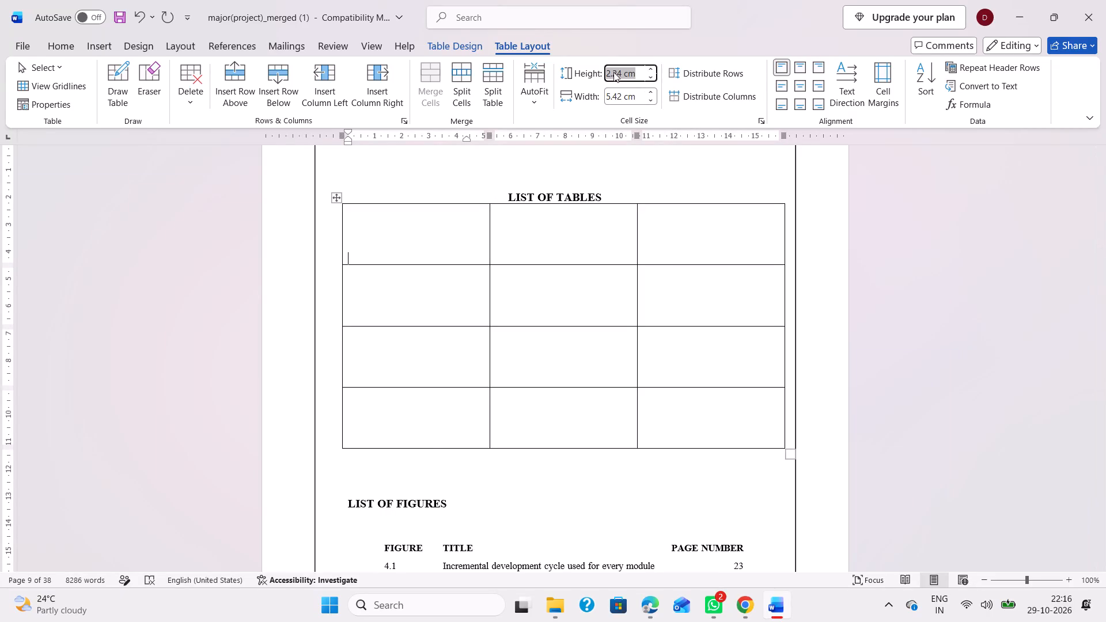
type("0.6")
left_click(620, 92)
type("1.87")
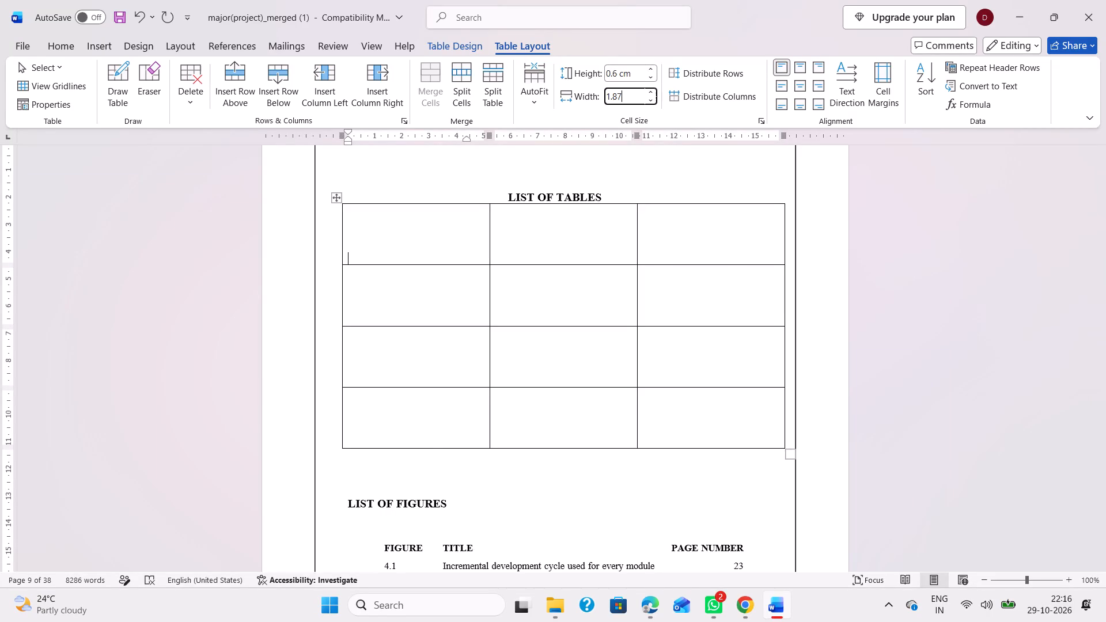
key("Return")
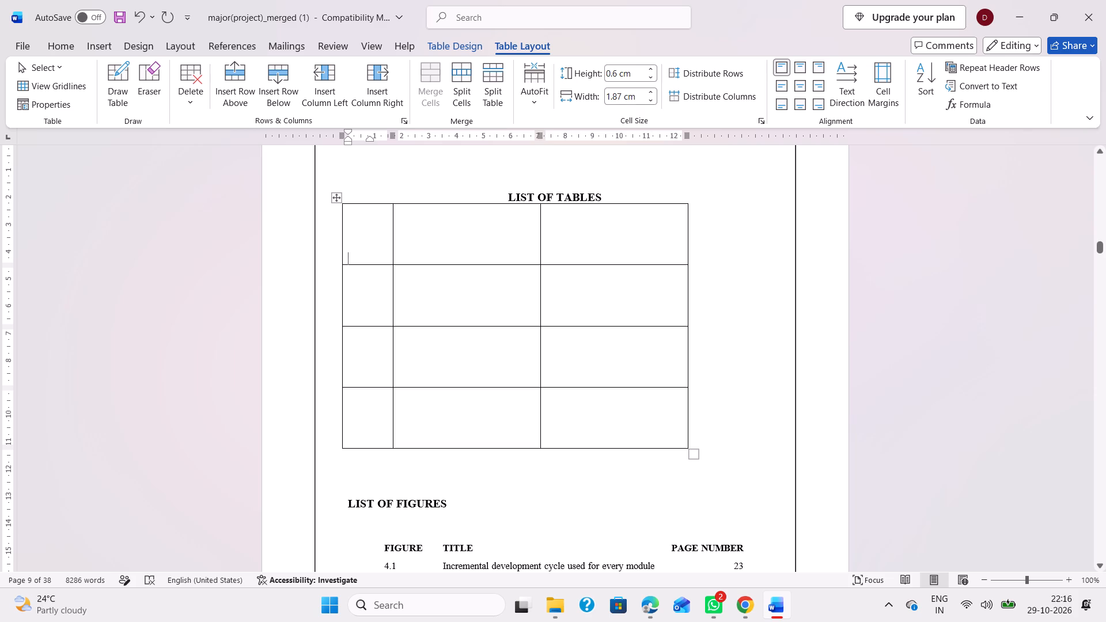
Set every row of the List of Tables table to 0.6 cm high and every column to 1.87 cm wide.
left_click(488, 295)
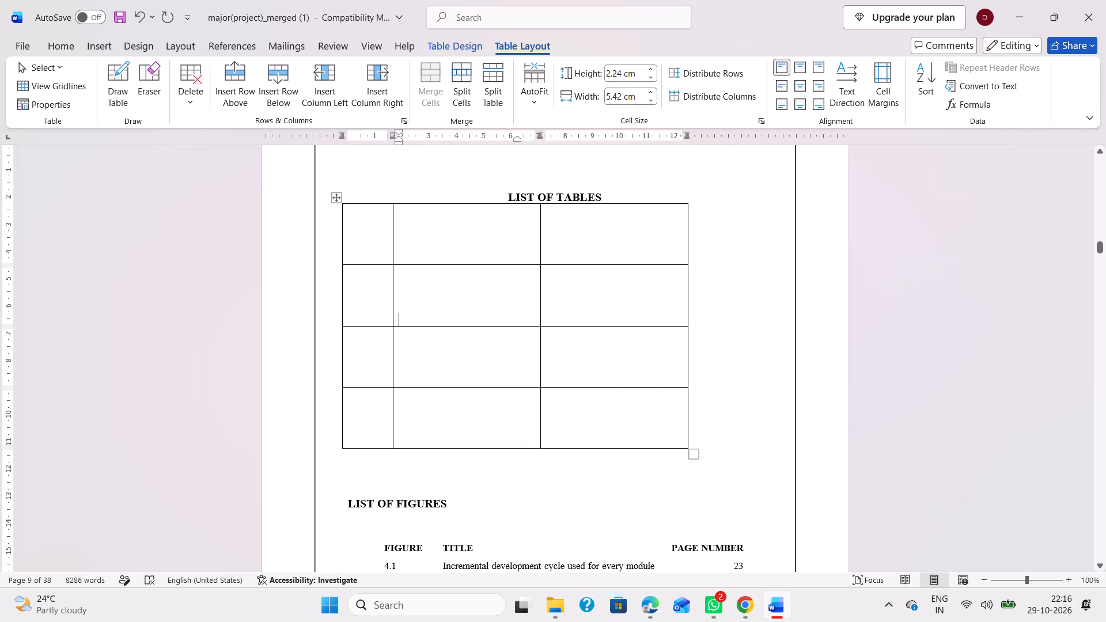
left_click(505, 230)
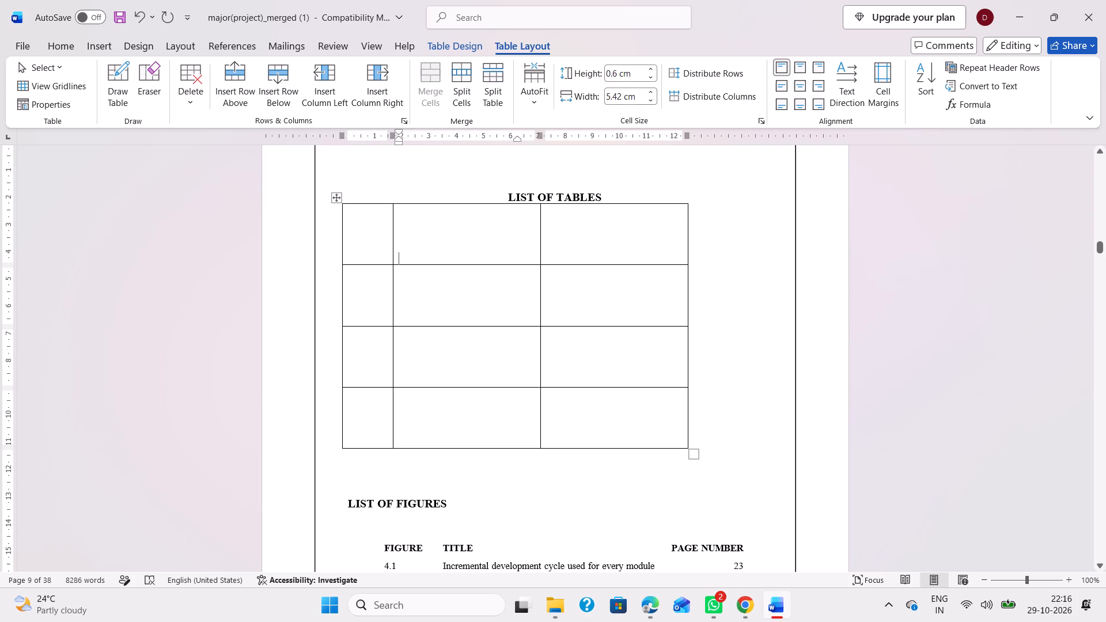
left_click(338, 195)
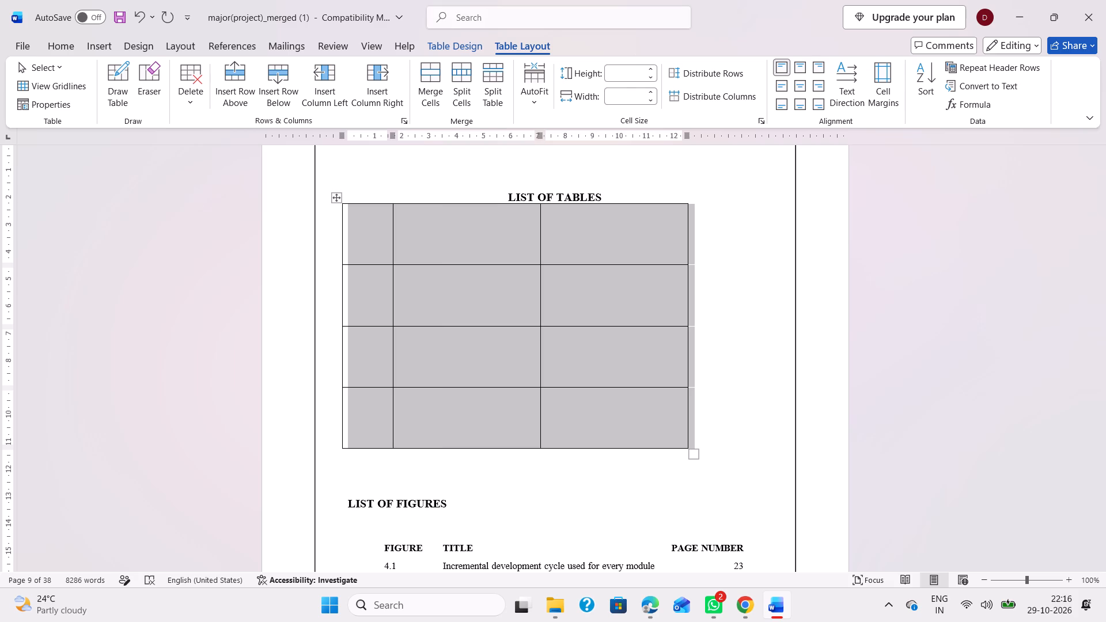
left_click(622, 78)
type("0.6")
key("Return")
left_click(624, 100)
type("1.87")
key("Return")
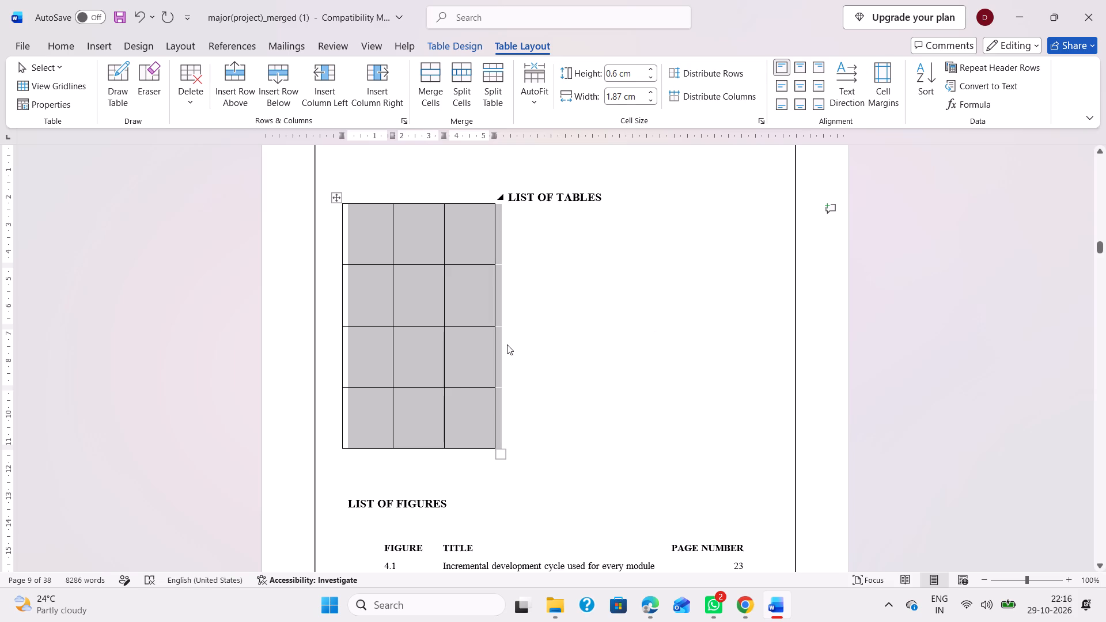
Resize the List of Tables table's columns to about 3.94 cm for the first, a wide middle one, and about 2.75 cm for the third.
left_click(449, 328)
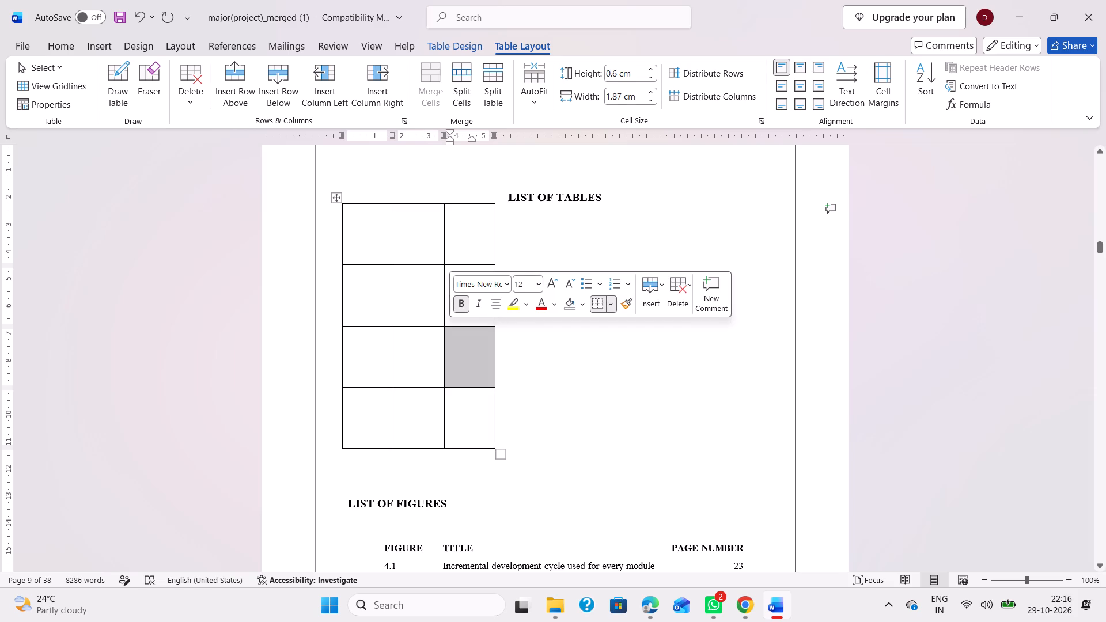
left_click_drag(494, 253, 717, 256)
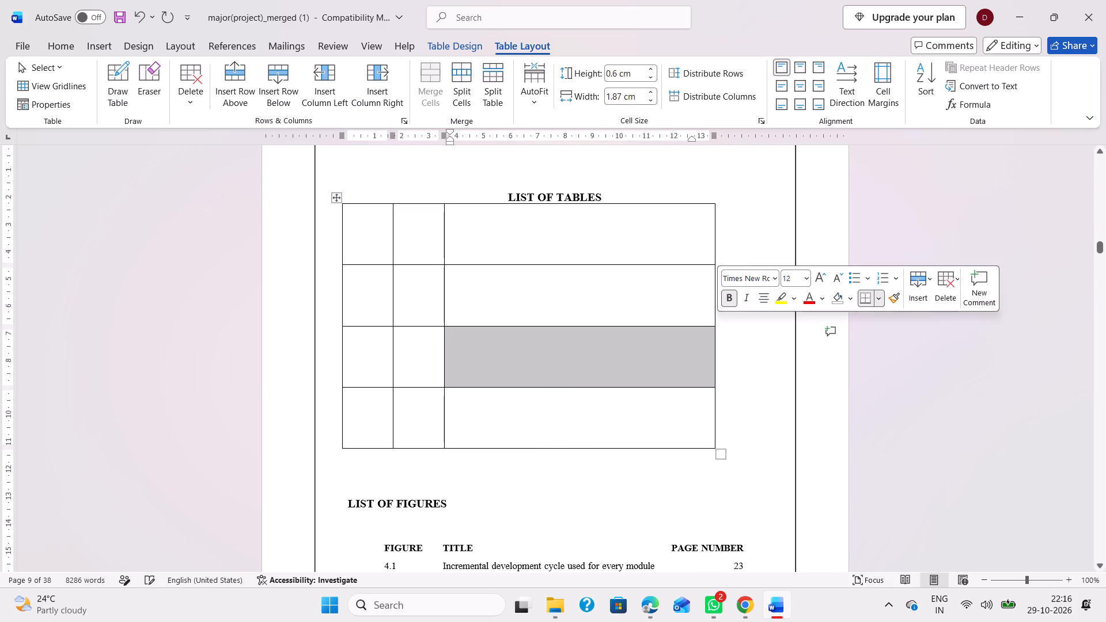
left_click_drag(444, 259, 640, 263)
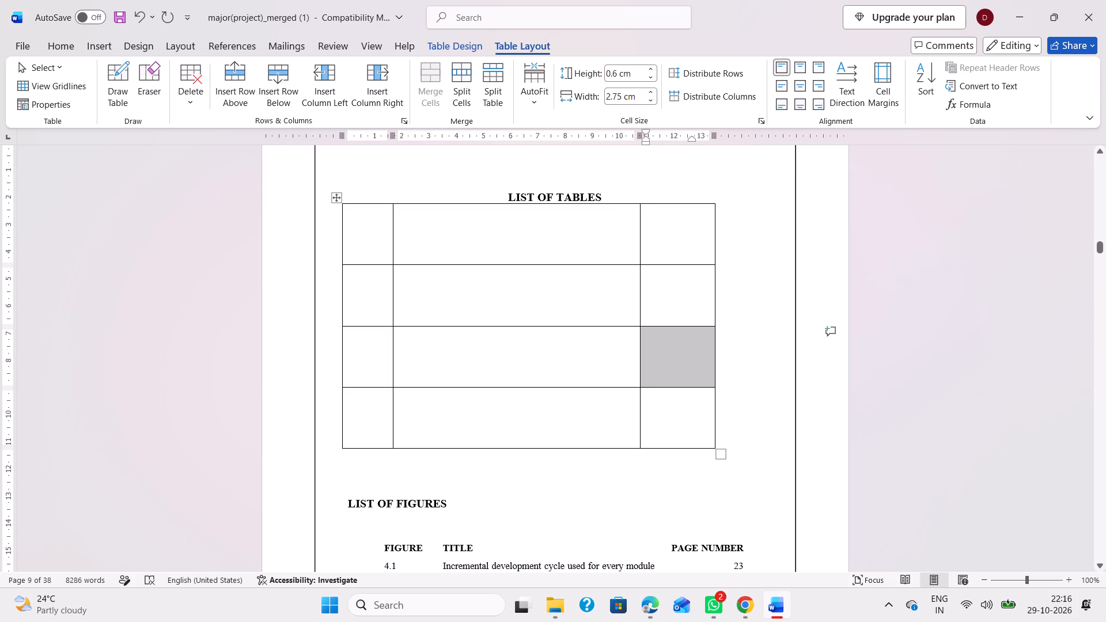
left_click_drag(393, 236, 448, 239)
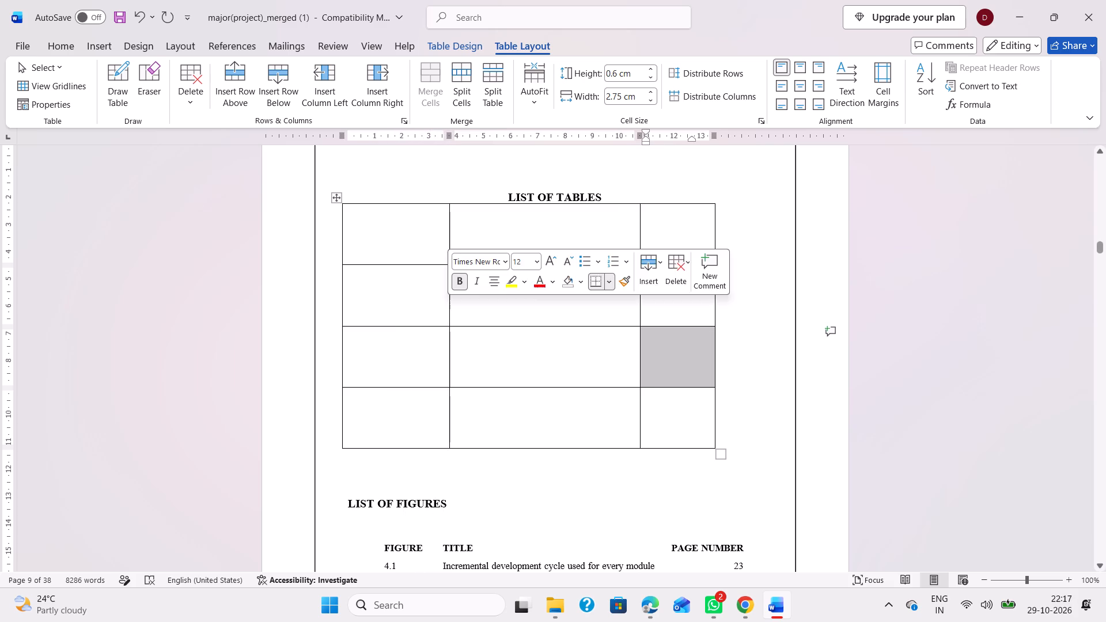
Move the table slightly rightward so it sits more centrally beneath the LIST OF TABLES heading.
left_click_drag(334, 198, 372, 204)
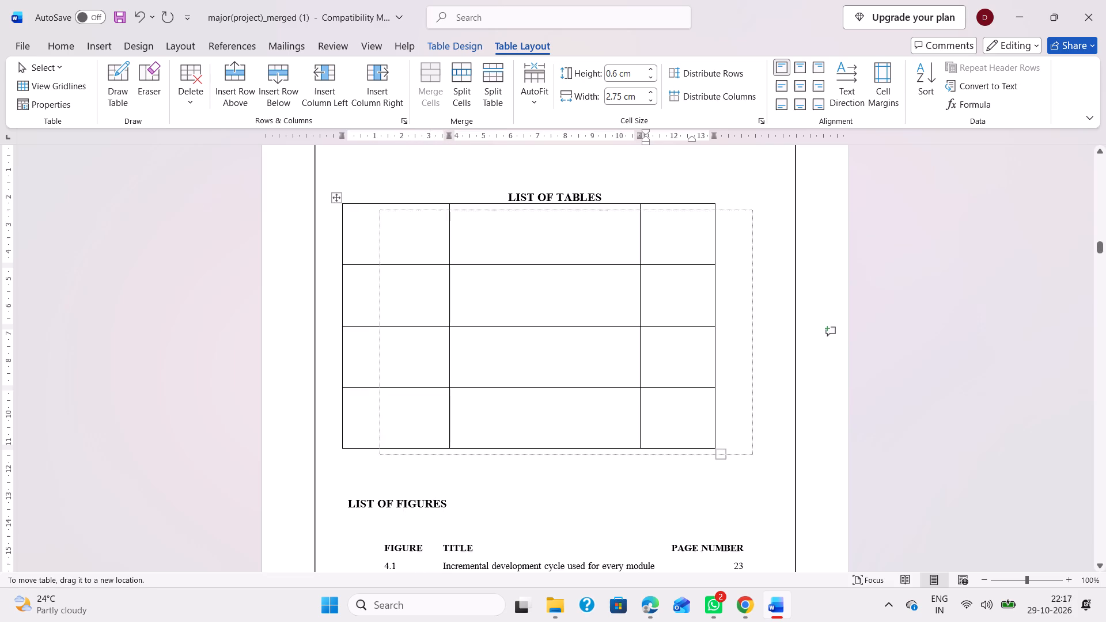
left_click_drag(372, 204, 373, 204)
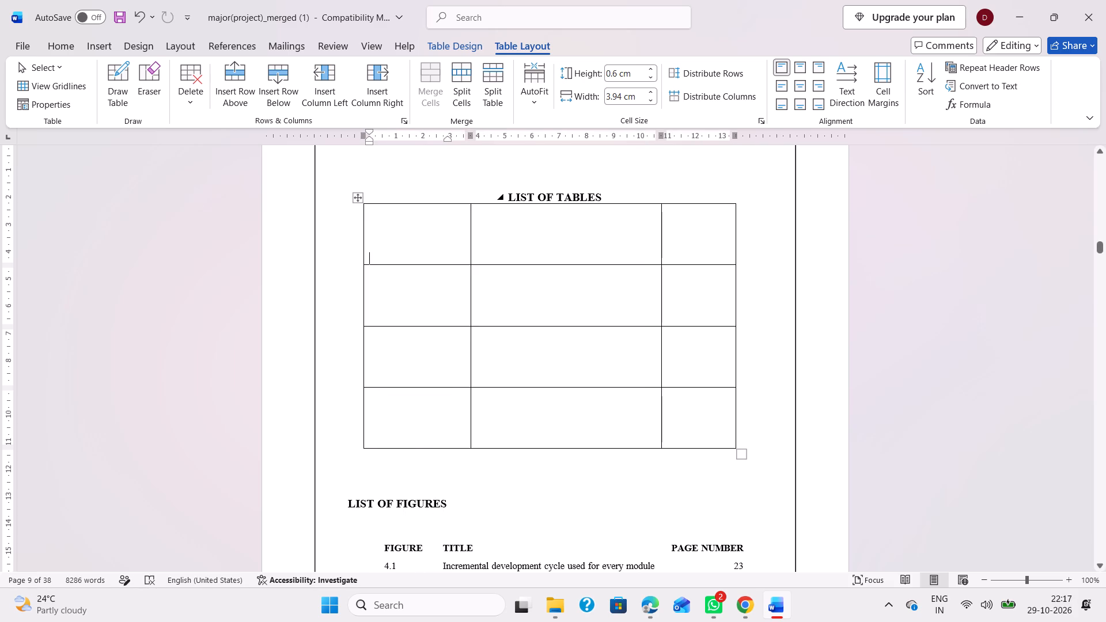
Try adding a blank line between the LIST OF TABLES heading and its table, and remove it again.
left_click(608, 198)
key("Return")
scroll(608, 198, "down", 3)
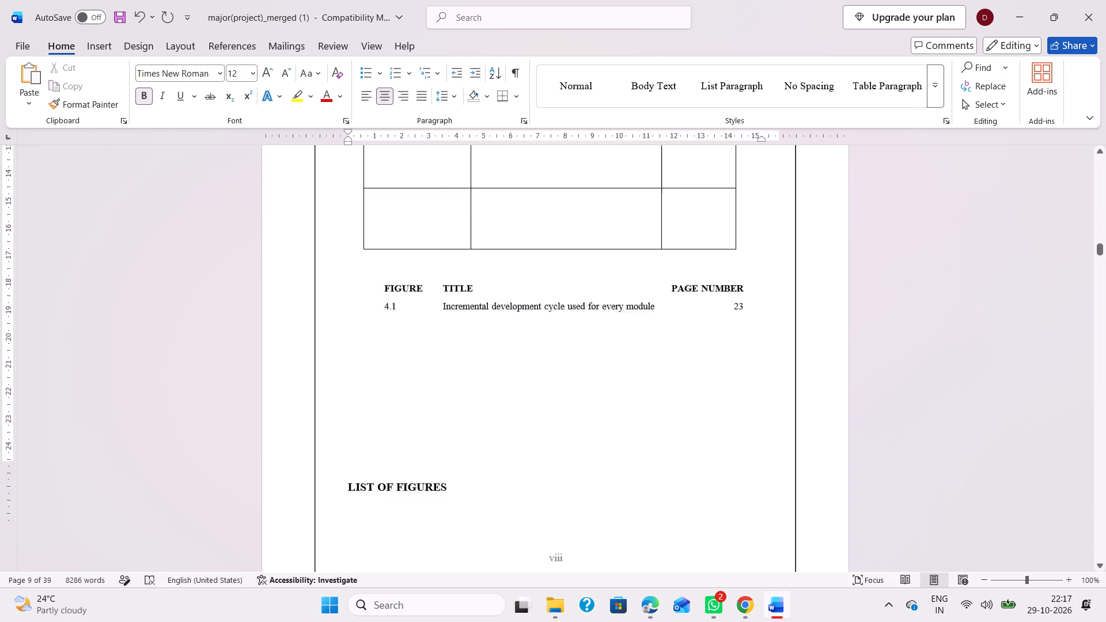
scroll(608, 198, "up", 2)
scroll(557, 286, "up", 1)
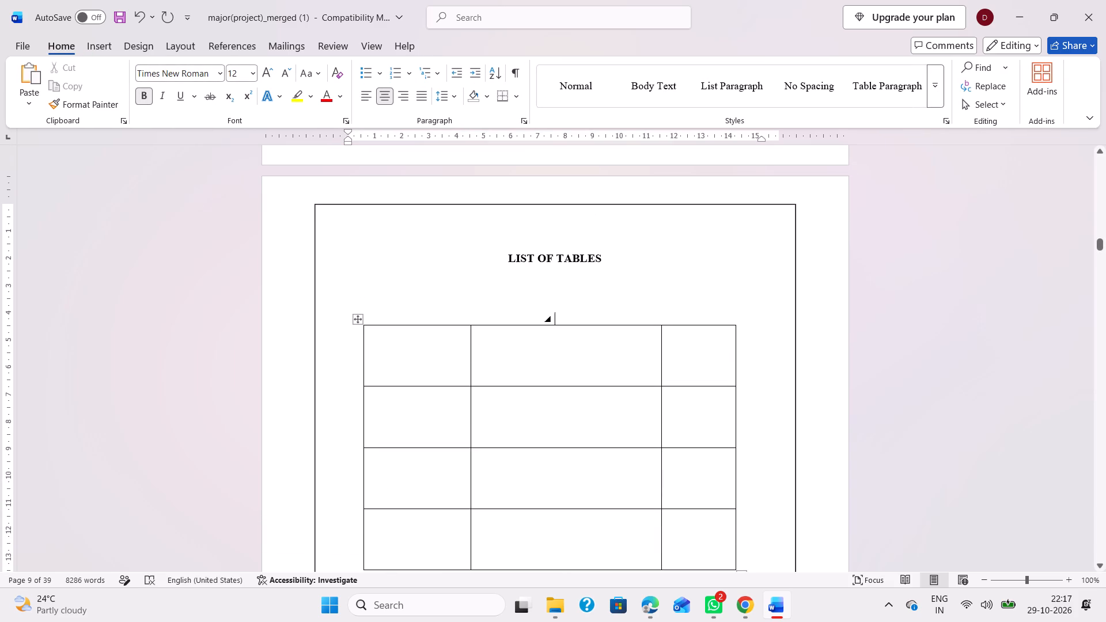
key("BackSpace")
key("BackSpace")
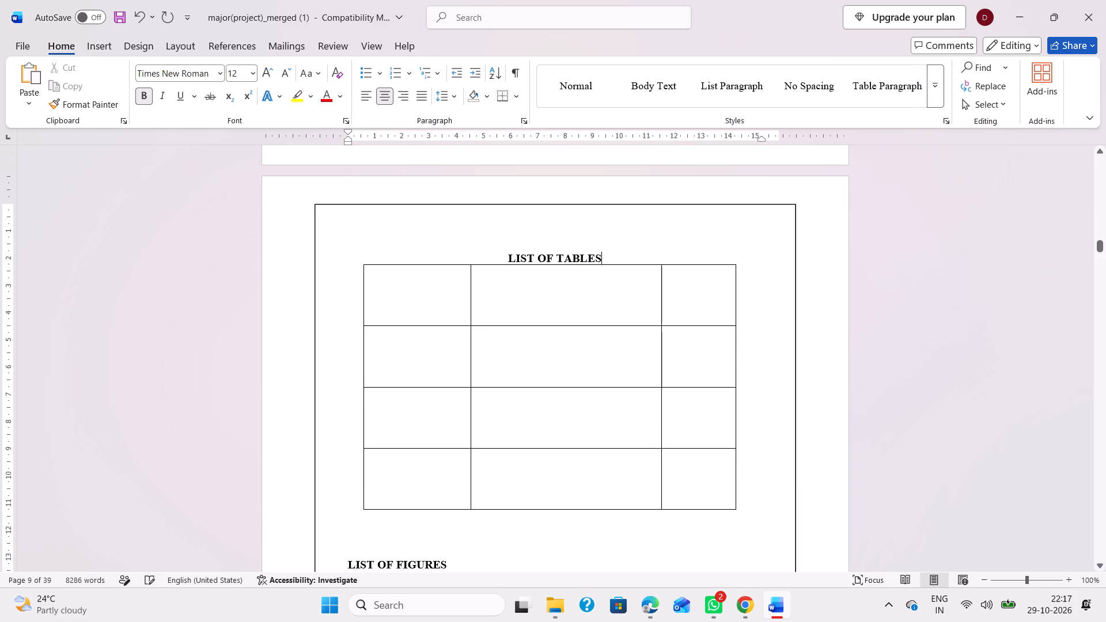
Undo the recent edits back to before the blank three-column table was inserted beneath the LIST OF TABLES heading.
left_click(400, 294)
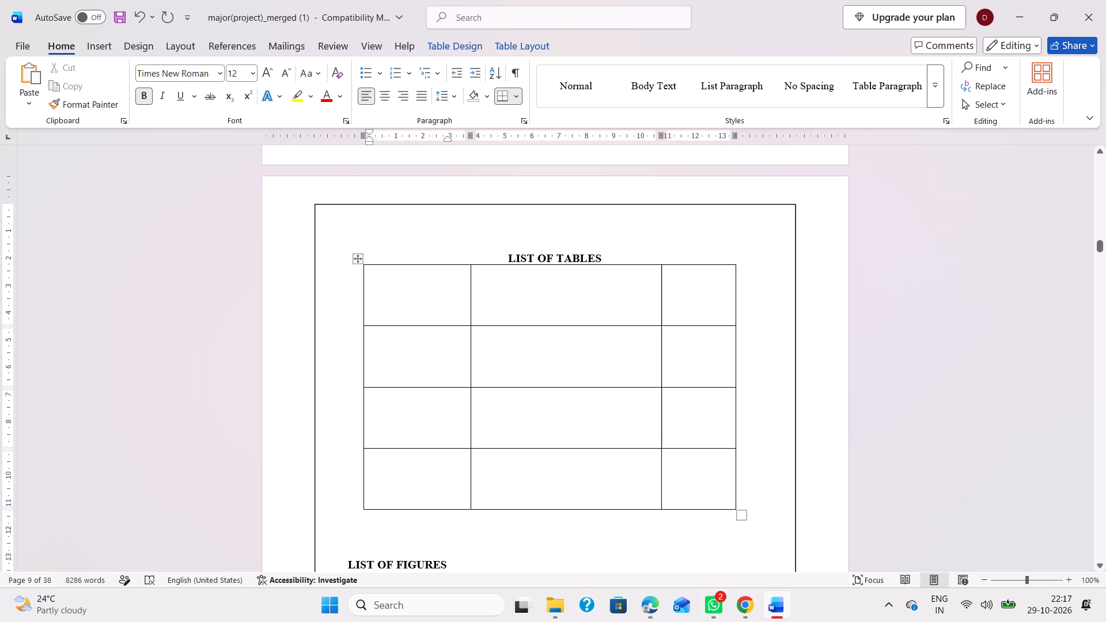
left_click(516, 95)
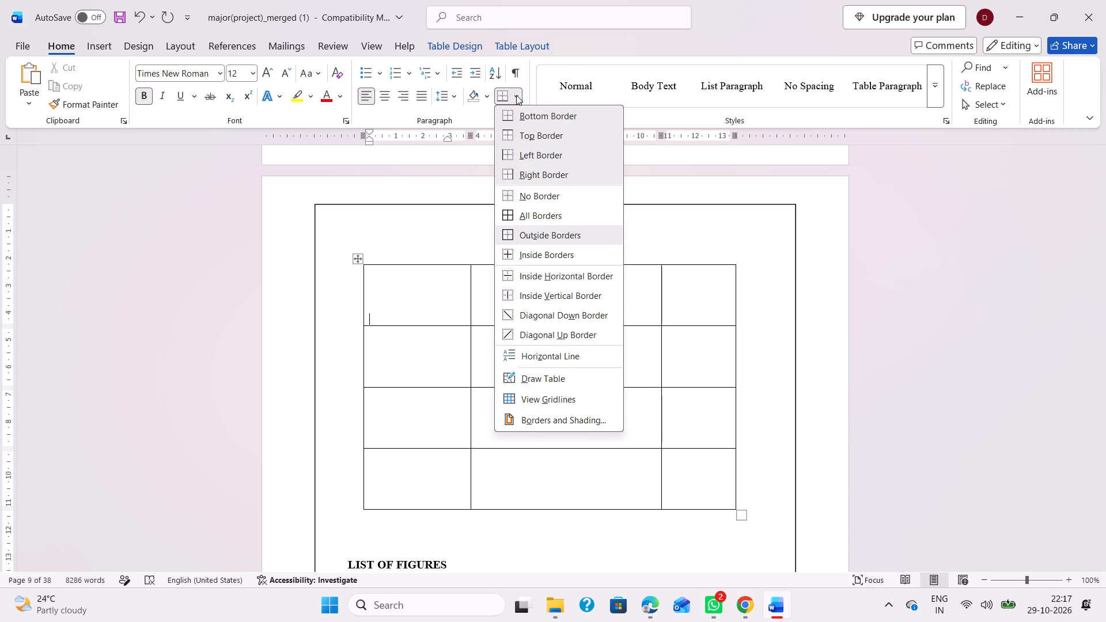
key("ctrl+z")
key("ctrl+z")
left_click(393, 303)
key("ctrl+z")
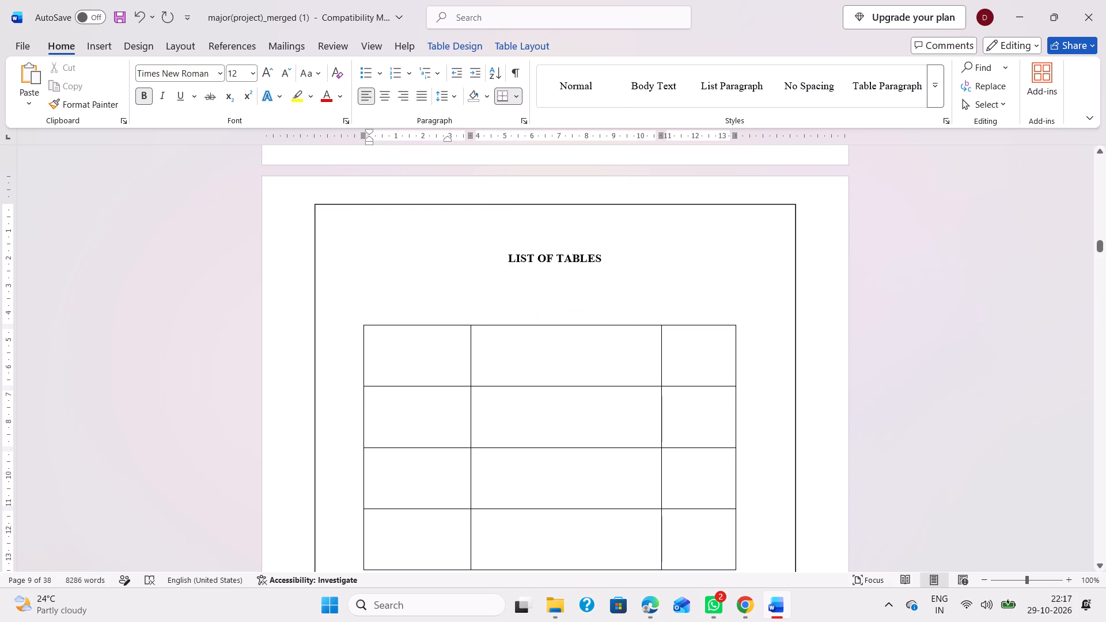
key("ctrl+z")
key("ctrl+z")
key("ctrl+z")
key("ctrl+z")
key("ctrl+z")
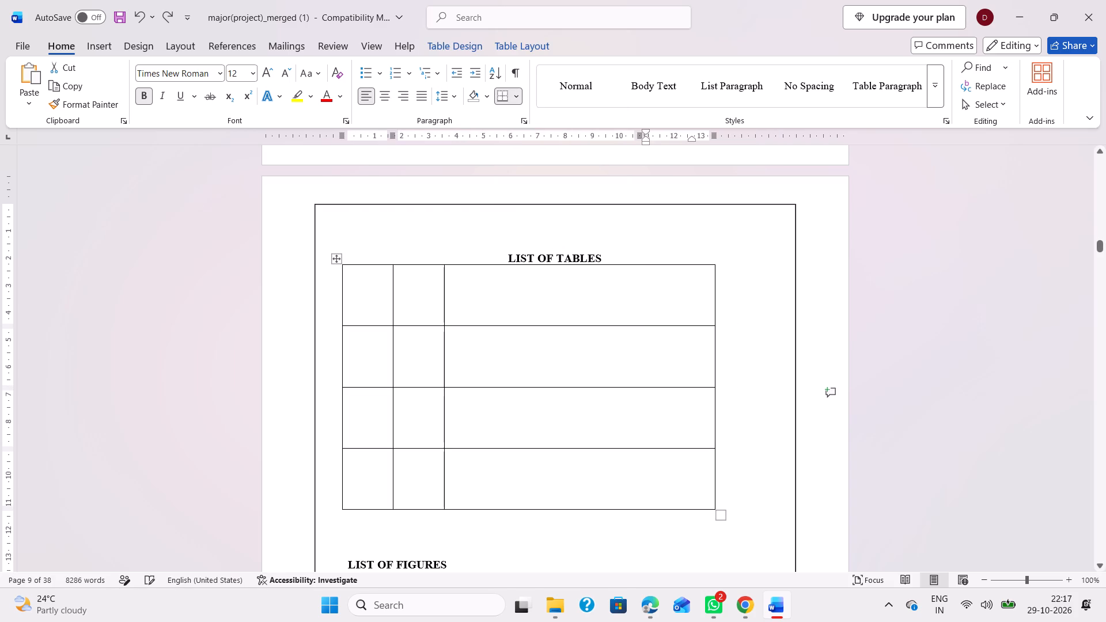
key("ctrl+z")
key("ctrl+z")
key("ctrl+z")
key("ctrl+z")
key("ctrl+z")
key("ctrl+z")
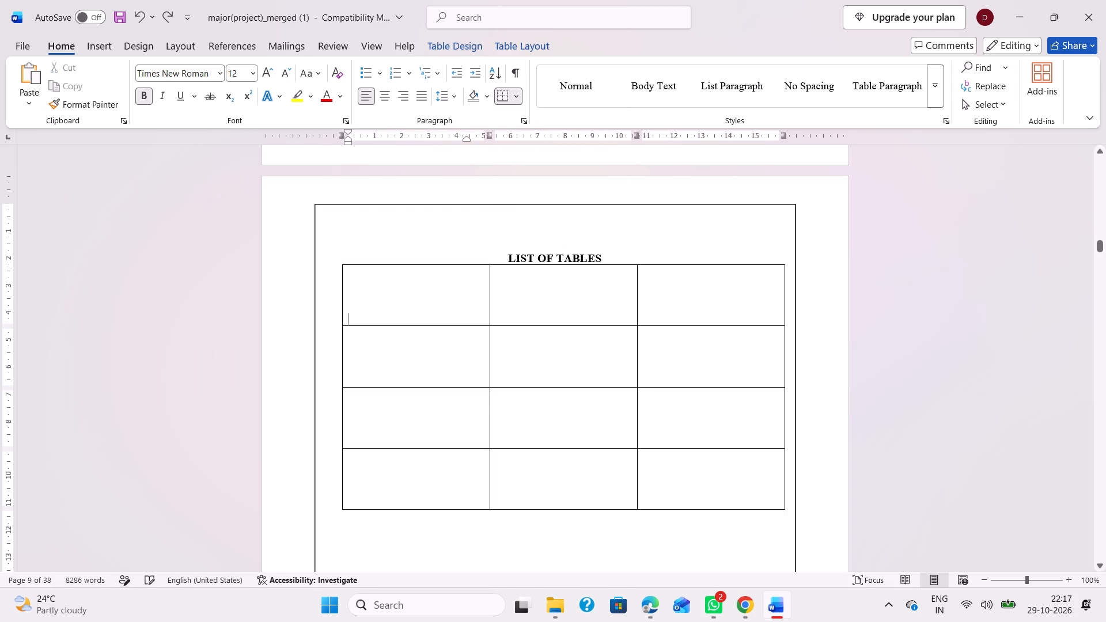
key("ctrl+z")
key("ctrl+z")
key("ctrl+z")
key("ctrl+z")
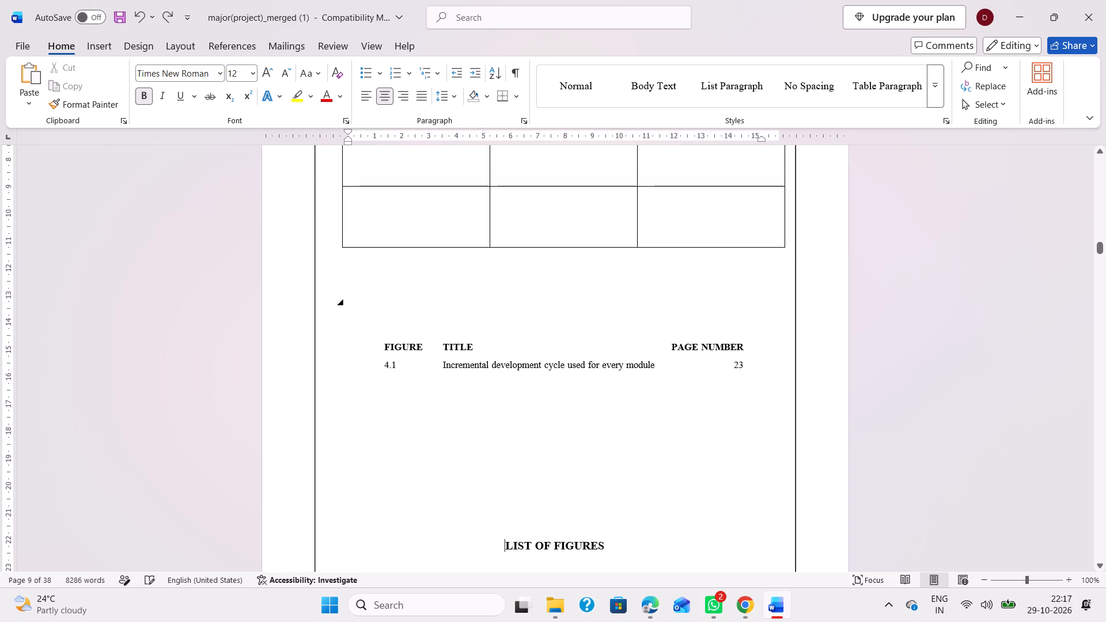
key("ctrl+z")
key("ctrl+z")
key("ctrl+z")
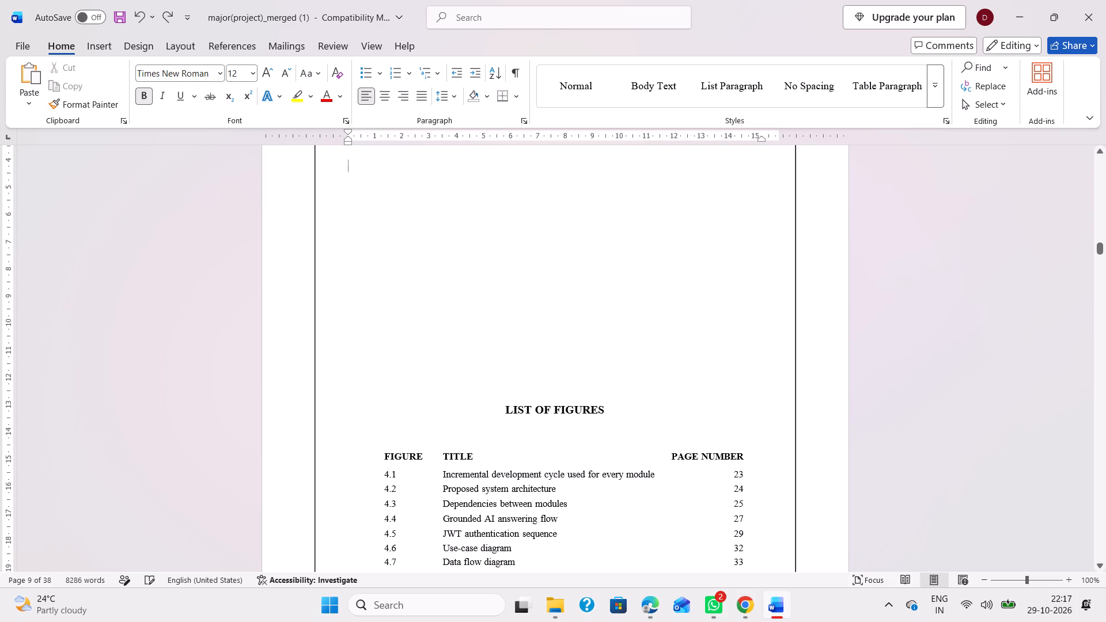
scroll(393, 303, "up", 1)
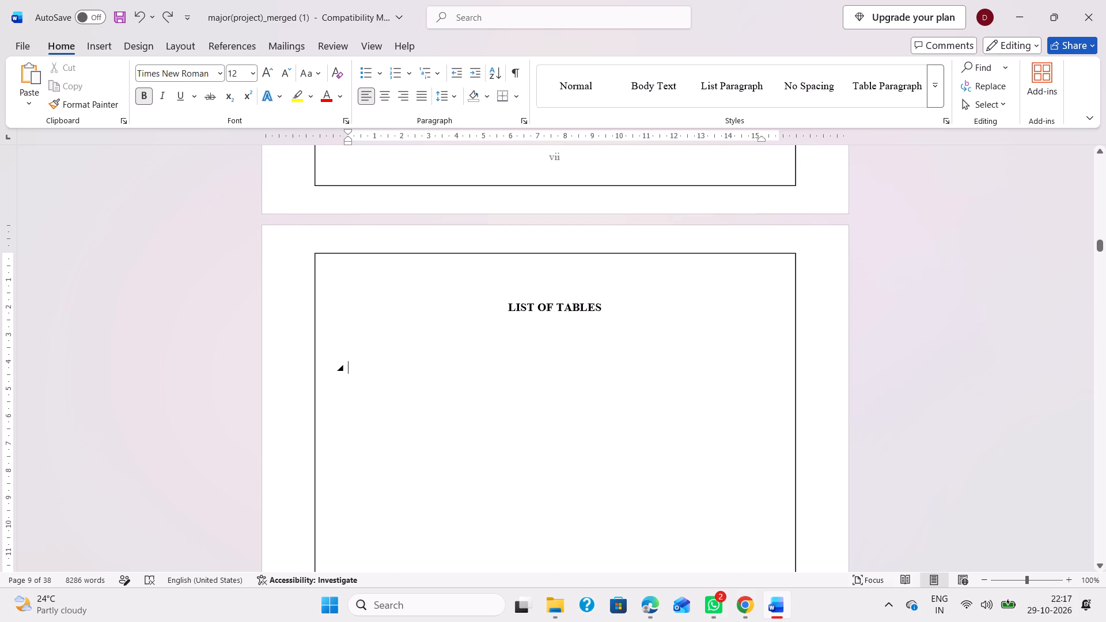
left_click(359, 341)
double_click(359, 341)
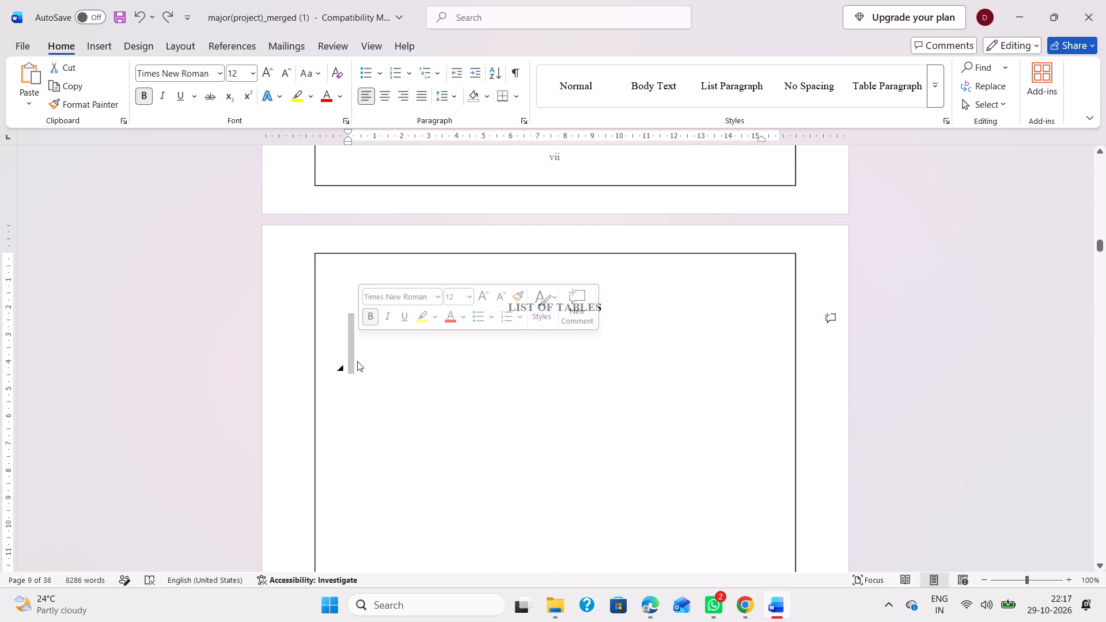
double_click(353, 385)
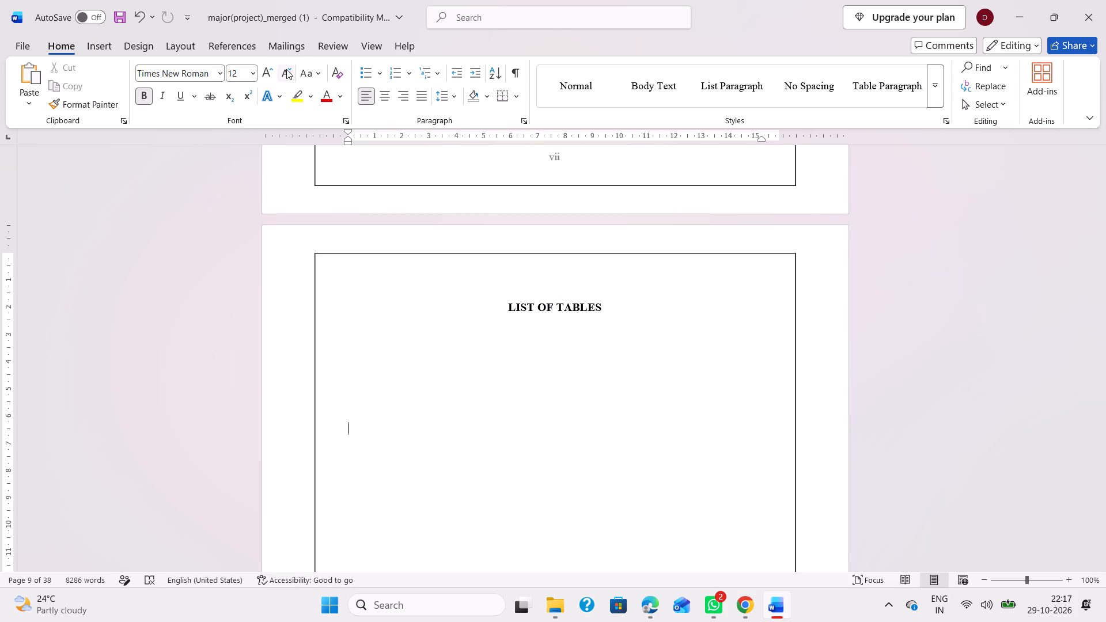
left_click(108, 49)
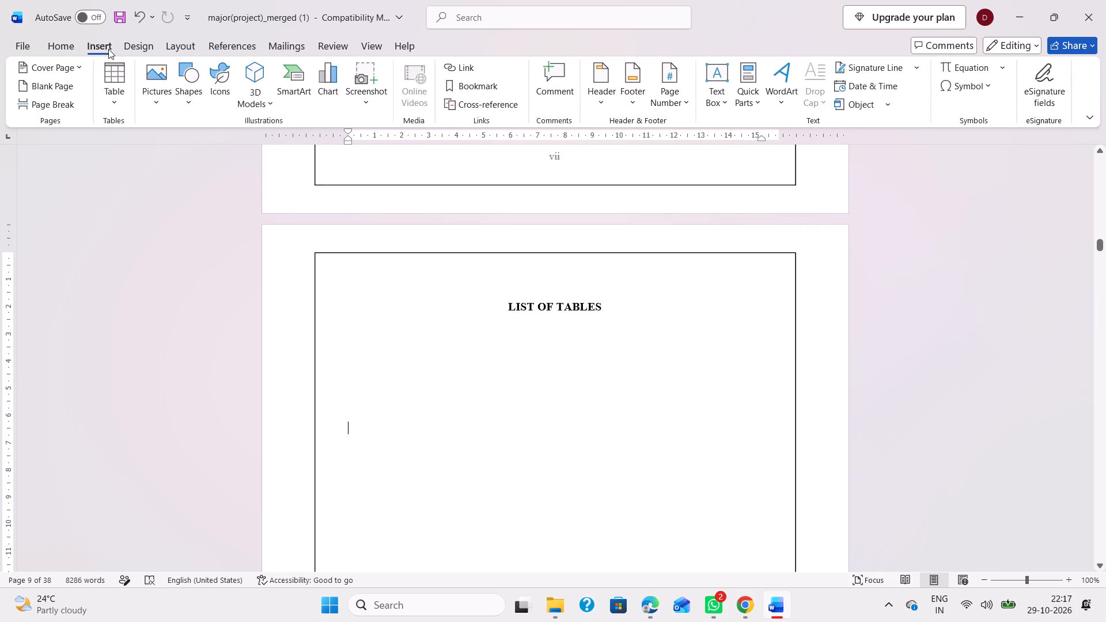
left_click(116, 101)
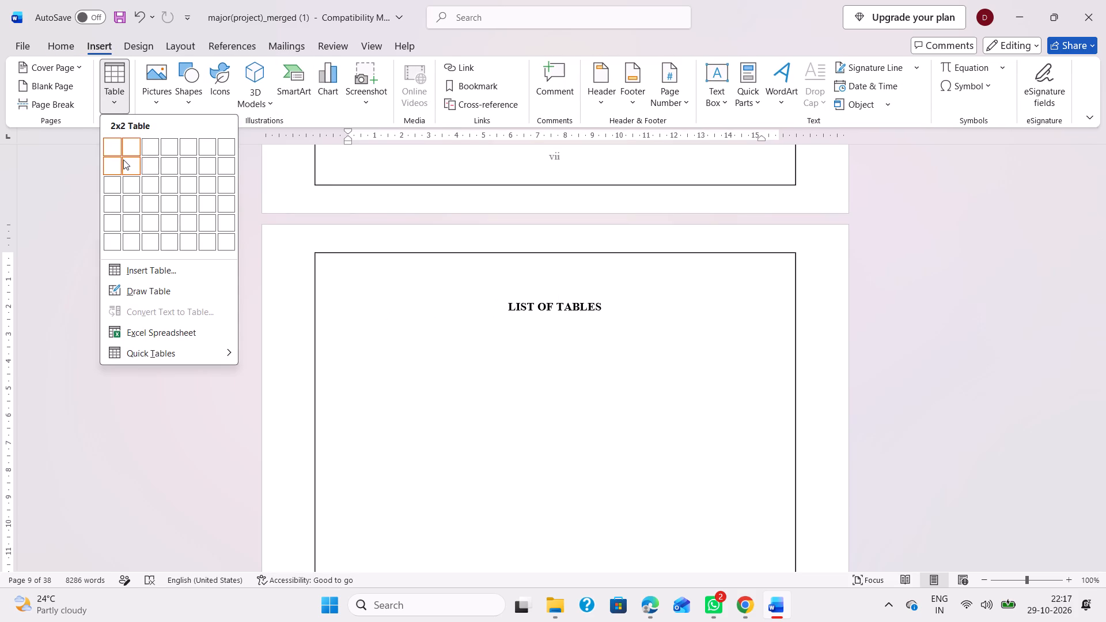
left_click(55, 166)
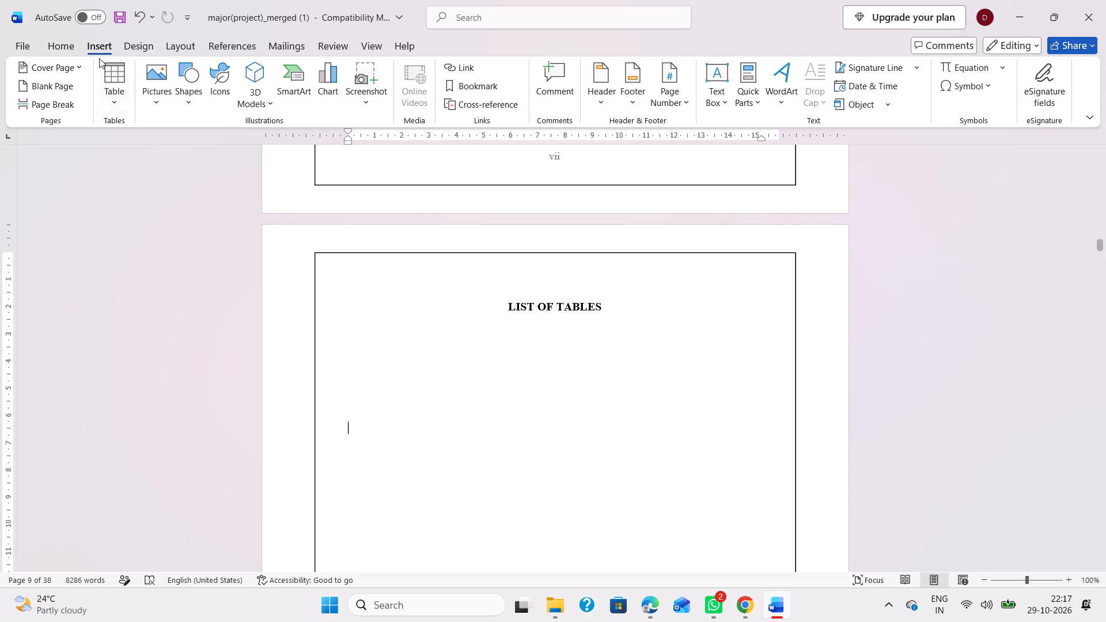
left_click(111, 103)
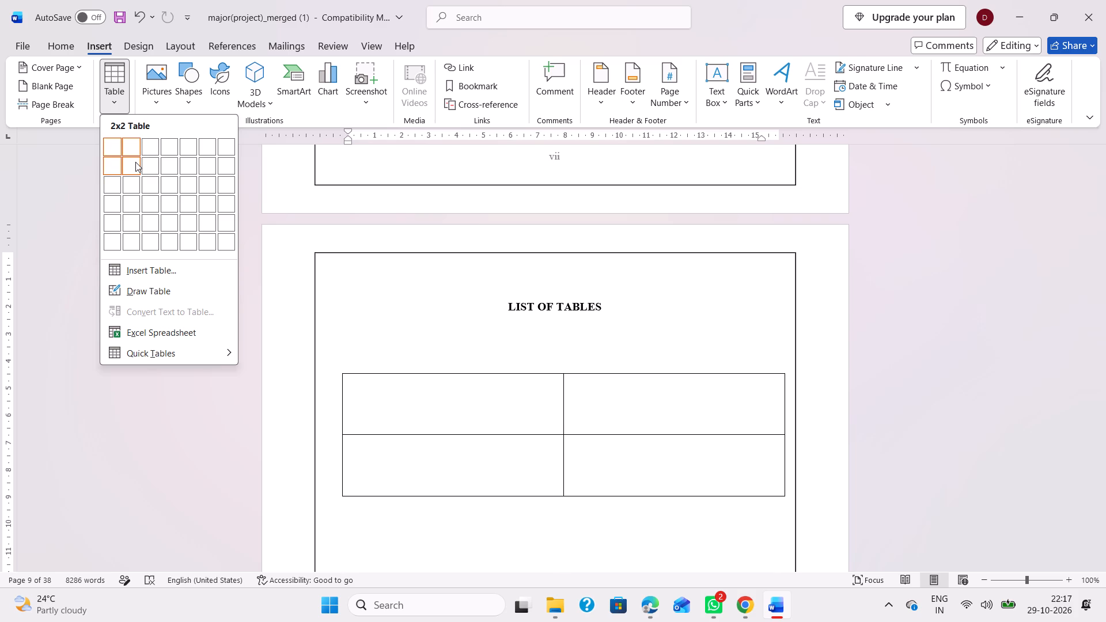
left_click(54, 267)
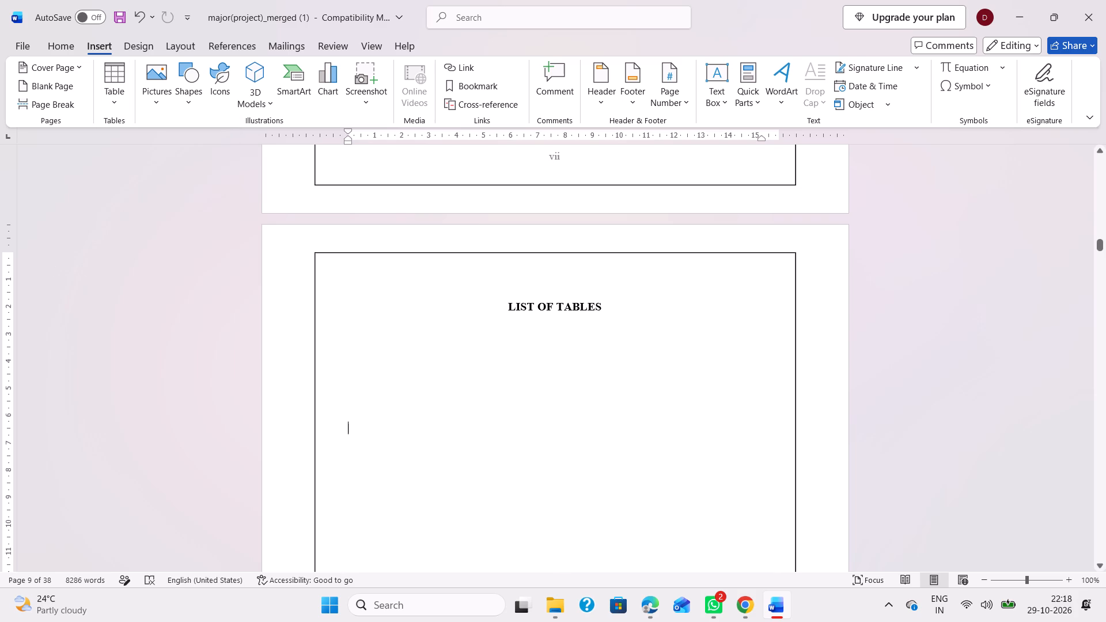
Copy the whole List of Figures table and paste it on the blank line beneath the LIST OF TABLES heading.
scroll(462, 448, "down", 2)
left_click(446, 414)
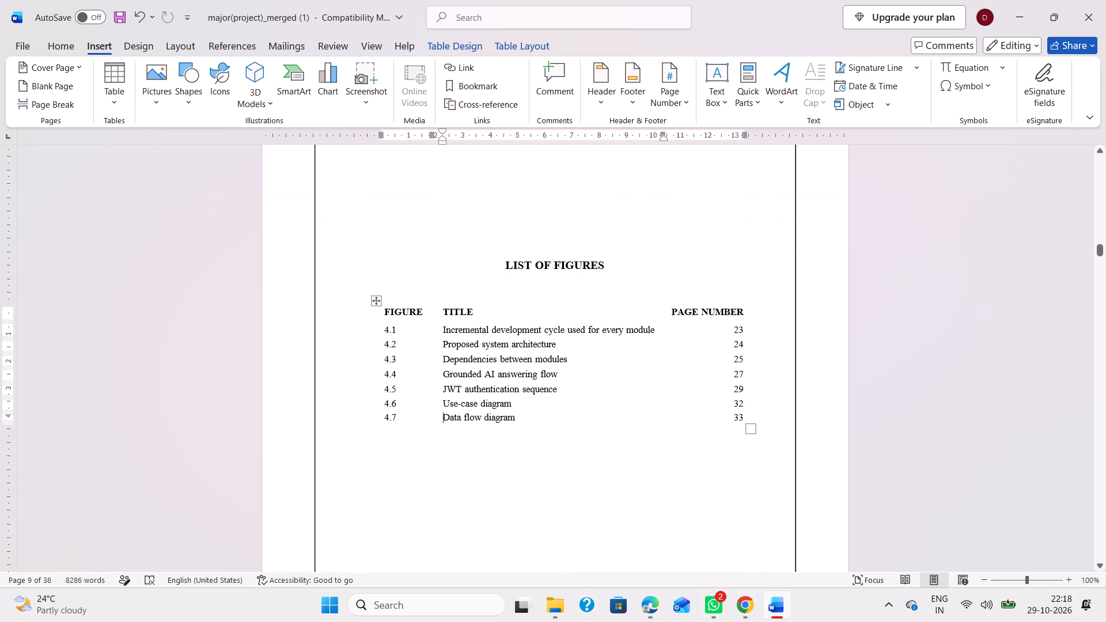
left_click(374, 299)
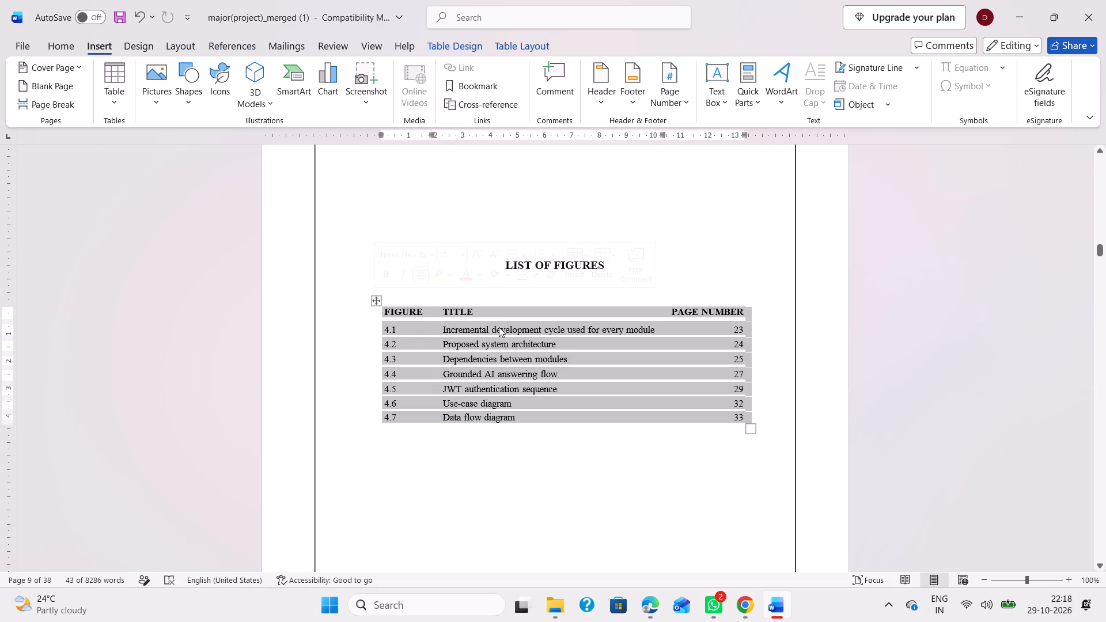
key("ctrl+c")
scroll(522, 278, "up", 1)
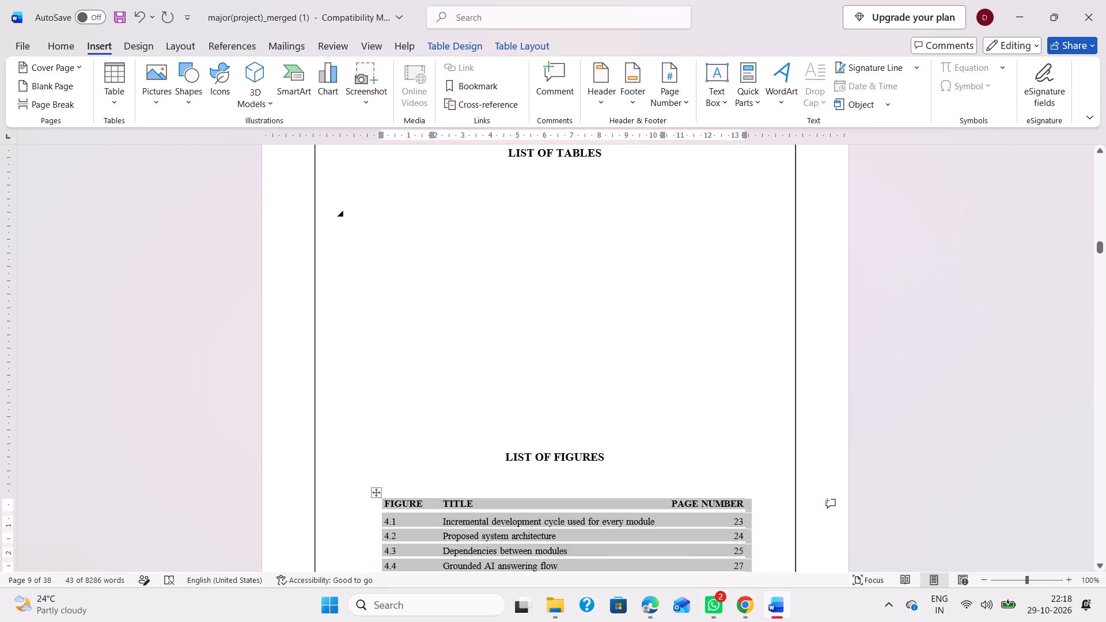
left_click(553, 175)
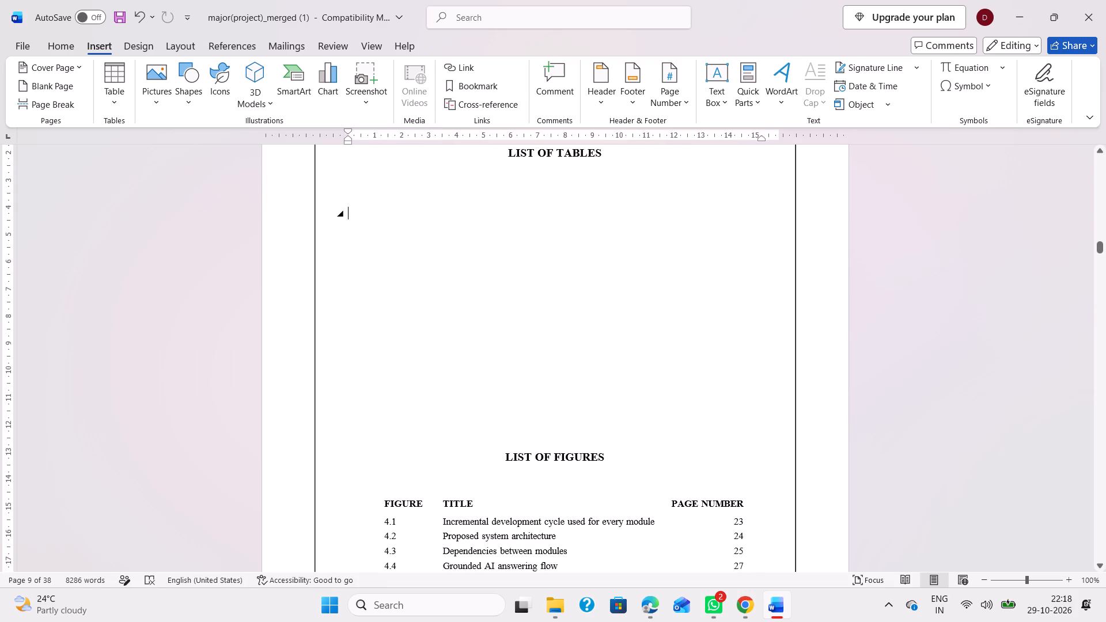
key("ctrl+v")
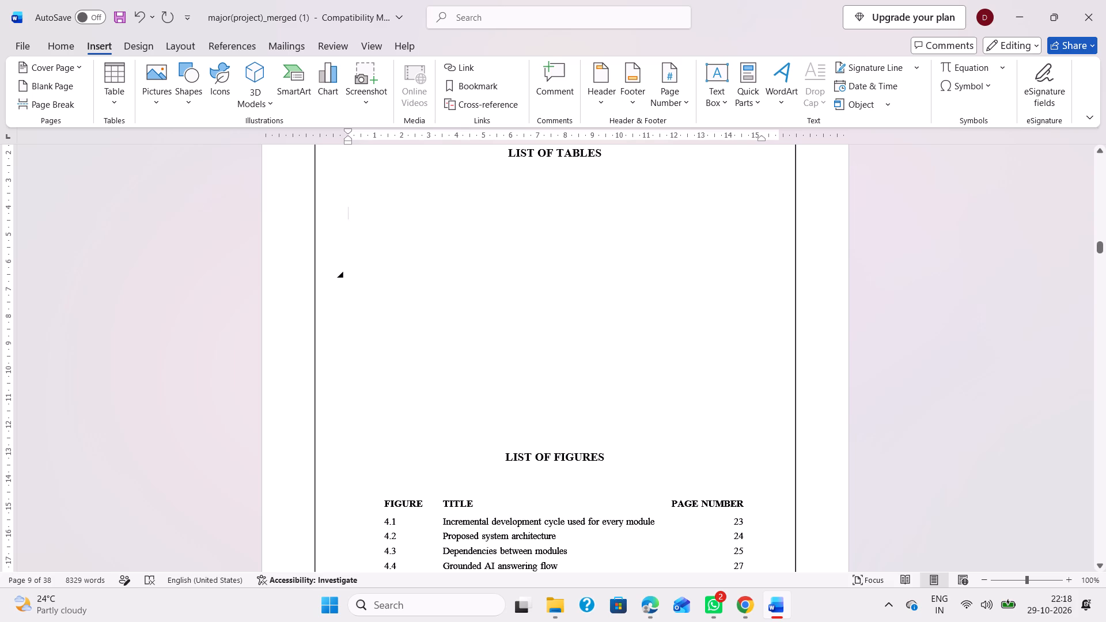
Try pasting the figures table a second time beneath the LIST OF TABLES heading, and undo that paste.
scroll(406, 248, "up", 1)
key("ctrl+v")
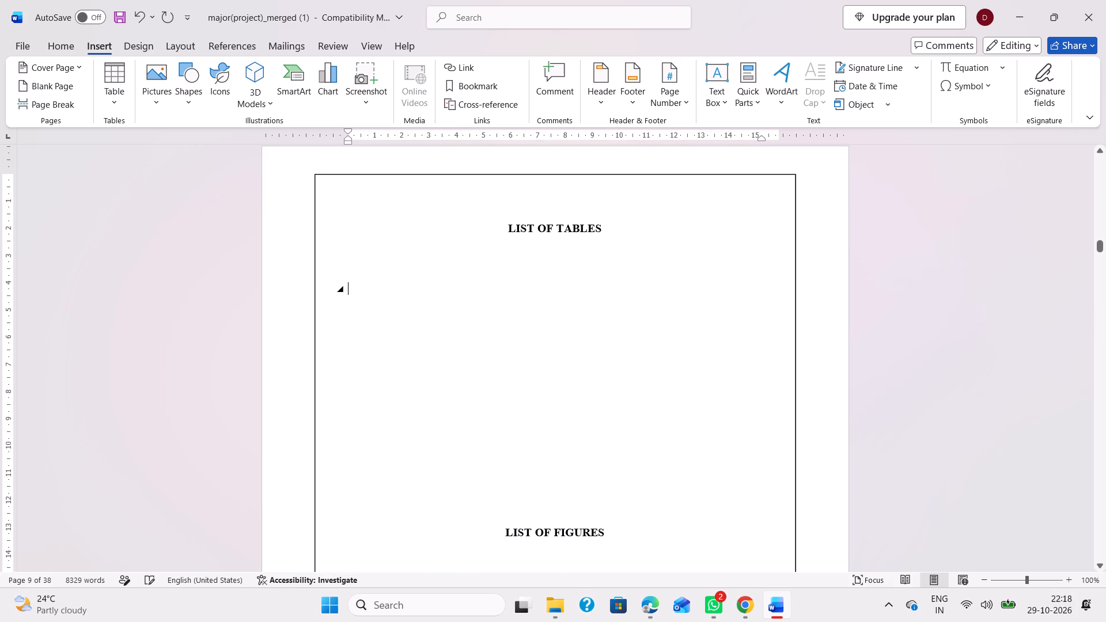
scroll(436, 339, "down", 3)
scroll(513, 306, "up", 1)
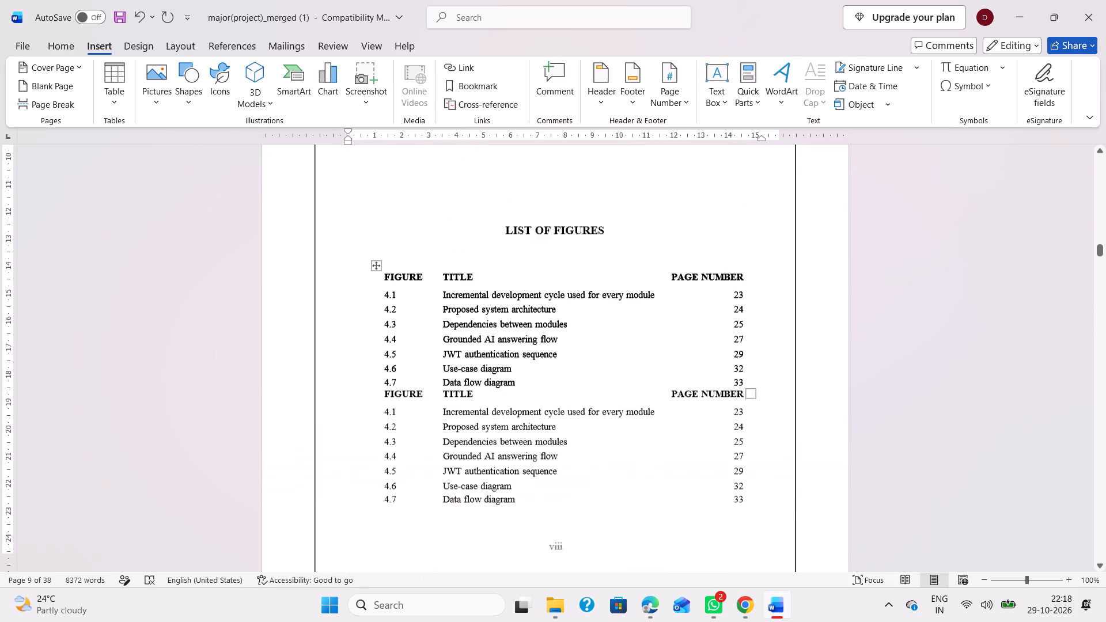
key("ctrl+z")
Copy the whole table under the LIST OF FIGURES heading again.
scroll(513, 306, "down", 2)
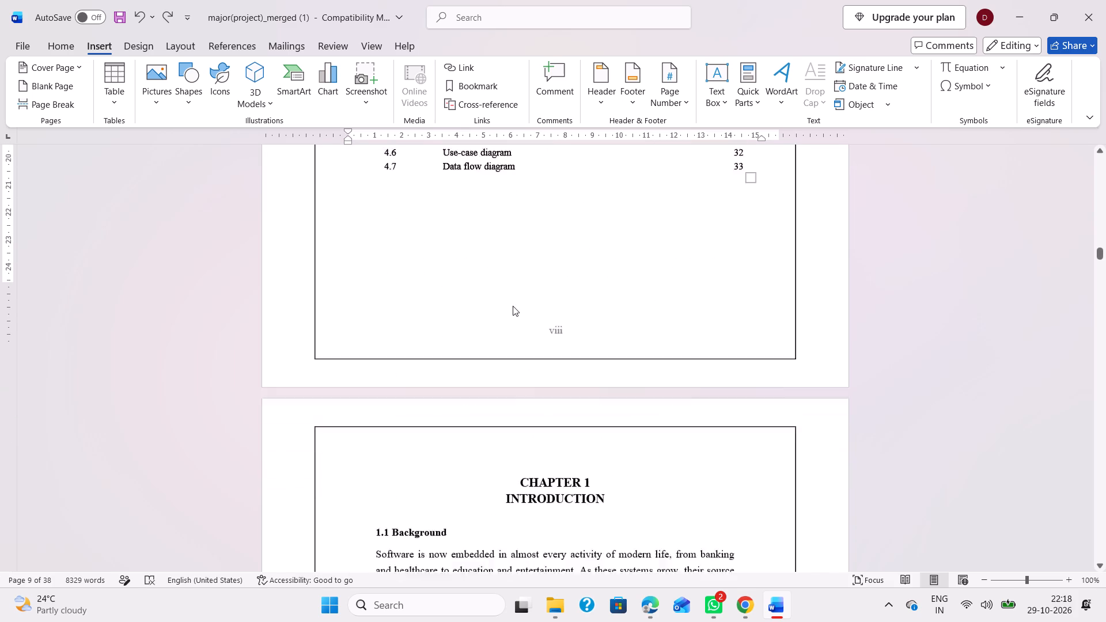
scroll(513, 306, "up", 1)
left_click(471, 340)
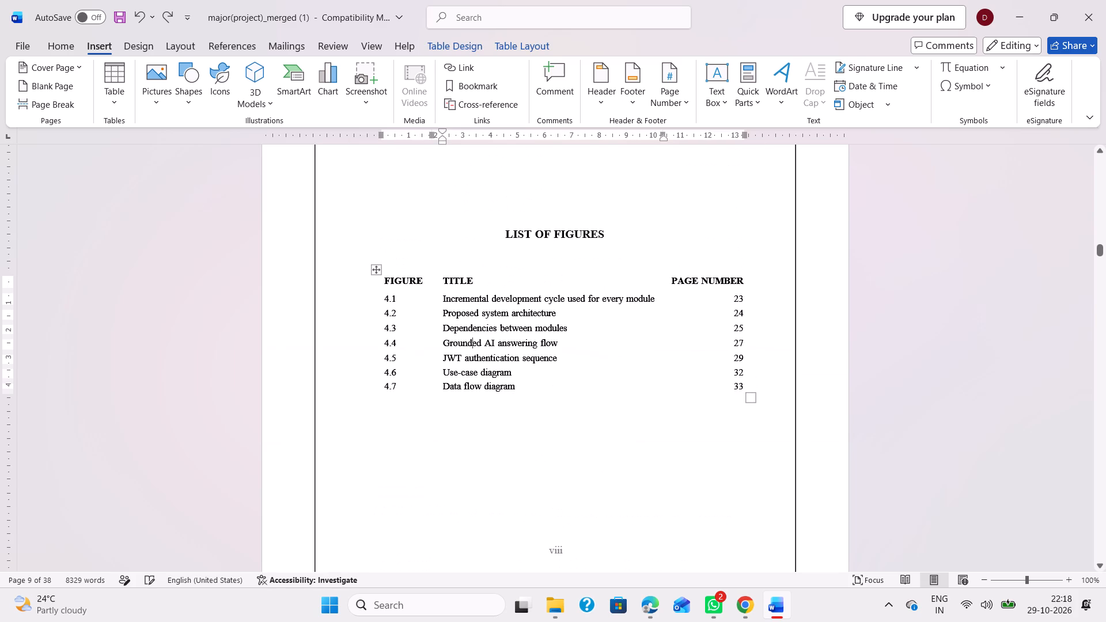
left_click(378, 271)
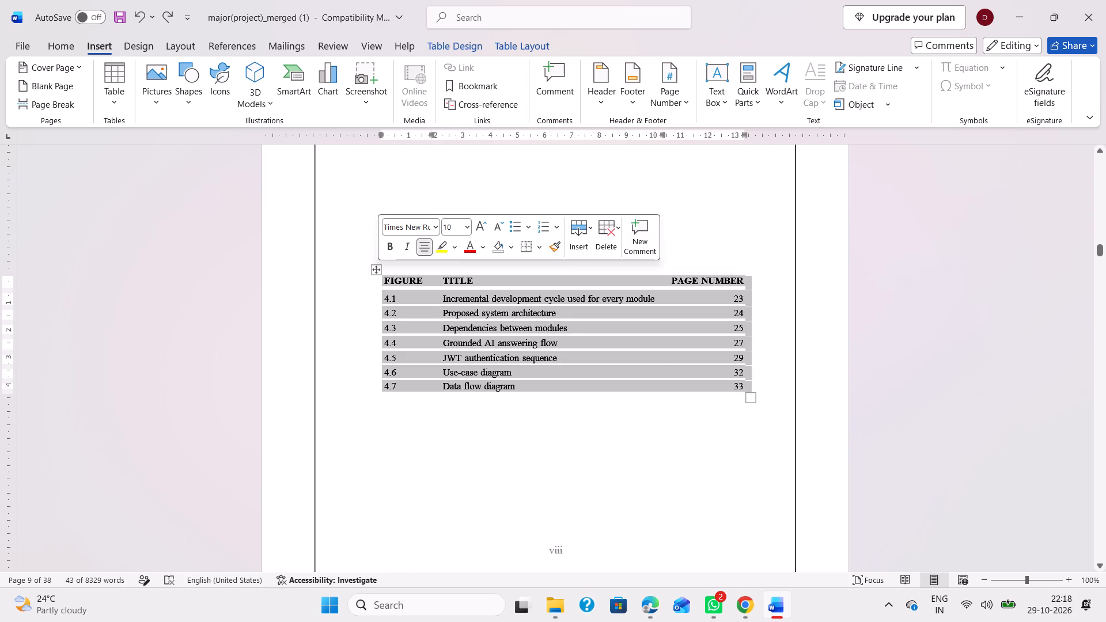
key("ctrl+c")
Collapse the LIST OF TABLES heading and the empty heading line lower down beneath it.
scroll(378, 271, "up", 2)
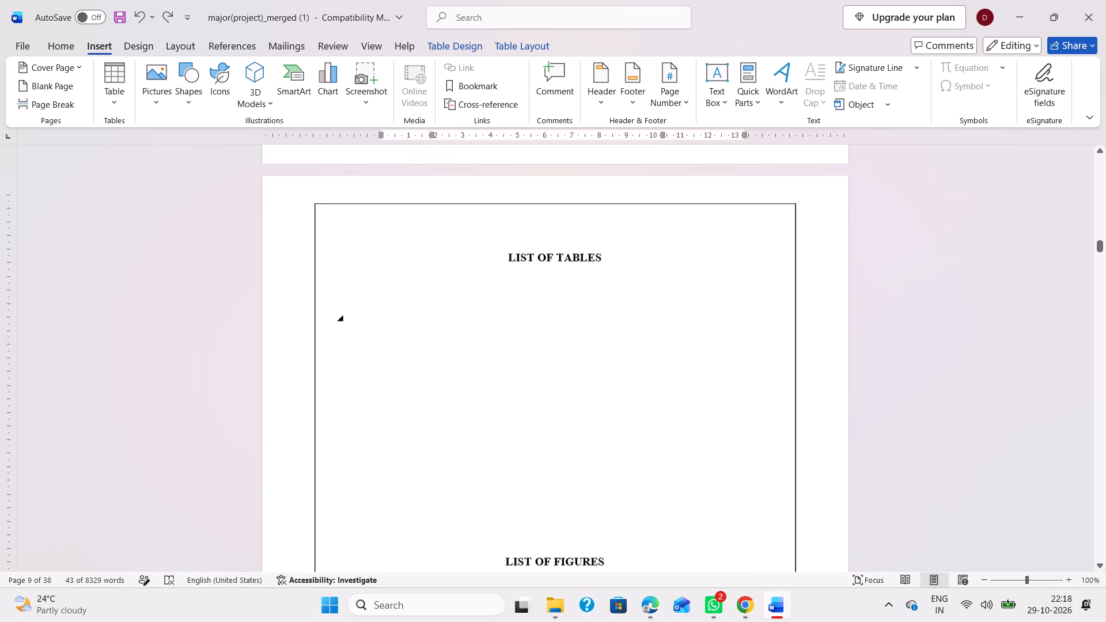
left_click(378, 348)
left_click(412, 325)
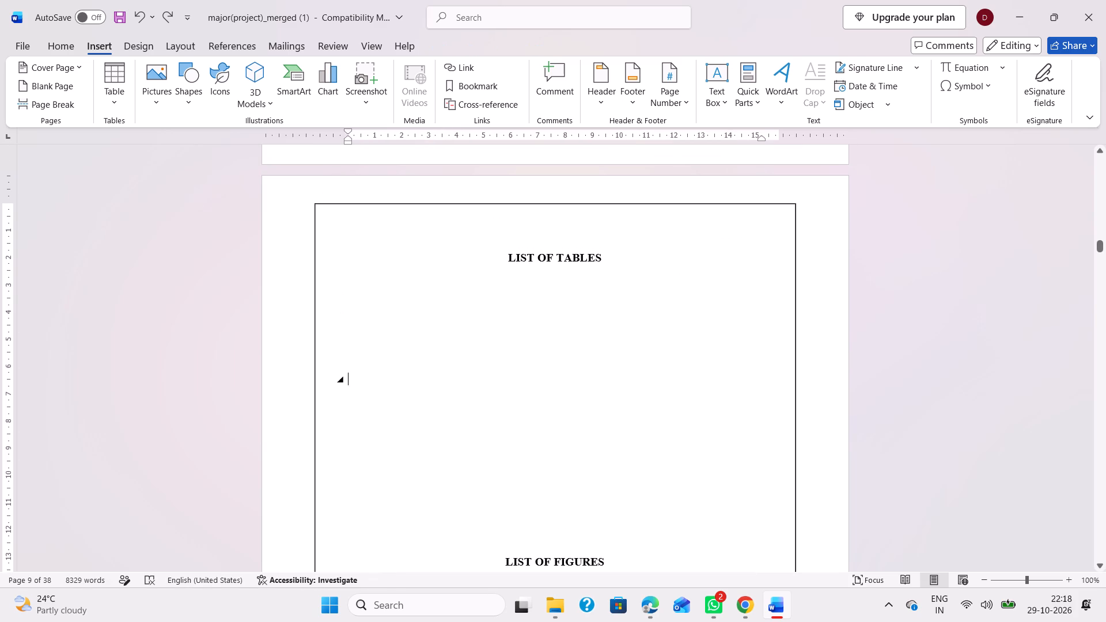
left_click(342, 381)
left_click(505, 259)
Delete surplus blank lines between the LIST OF TABLES and LIST OF FIGURES headings.
left_click(424, 314)
key("BackSpace")
key("BackSpace")
key("BackSpace")
key("BackSpace")
left_click(370, 363)
left_click(349, 414)
key("BackSpace")
key("BackSpace")
key("BackSpace")
key("BackSpace")
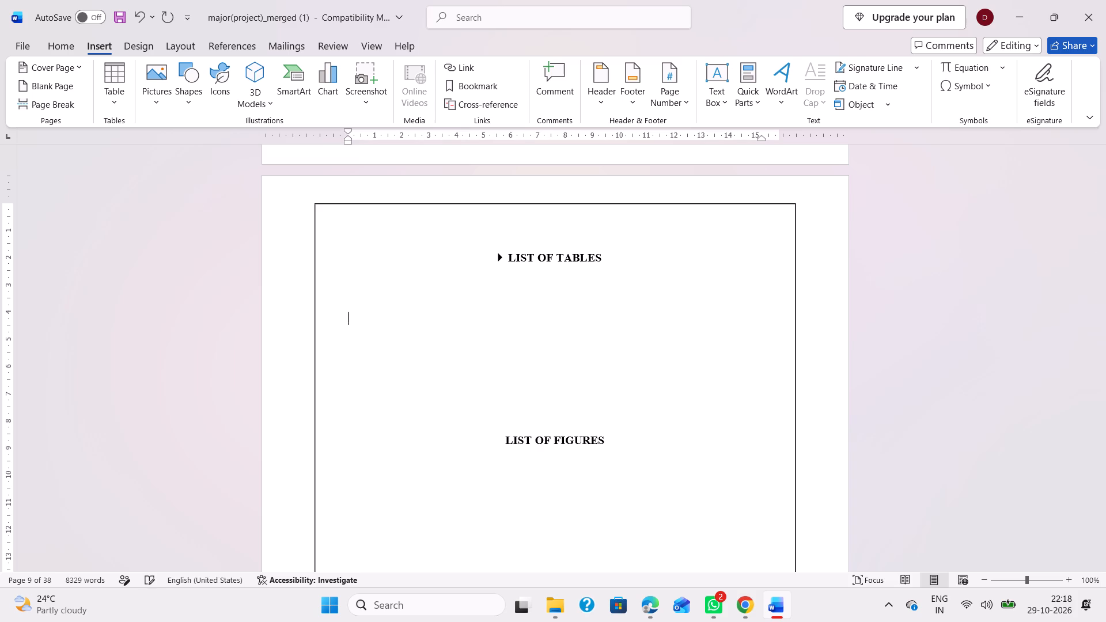
key("BackSpace")
scroll(497, 466, "down", 3)
scroll(505, 403, "up", 1)
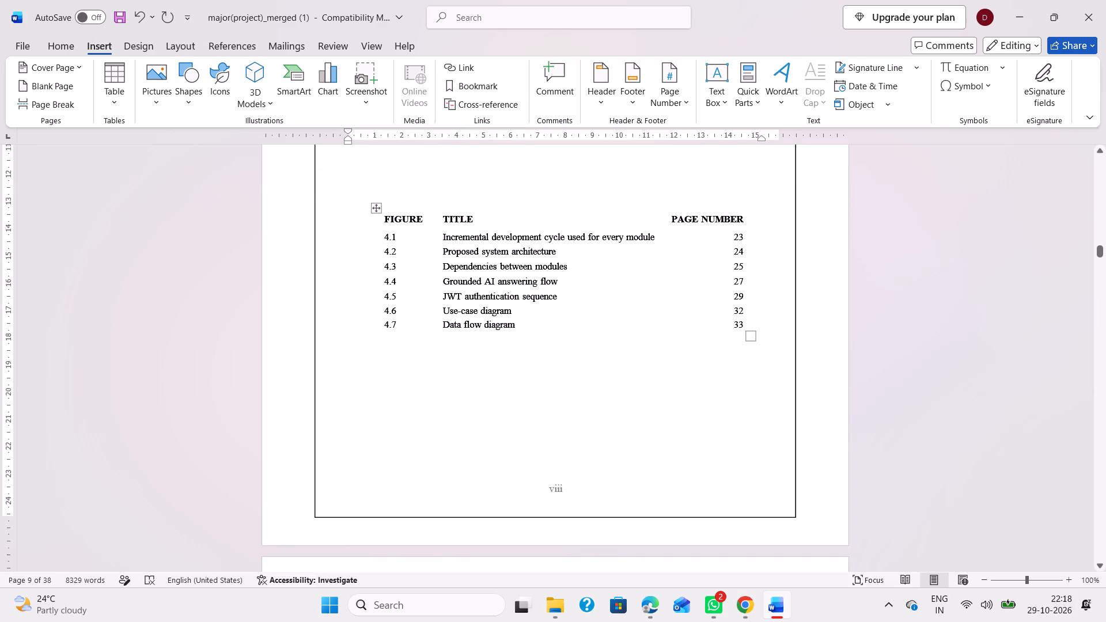
Add two blank lines between the LIST OF TABLES and LIST OF FIGURES headings.
scroll(505, 403, "up", 1)
key("Return")
key("Return")
key("Return")
key("BackSpace")
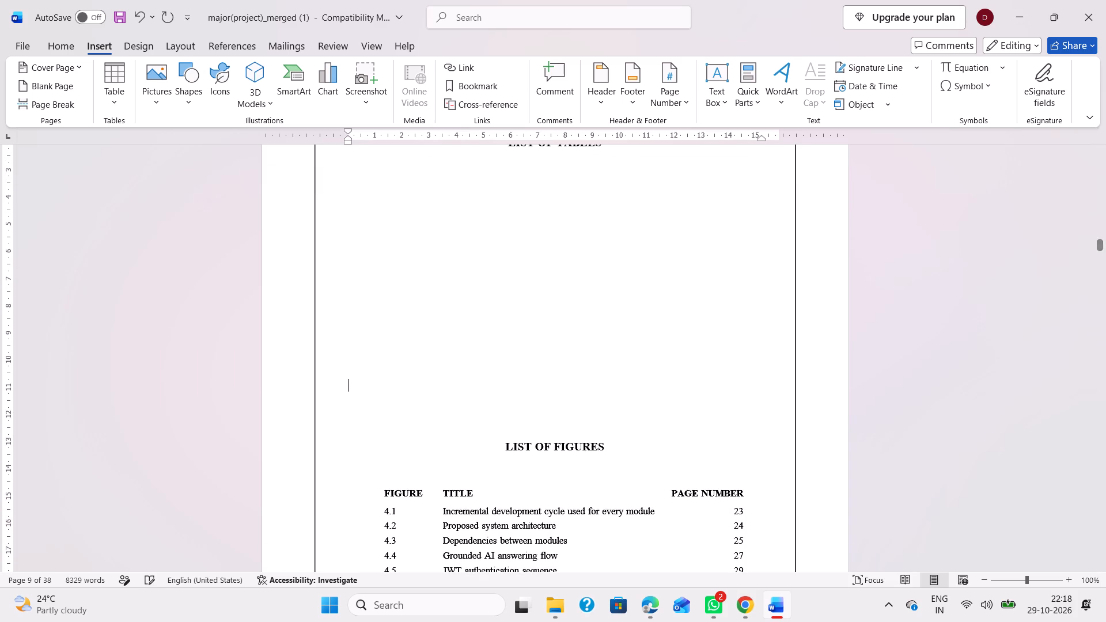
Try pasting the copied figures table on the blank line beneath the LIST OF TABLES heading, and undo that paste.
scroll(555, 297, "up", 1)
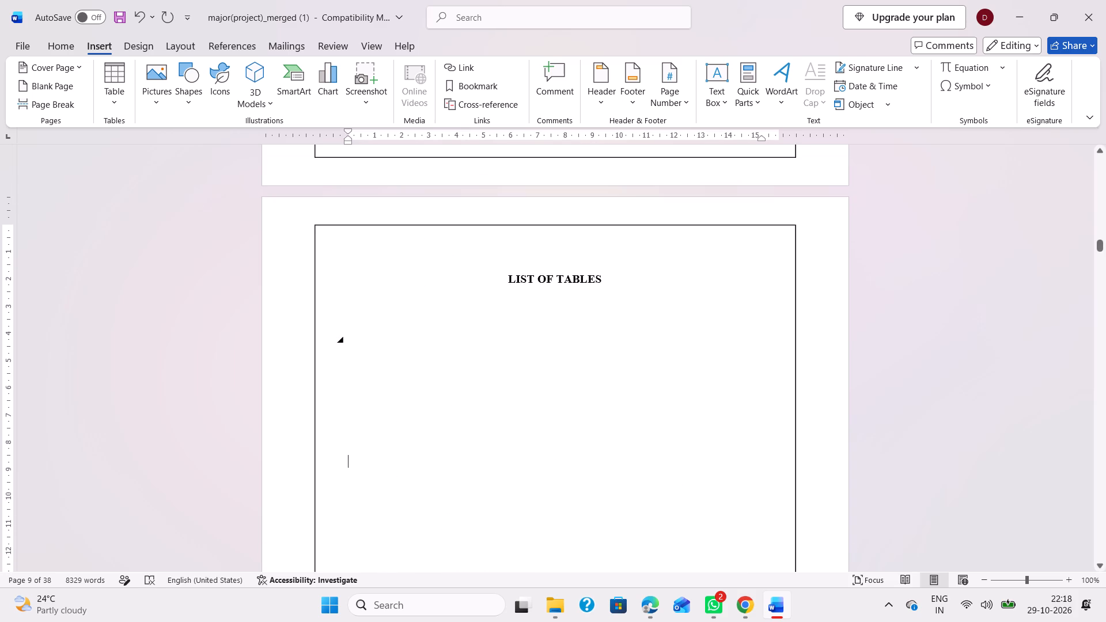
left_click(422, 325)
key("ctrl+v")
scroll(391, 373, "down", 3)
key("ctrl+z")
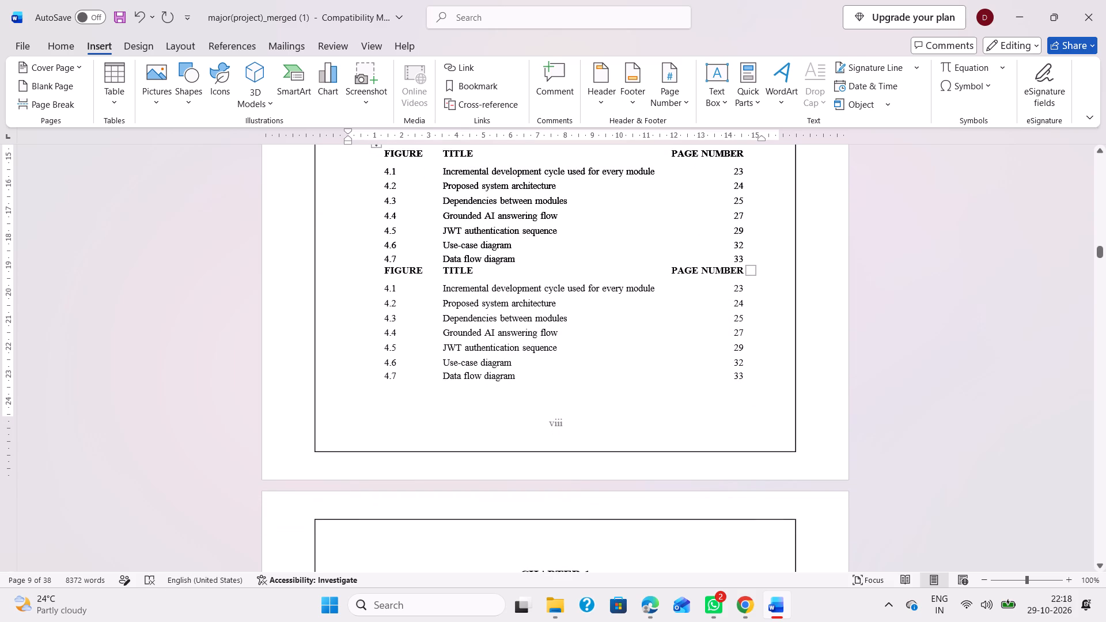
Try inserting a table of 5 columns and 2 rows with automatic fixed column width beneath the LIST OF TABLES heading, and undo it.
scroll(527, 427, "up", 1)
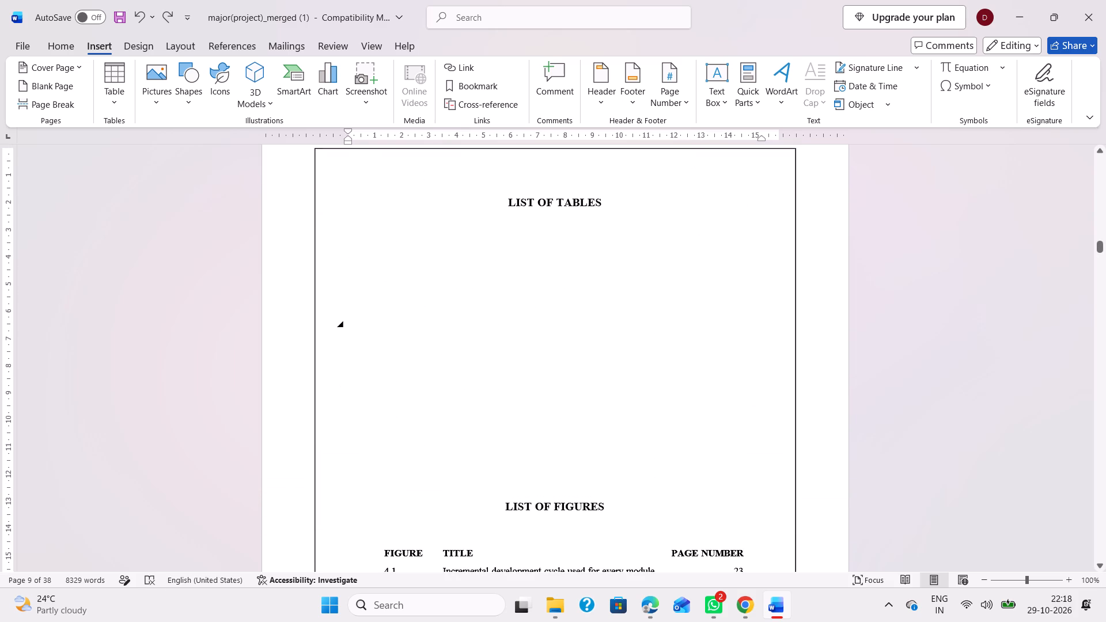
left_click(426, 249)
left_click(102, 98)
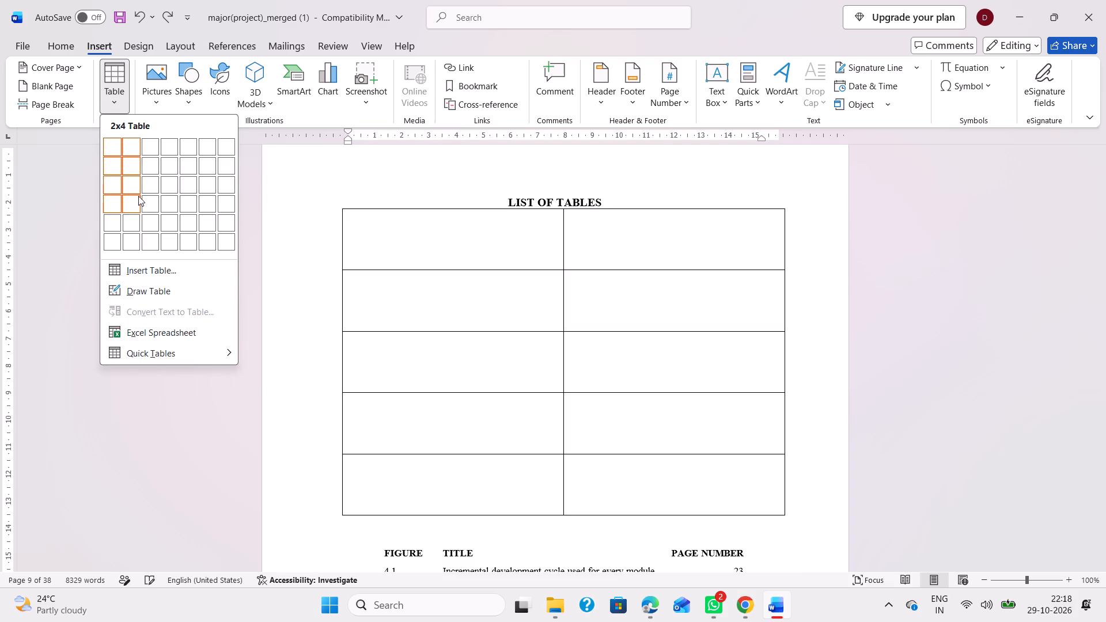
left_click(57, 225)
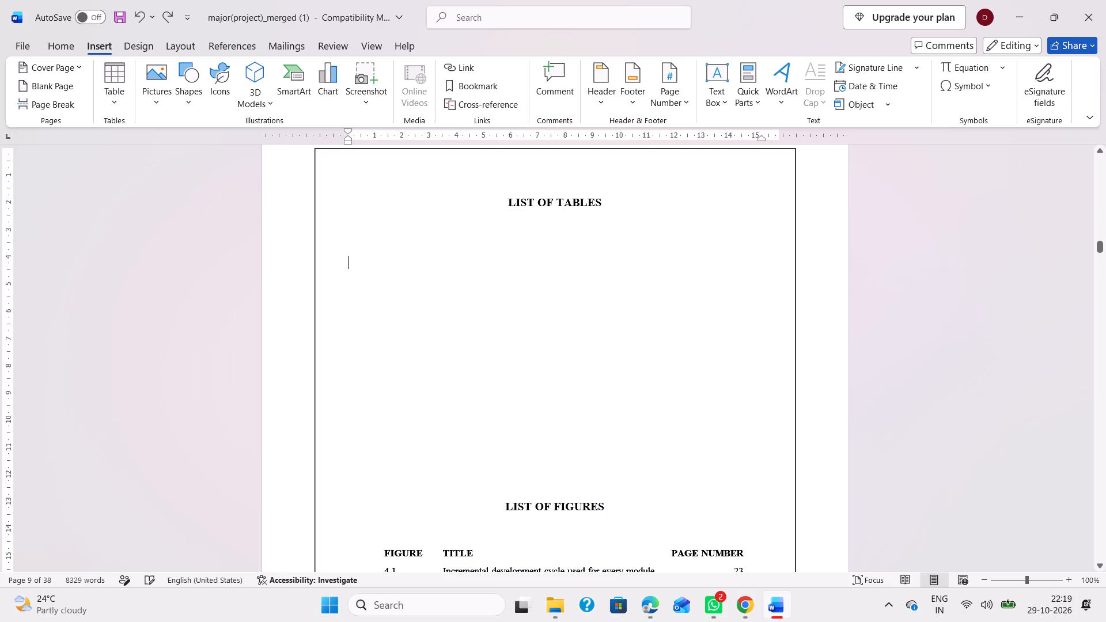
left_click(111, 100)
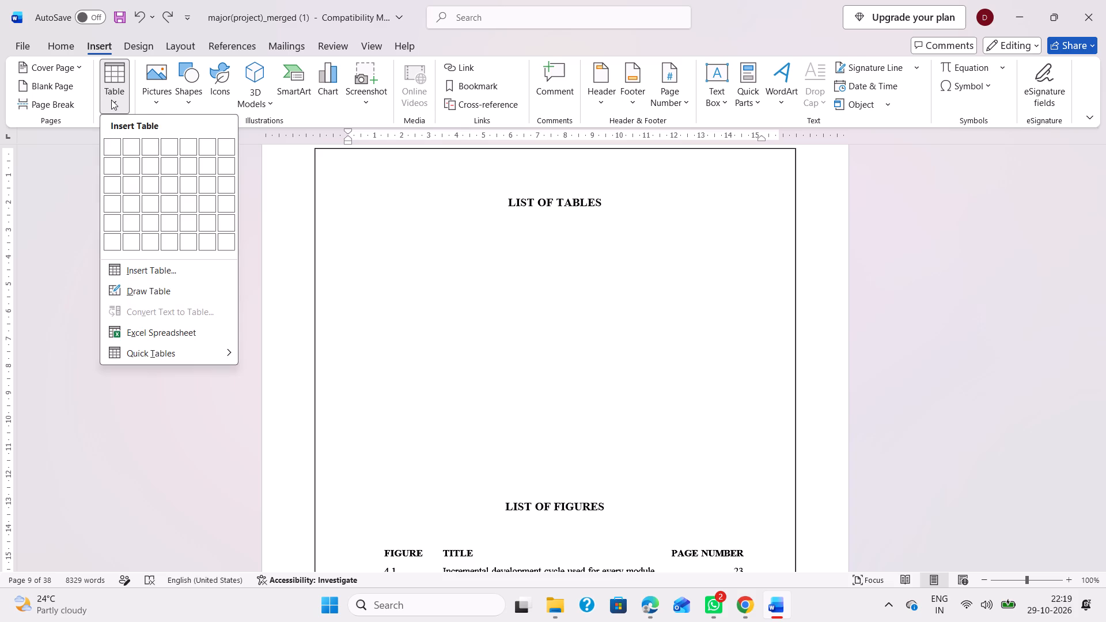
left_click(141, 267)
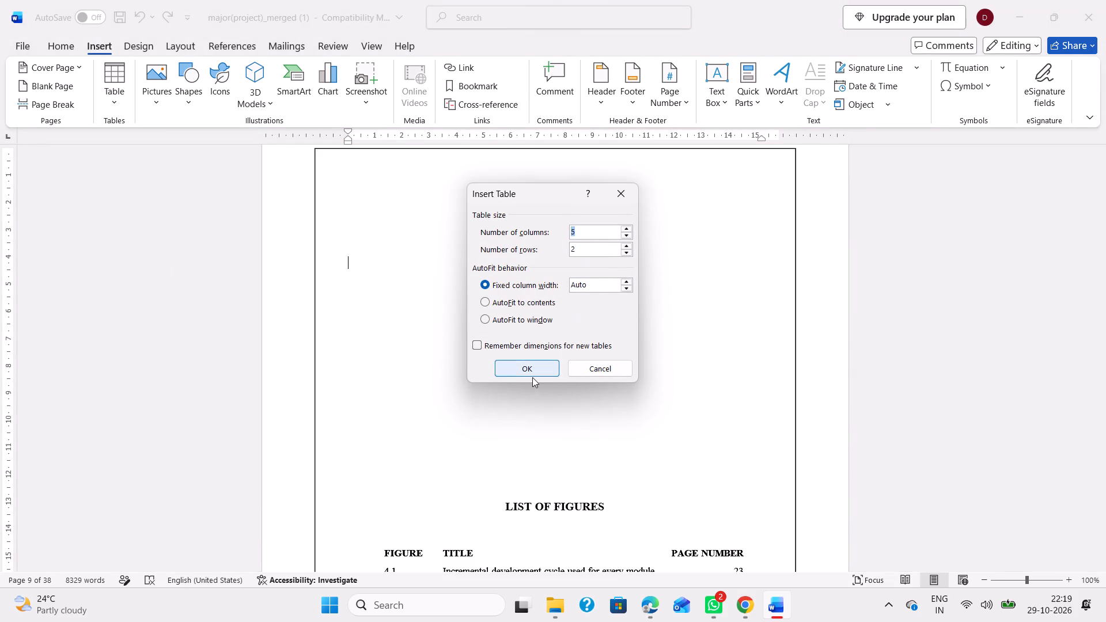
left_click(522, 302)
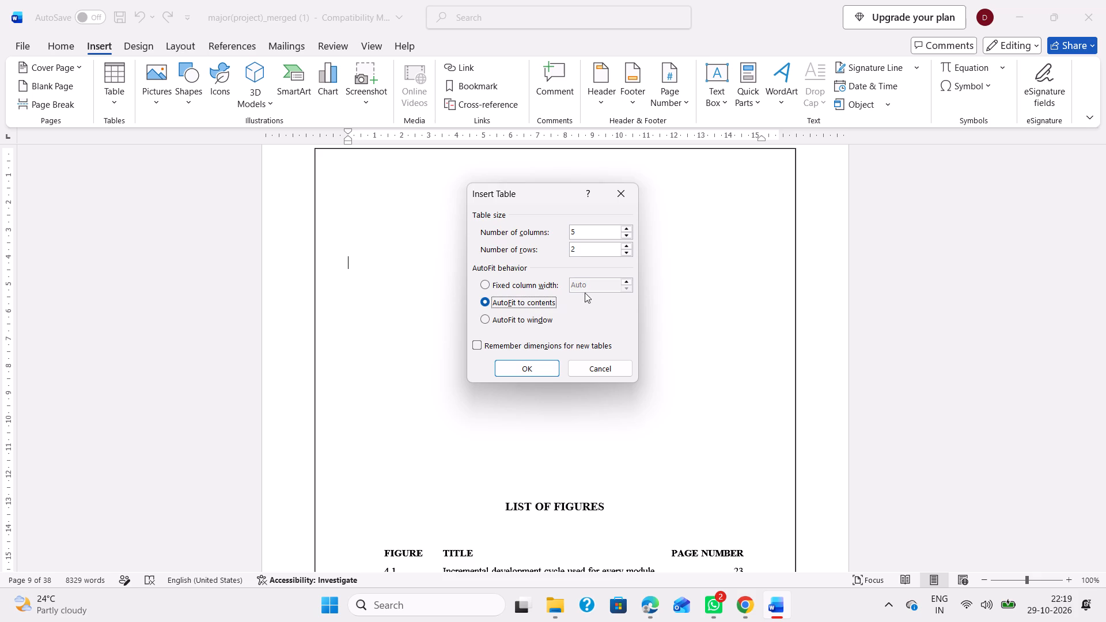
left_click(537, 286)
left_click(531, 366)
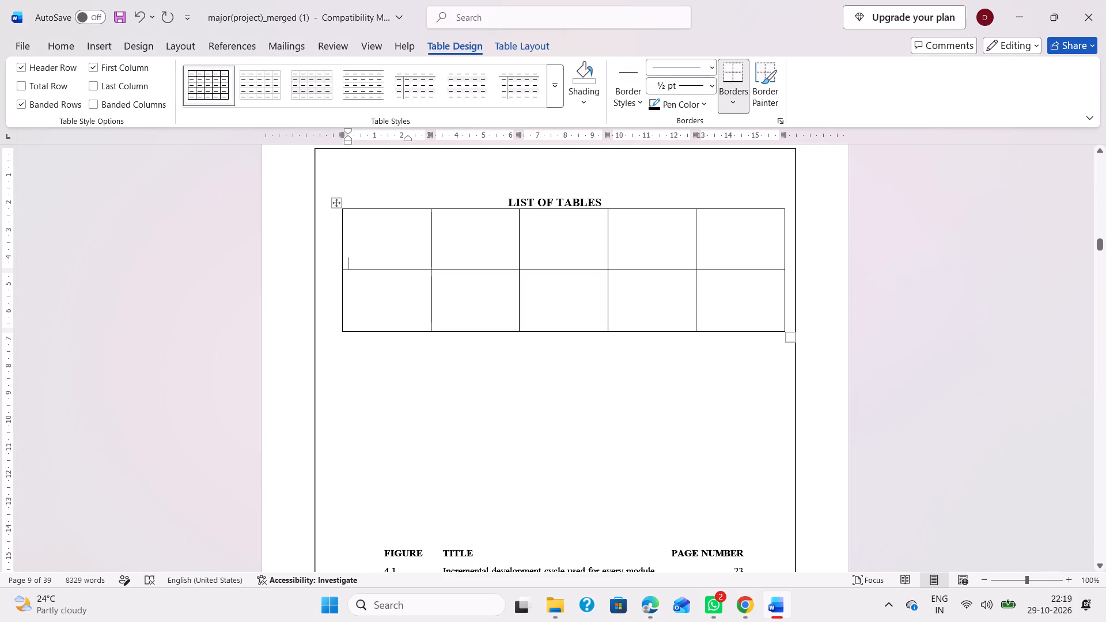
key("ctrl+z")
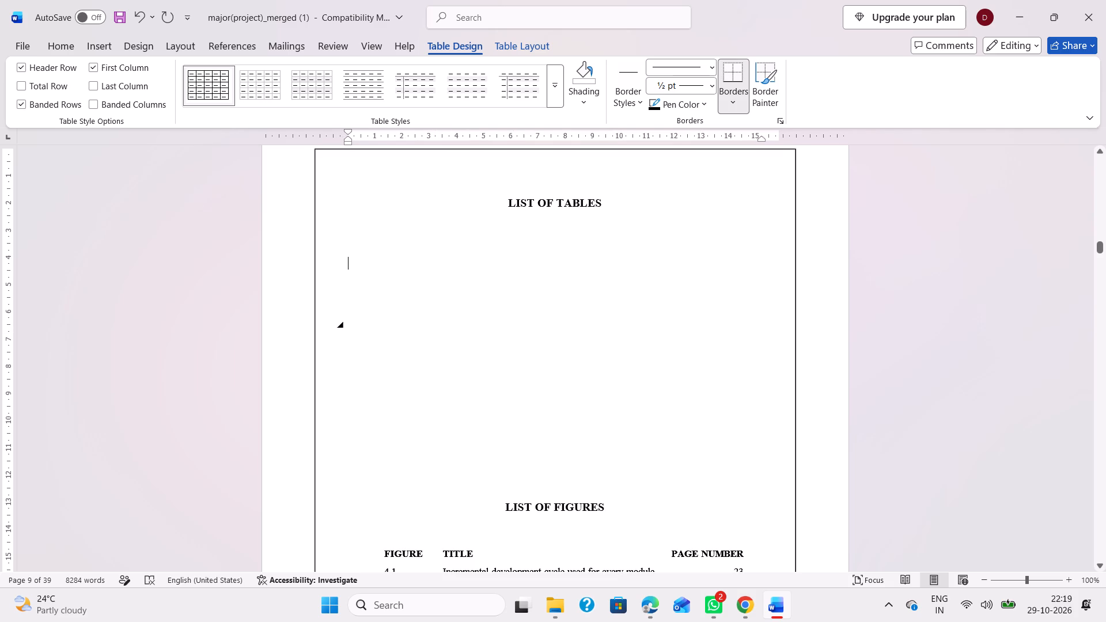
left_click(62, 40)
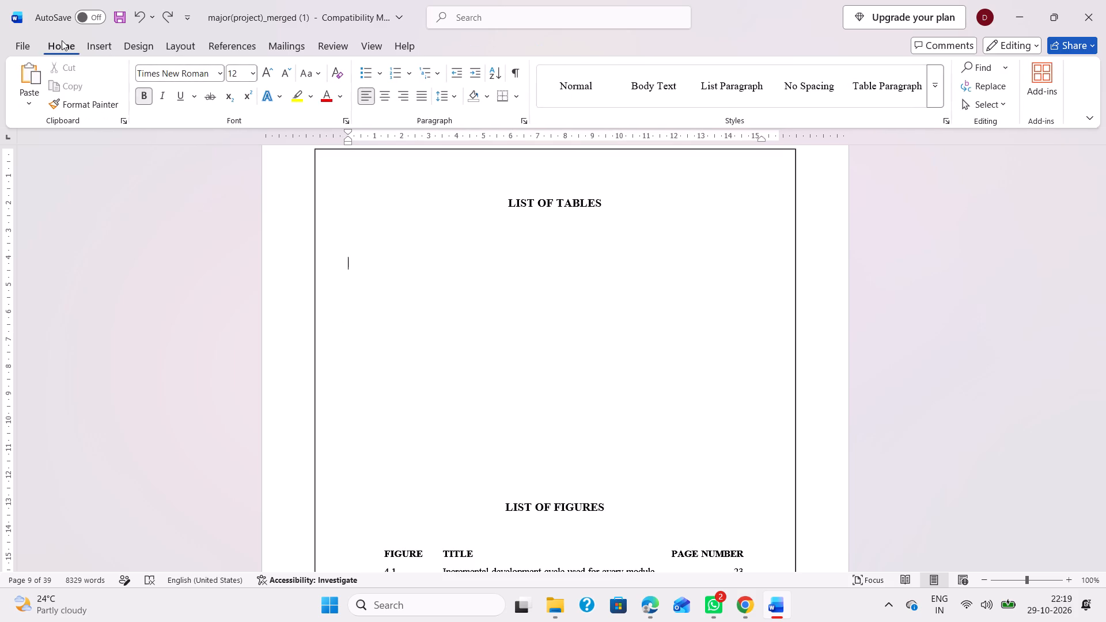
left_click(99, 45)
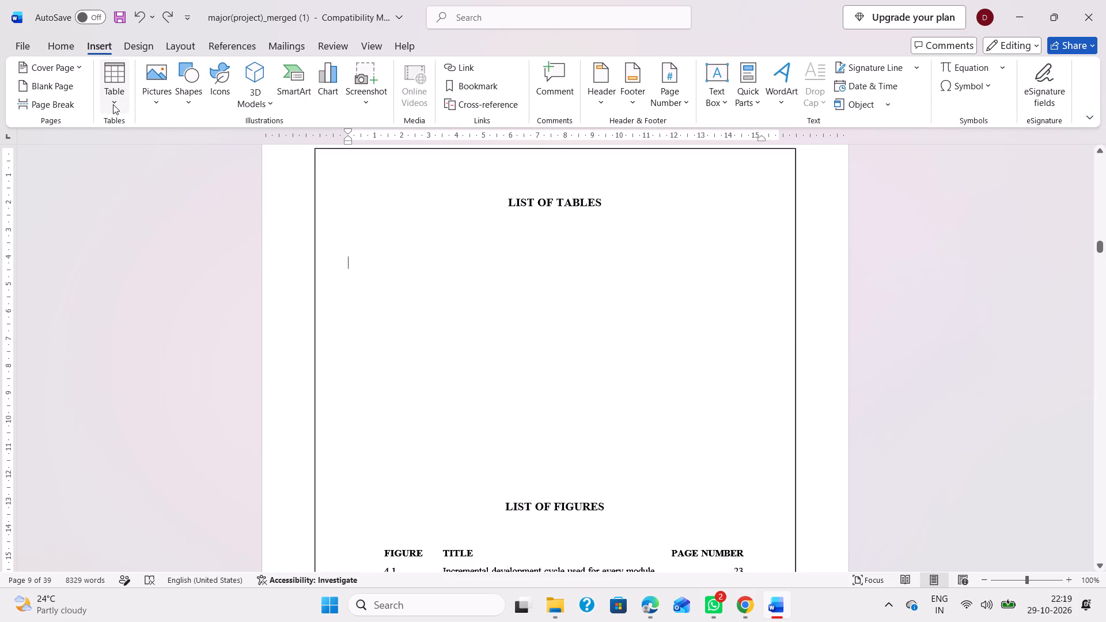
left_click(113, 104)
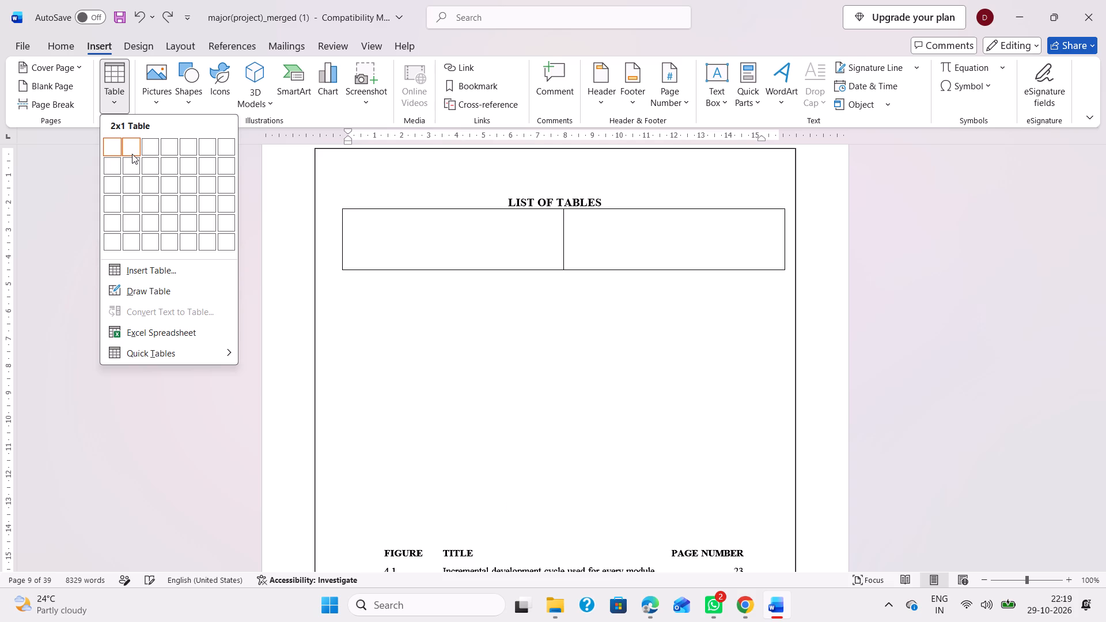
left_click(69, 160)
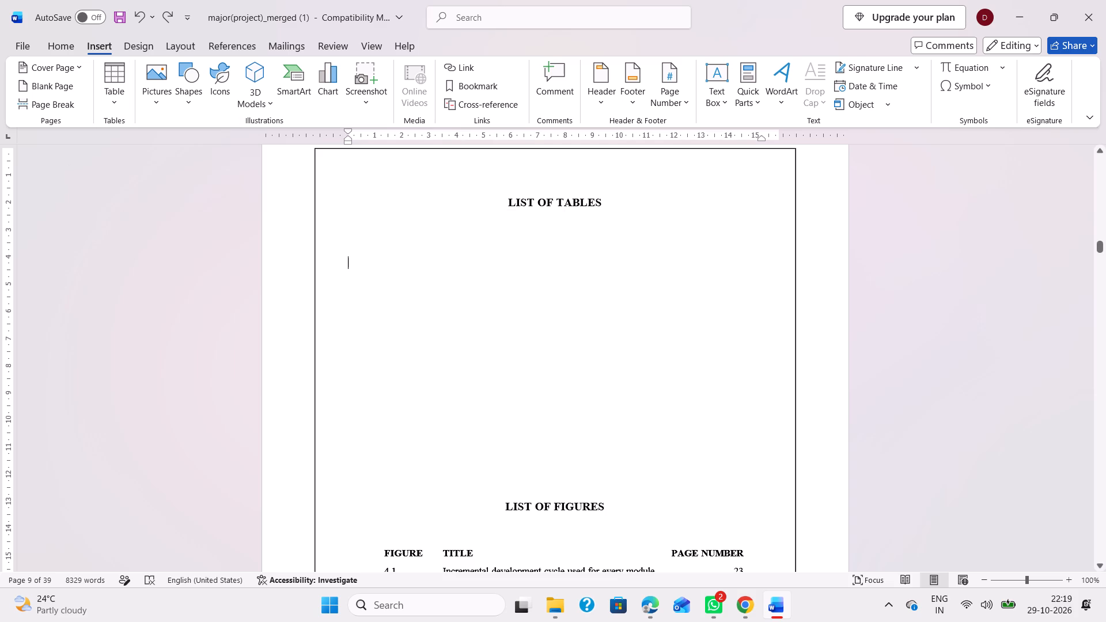
Select the whole table under the LIST OF FIGURES heading and examine its table layout and design options.
scroll(497, 416, "down", 2)
left_click(472, 276)
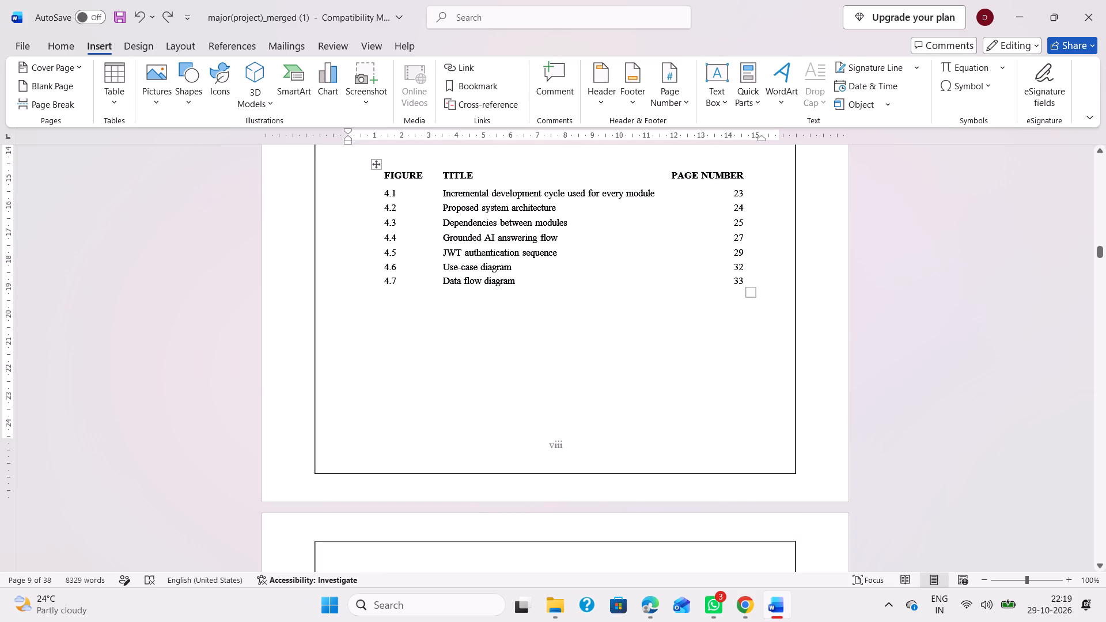
left_click(374, 164)
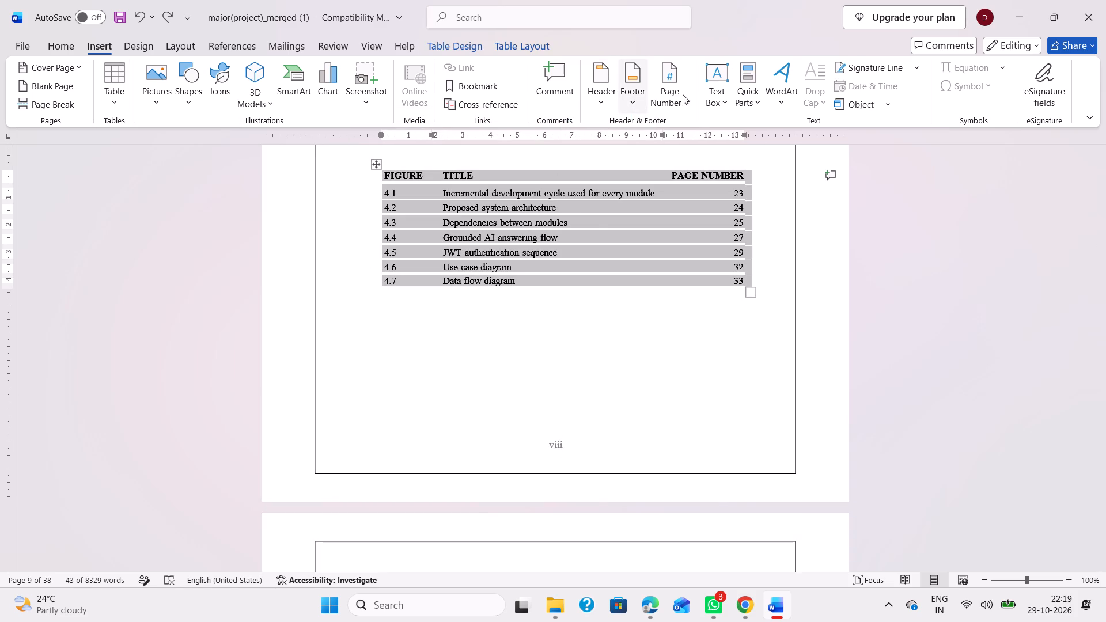
left_click(534, 43)
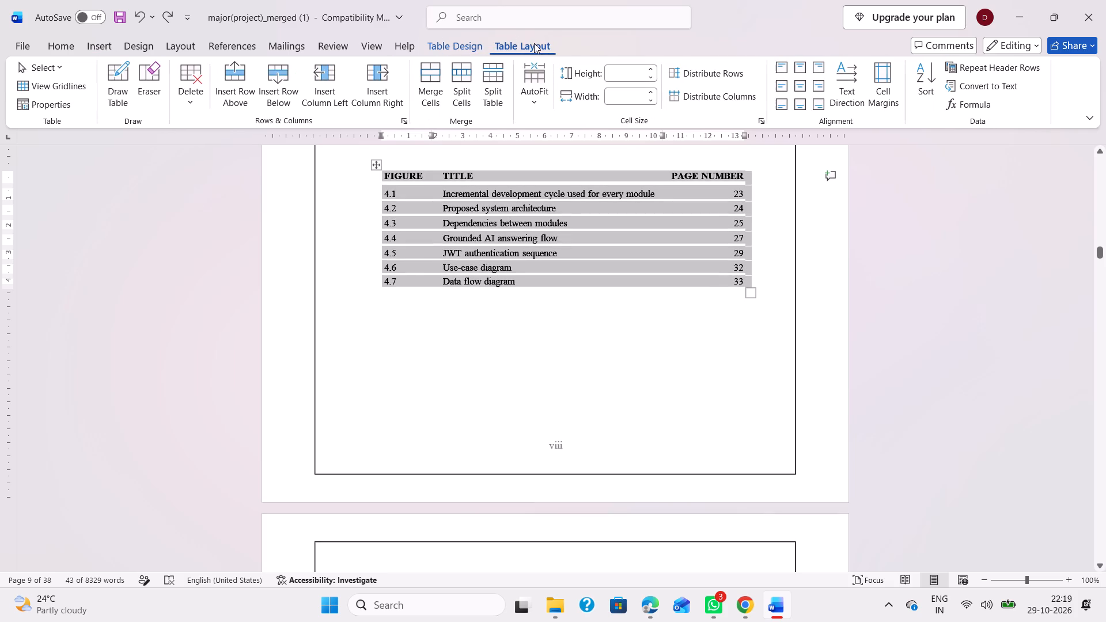
left_click(470, 58)
left_click(447, 53)
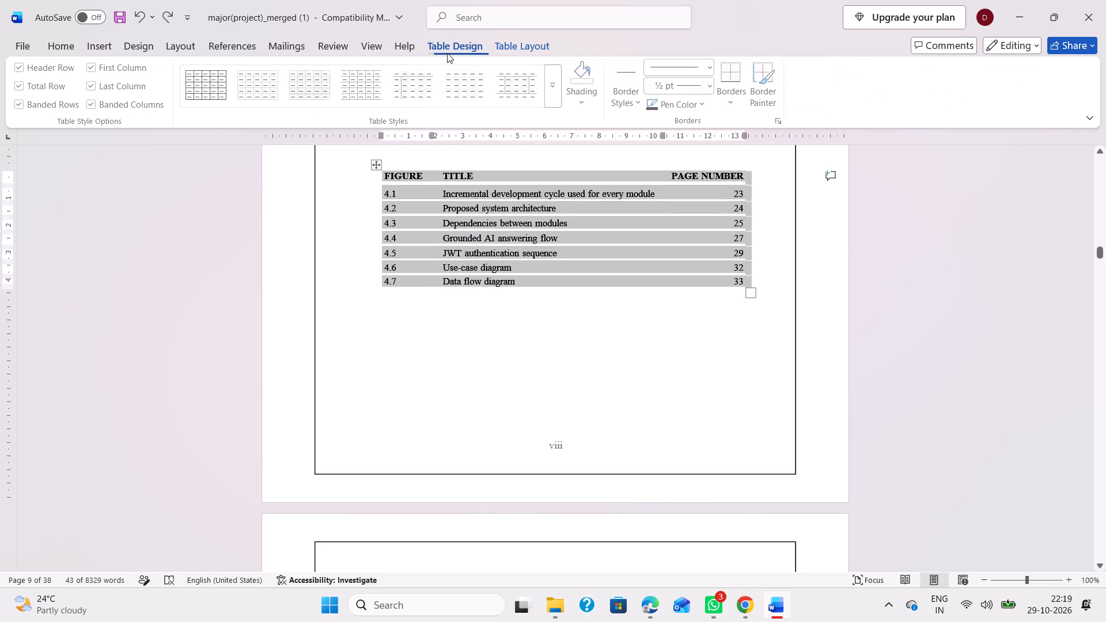
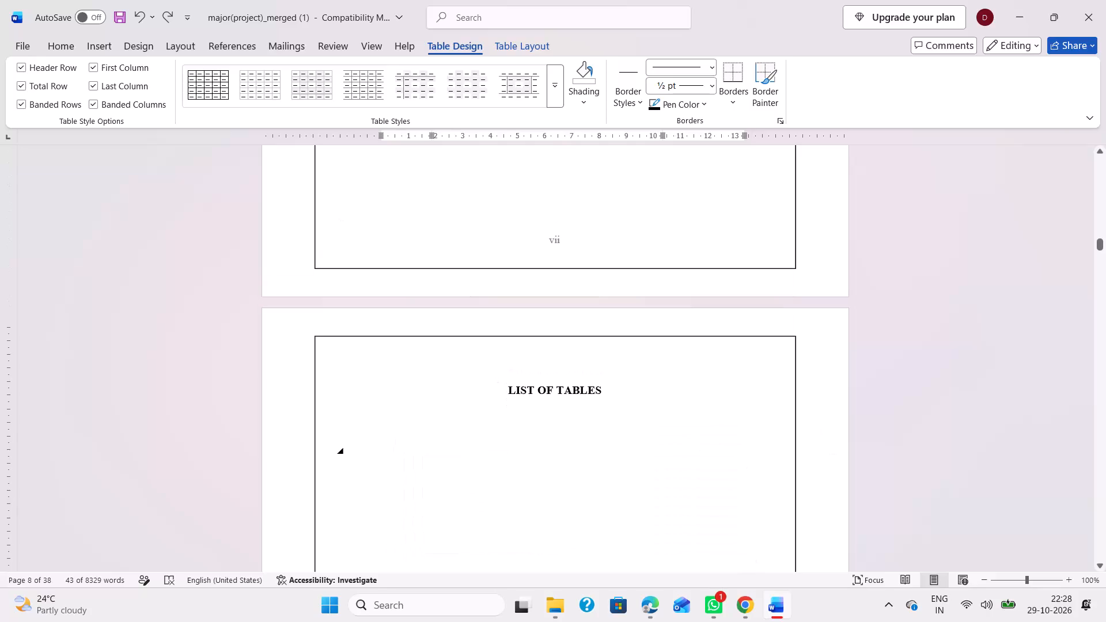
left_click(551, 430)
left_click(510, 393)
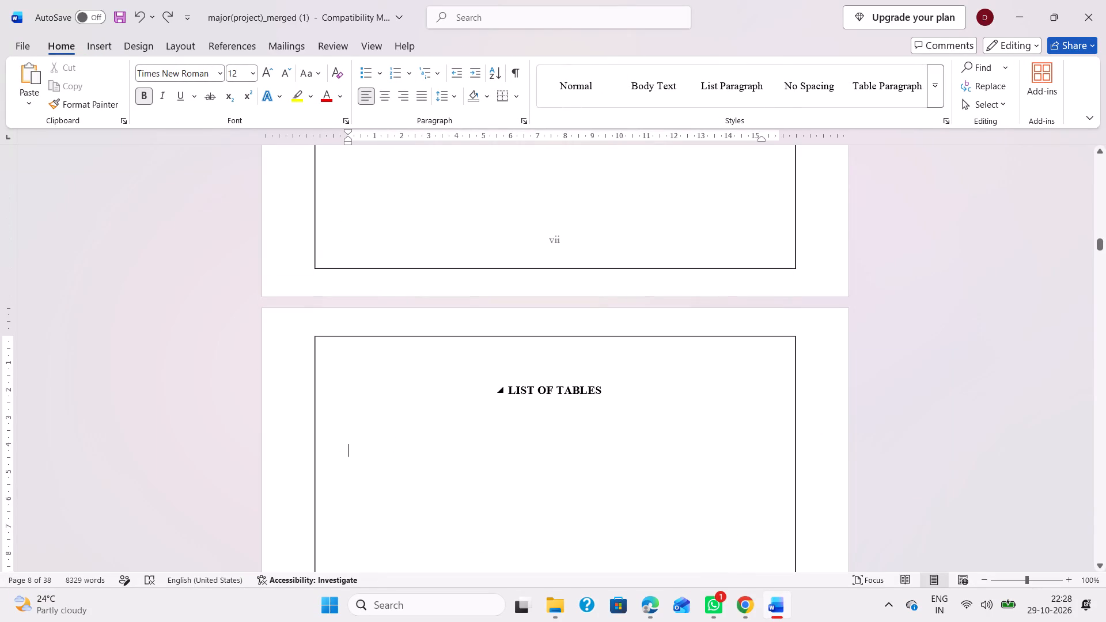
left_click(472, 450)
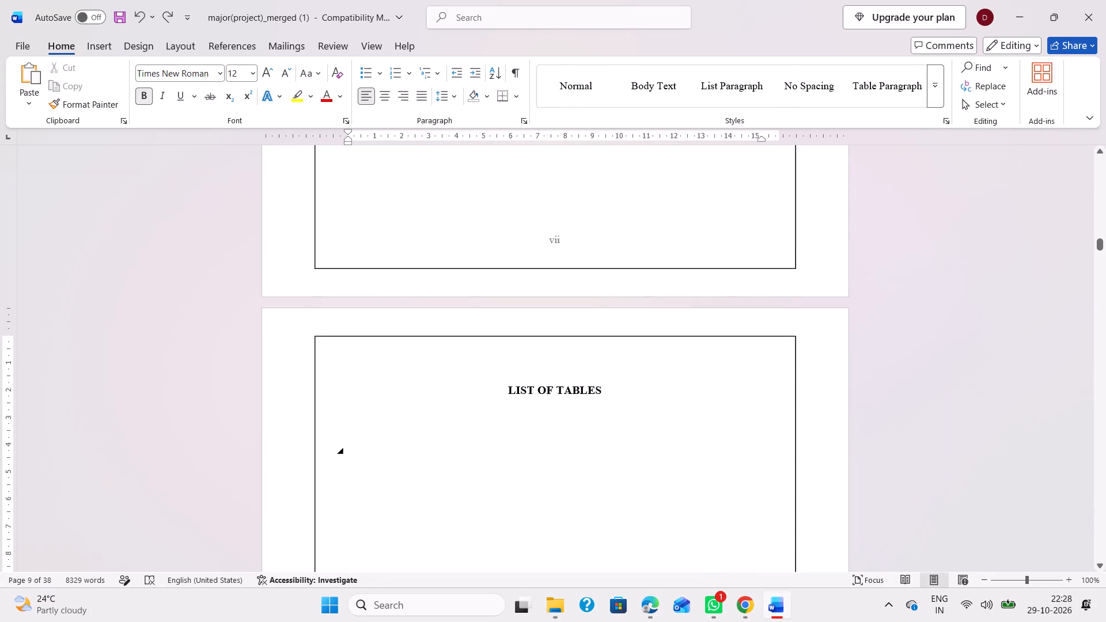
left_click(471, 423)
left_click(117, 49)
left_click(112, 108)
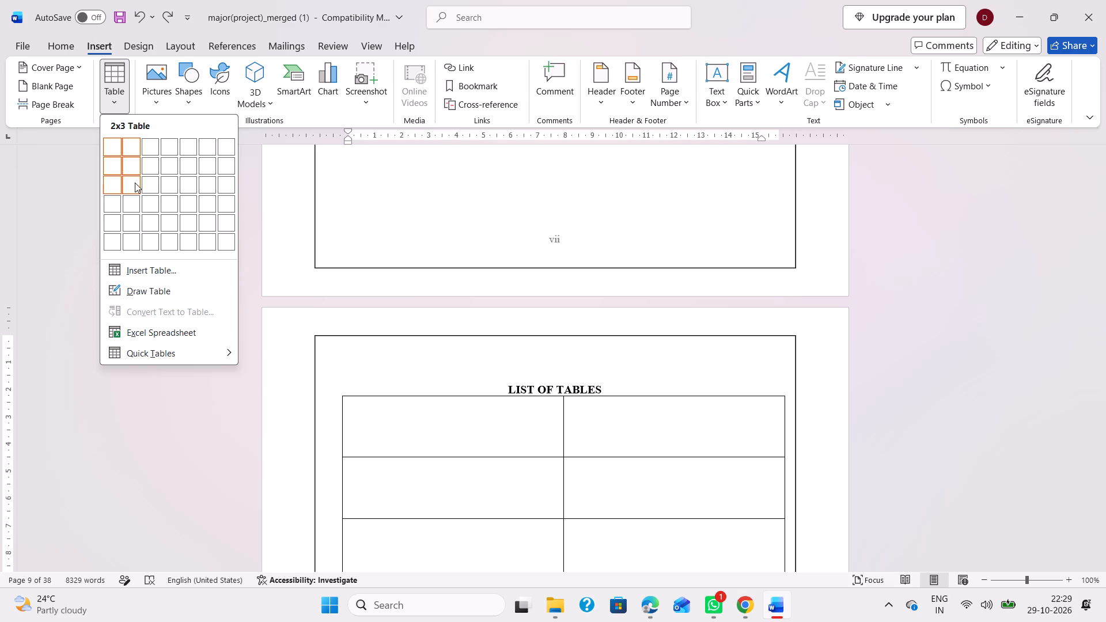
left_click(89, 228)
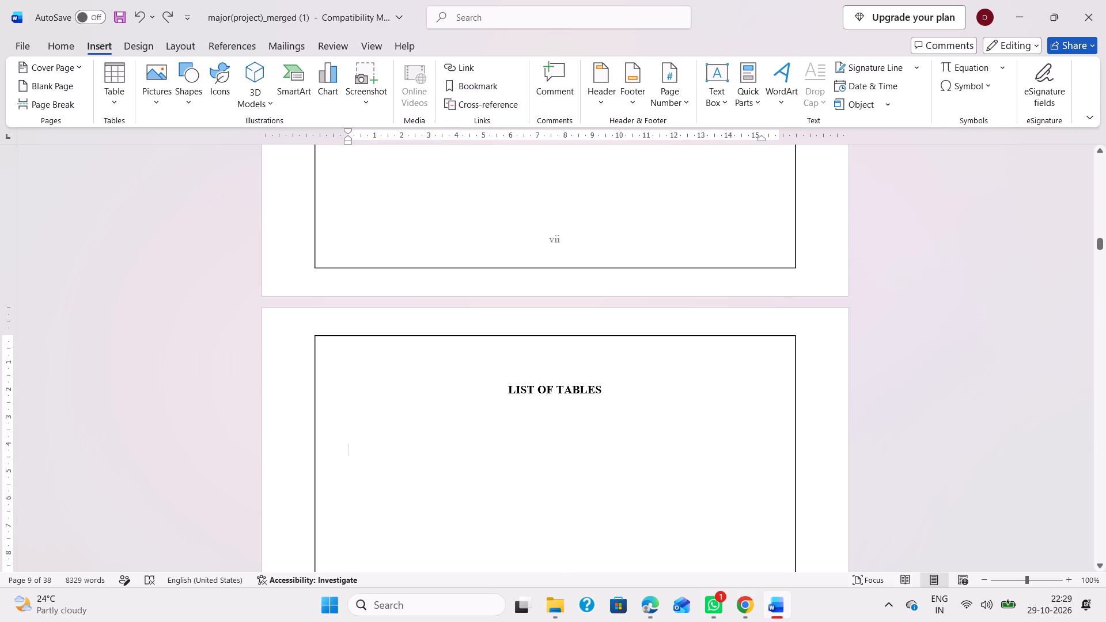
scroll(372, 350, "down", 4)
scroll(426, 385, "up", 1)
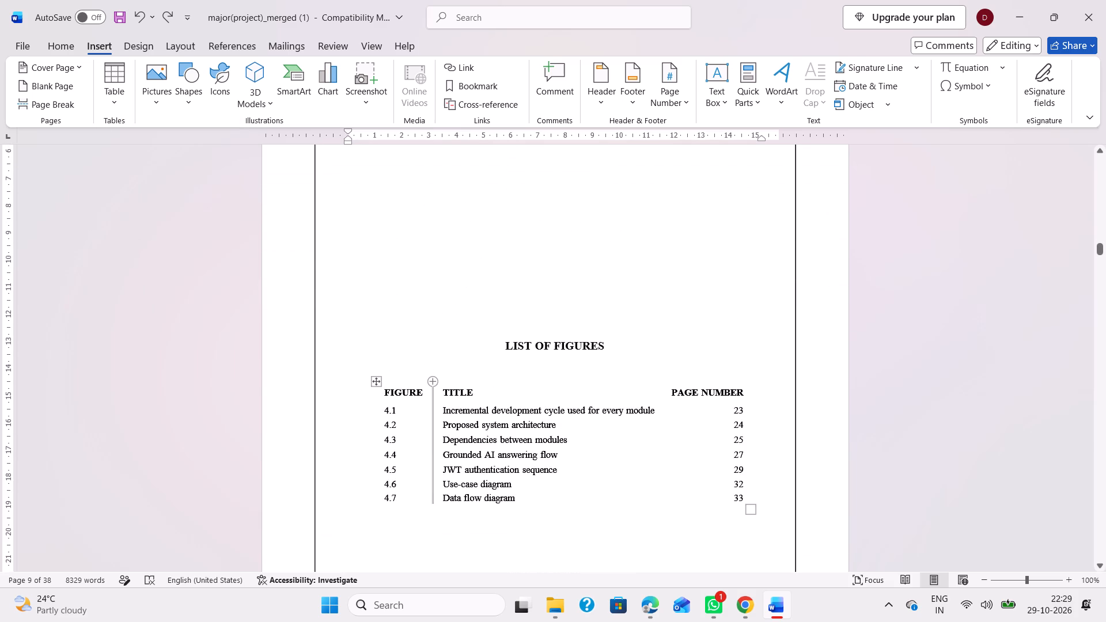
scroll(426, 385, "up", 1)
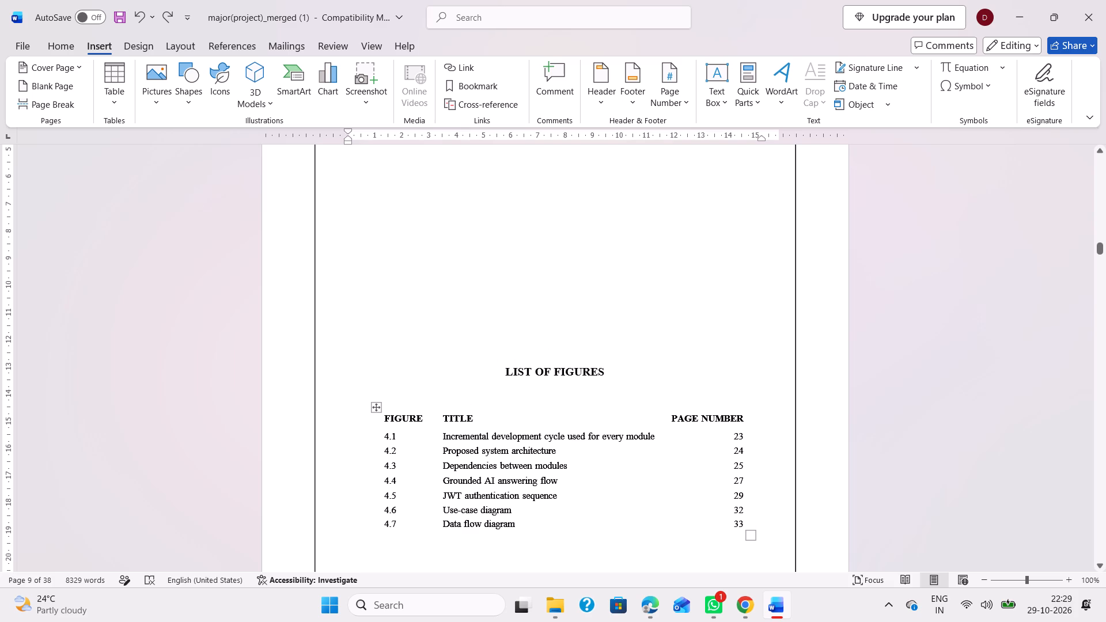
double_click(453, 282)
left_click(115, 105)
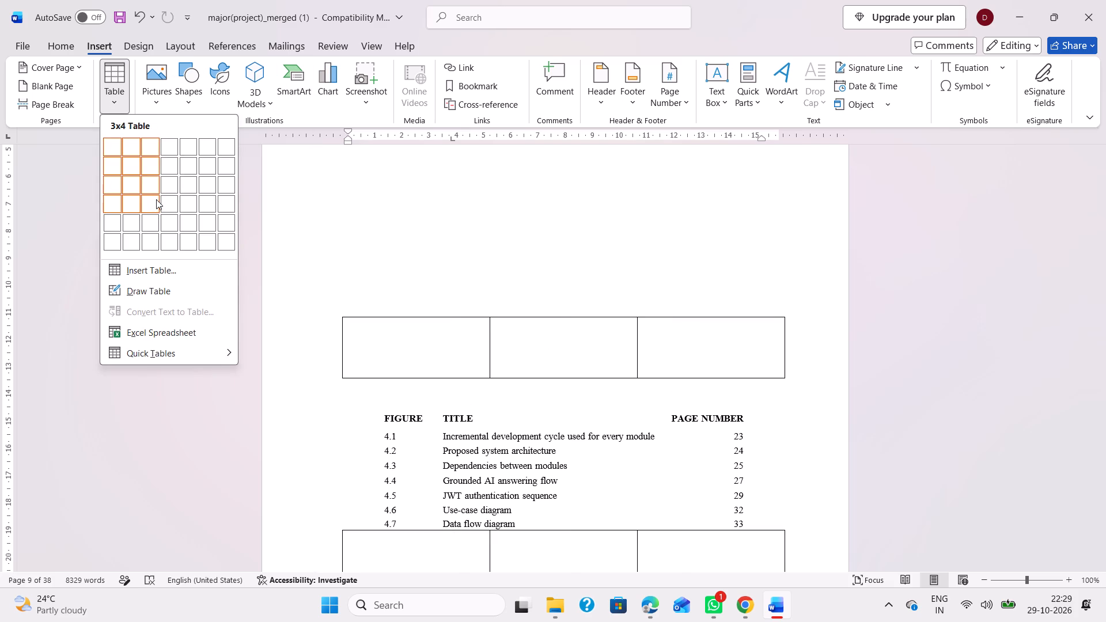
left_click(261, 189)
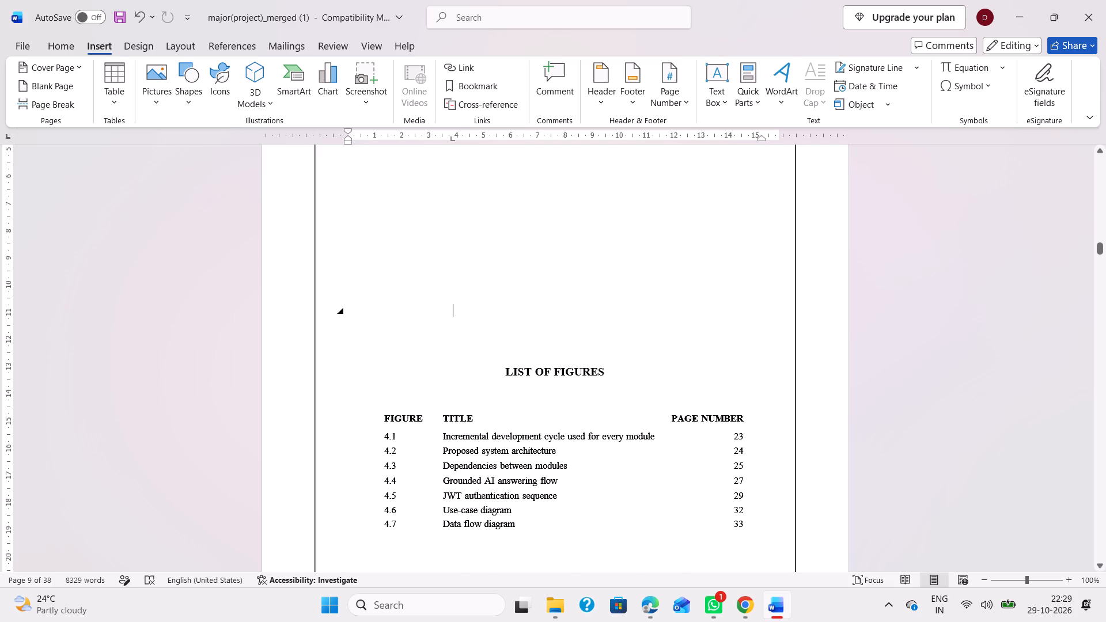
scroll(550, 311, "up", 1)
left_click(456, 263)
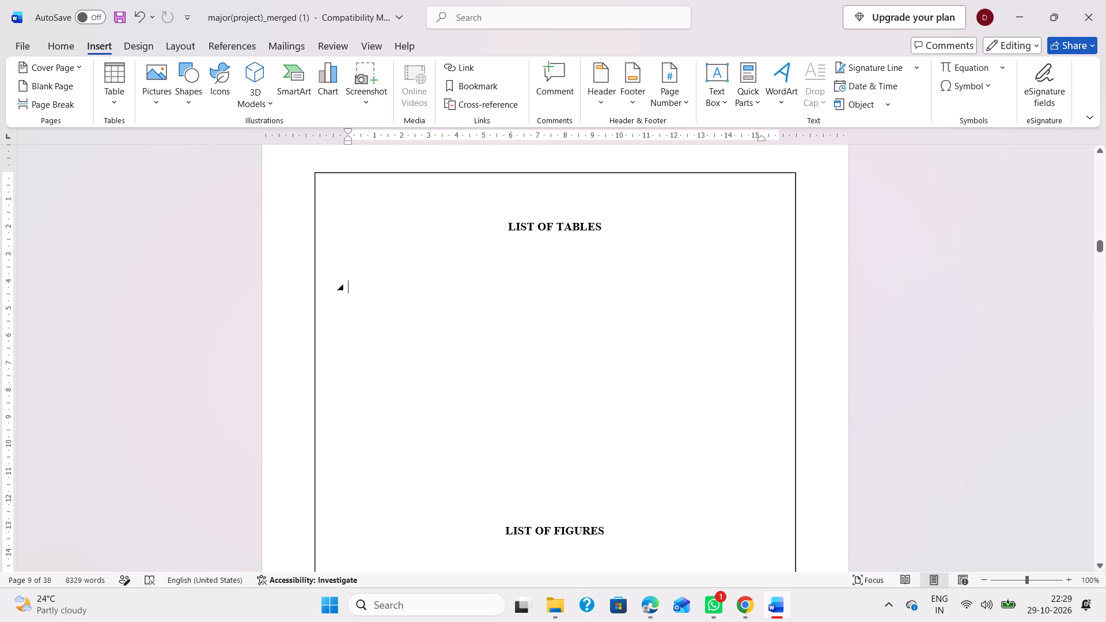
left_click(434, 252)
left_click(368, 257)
Set the line spacing of the two-line CHAPTER 2 FEASIBILITY STUDY heading to 1.5.
scroll(454, 307, "down", 7)
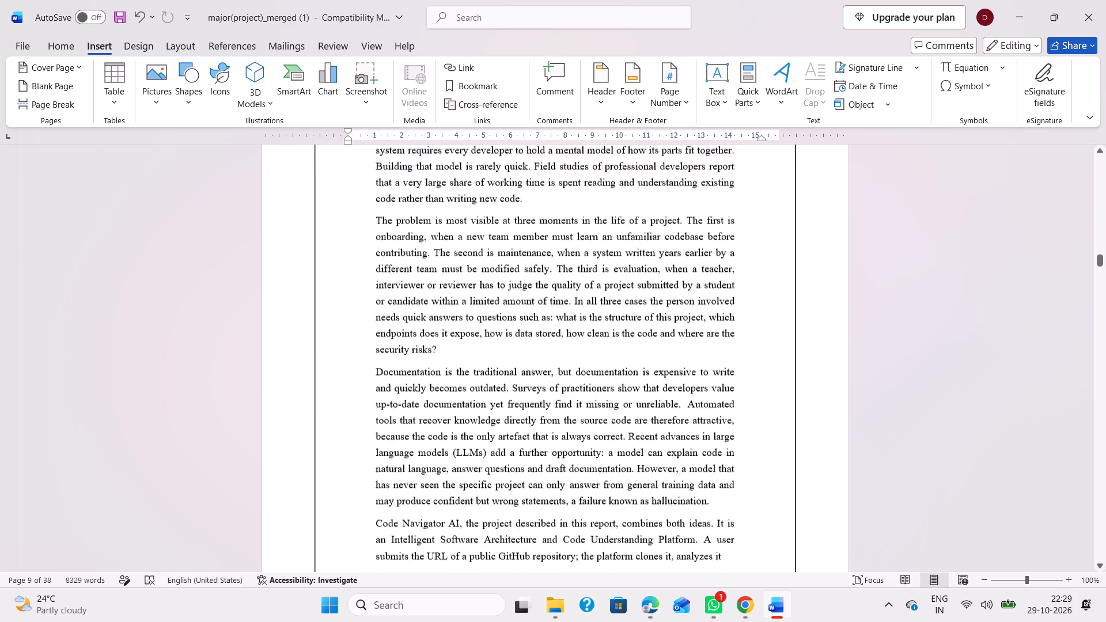
scroll(454, 307, "down", 3)
scroll(509, 340, "down", 4)
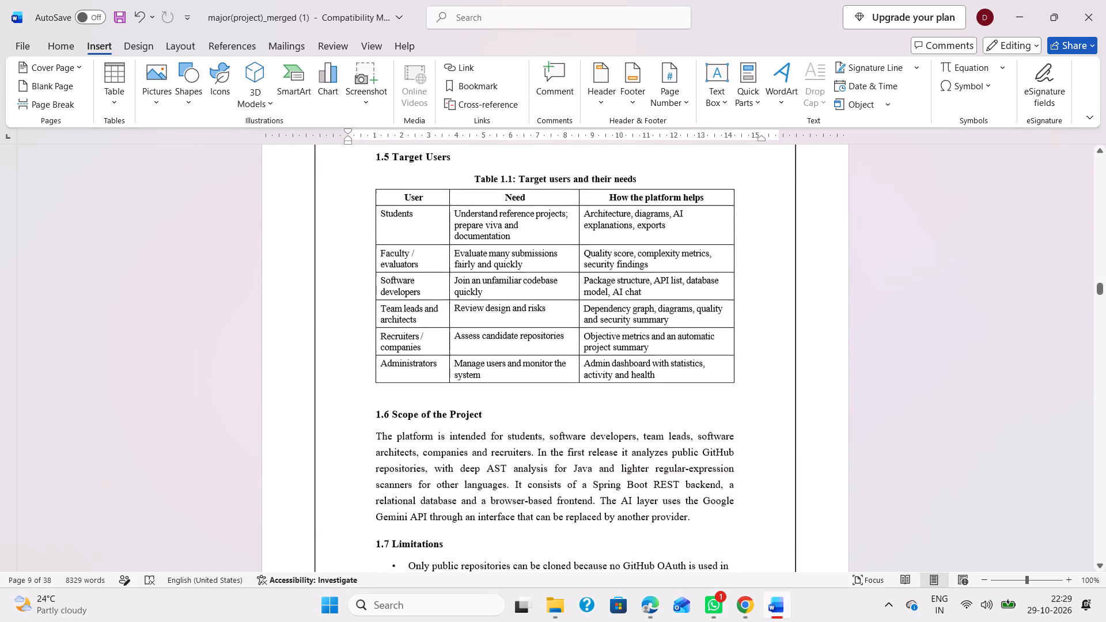
scroll(509, 340, "up", 2)
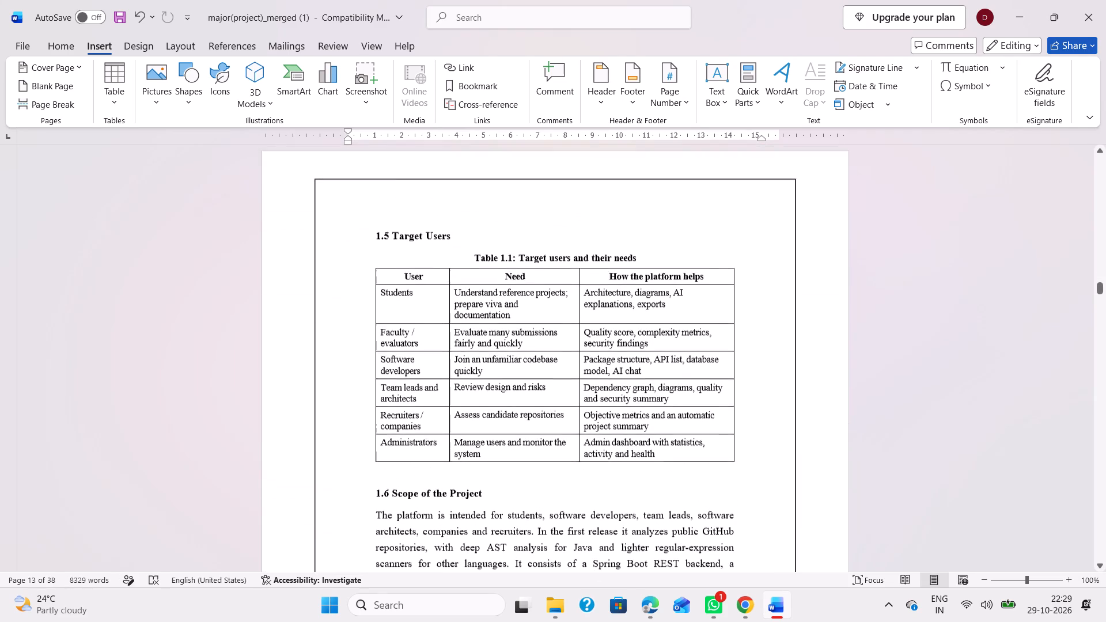
scroll(509, 340, "down", 6)
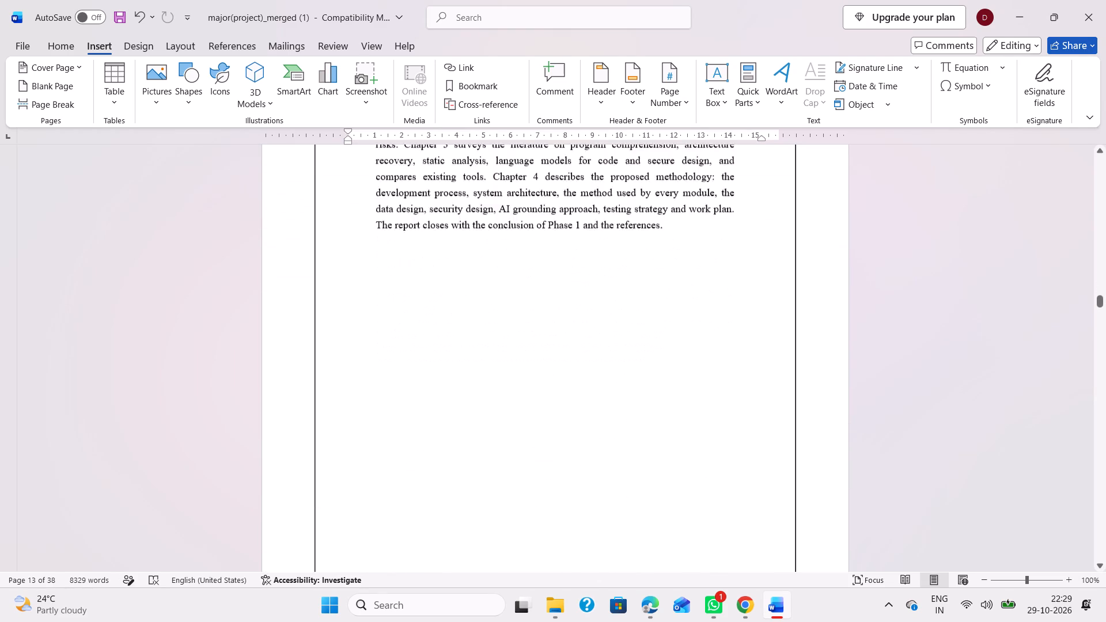
scroll(509, 340, "down", 3)
scroll(509, 340, "up", 2)
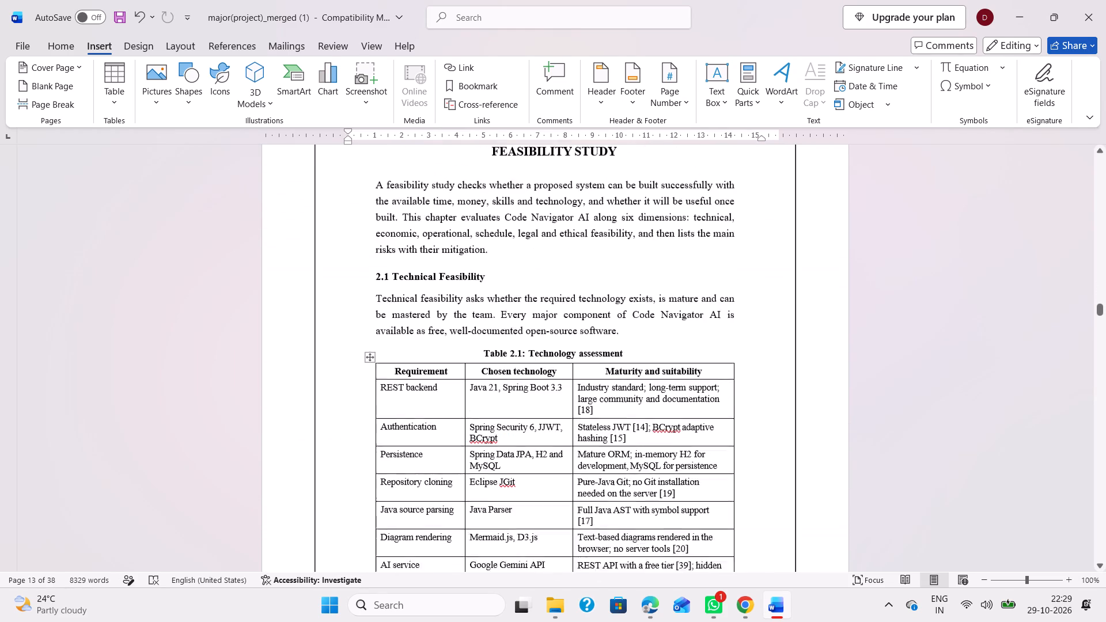
scroll(509, 340, "up", 1)
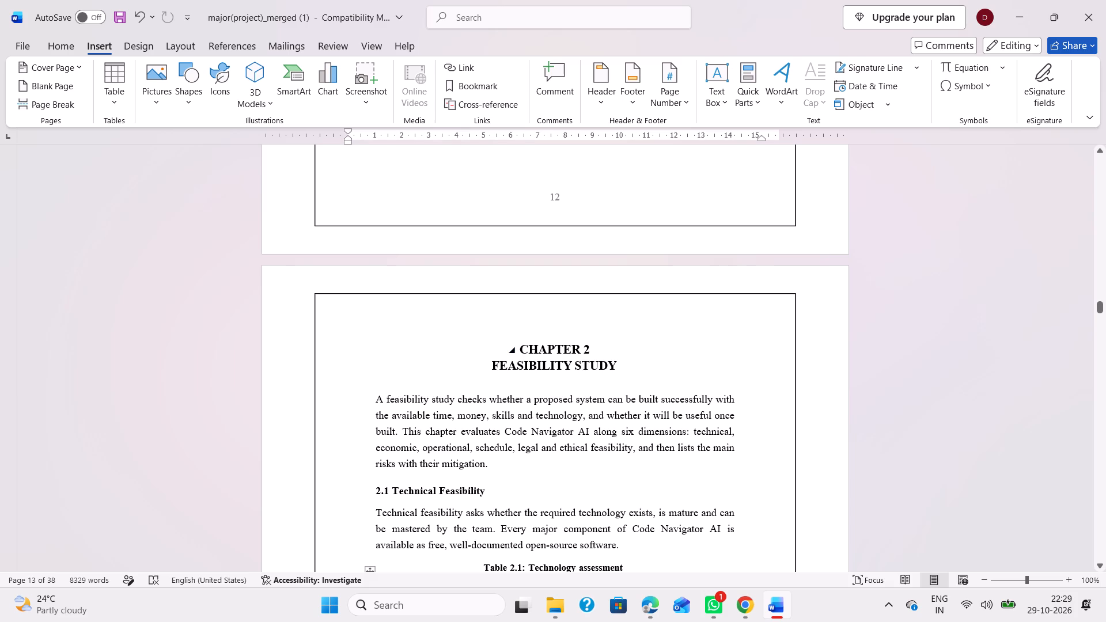
left_click_drag(518, 346, 612, 365)
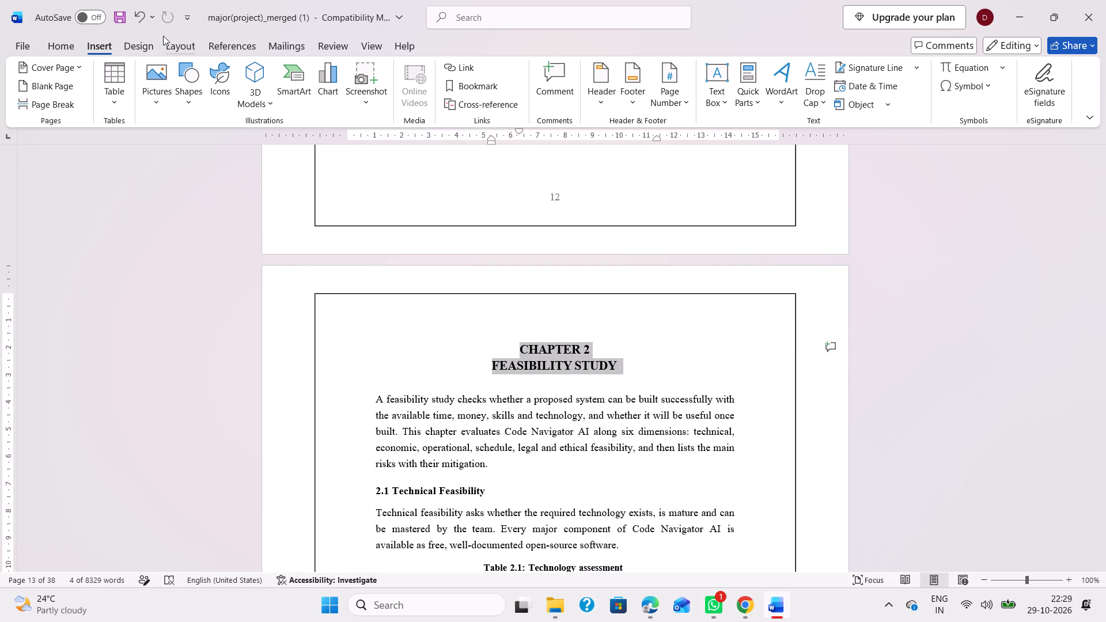
left_click(149, 44)
left_click(71, 54)
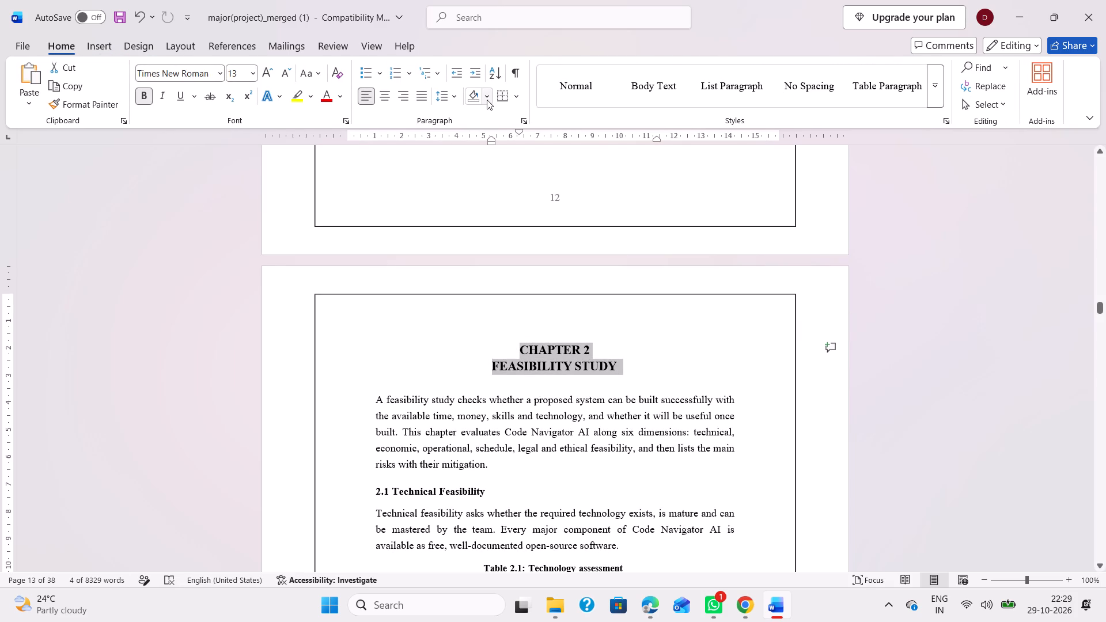
left_click(452, 99)
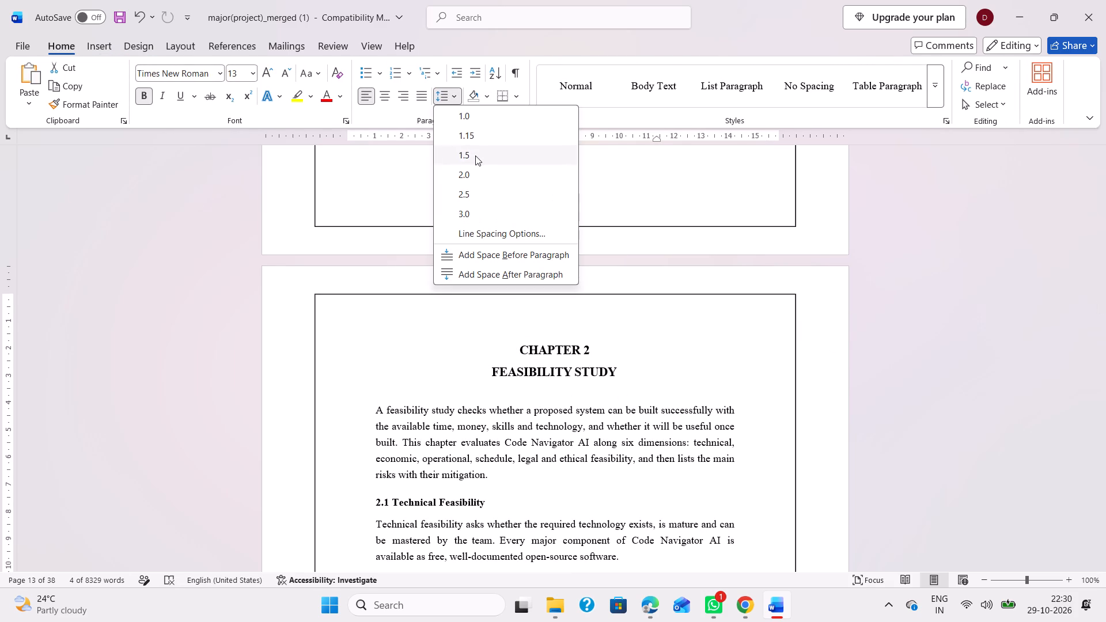
left_click(475, 155)
left_click(520, 333)
Set the line spacing of the two-line CHAPTER 1 INTRODUCTION heading to 1.5.
scroll(520, 333, "up", 2)
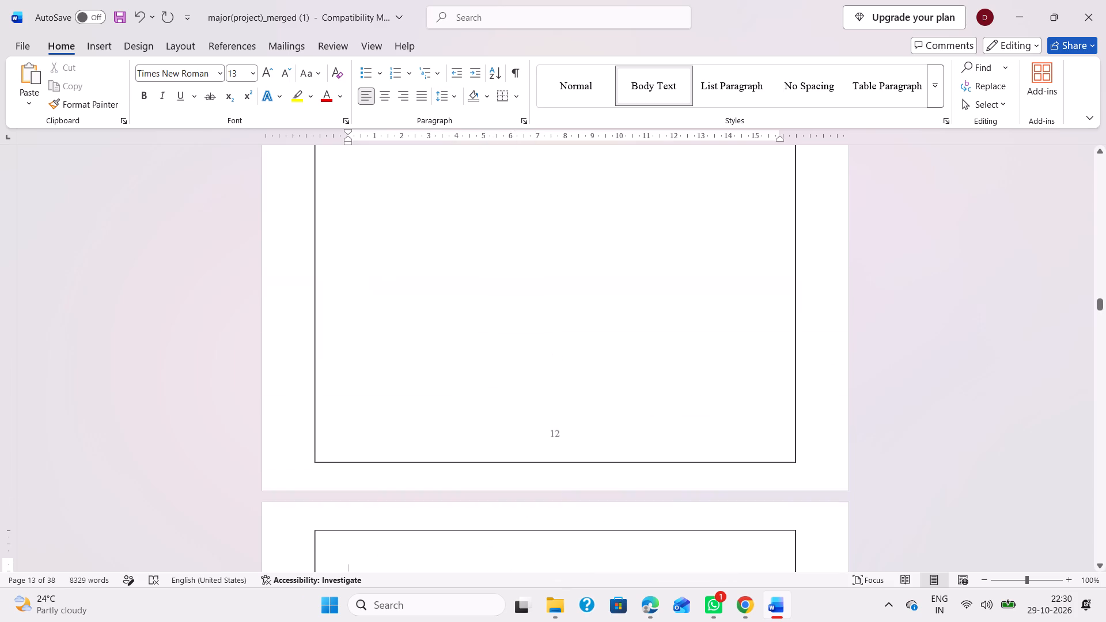
scroll(520, 333, "up", 5)
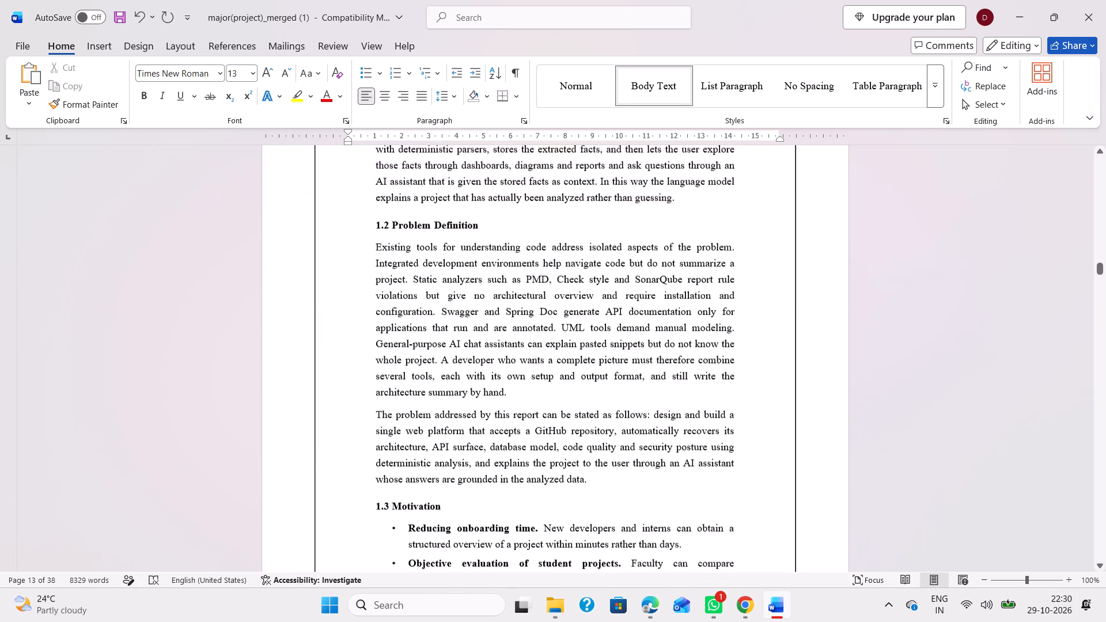
scroll(520, 333, "up", 4)
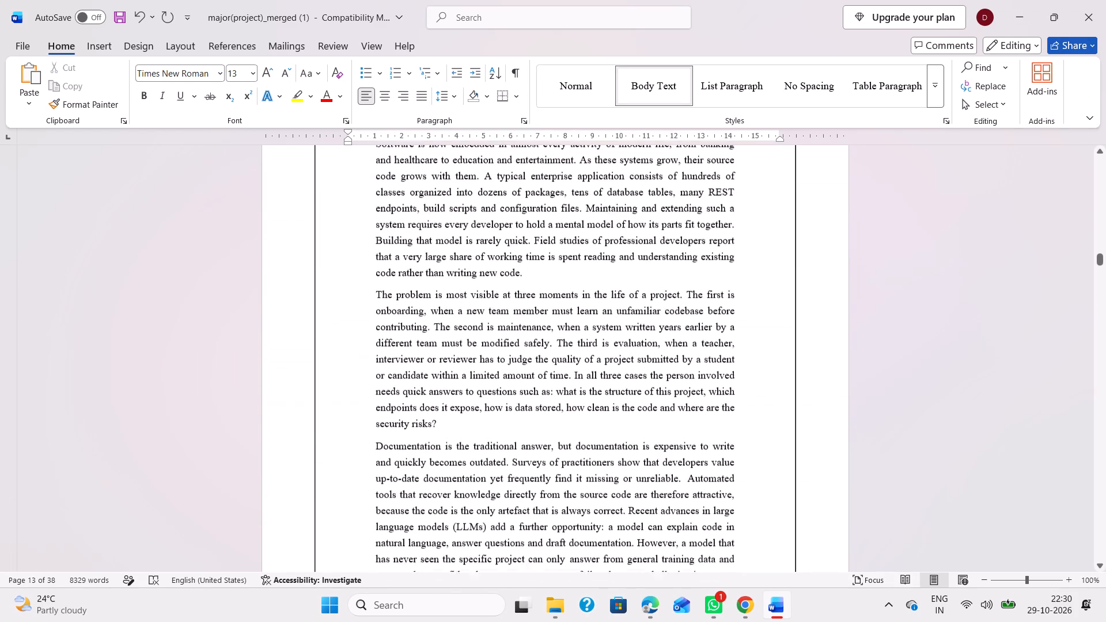
scroll(501, 312, "up", 1)
scroll(542, 478, "down", 2)
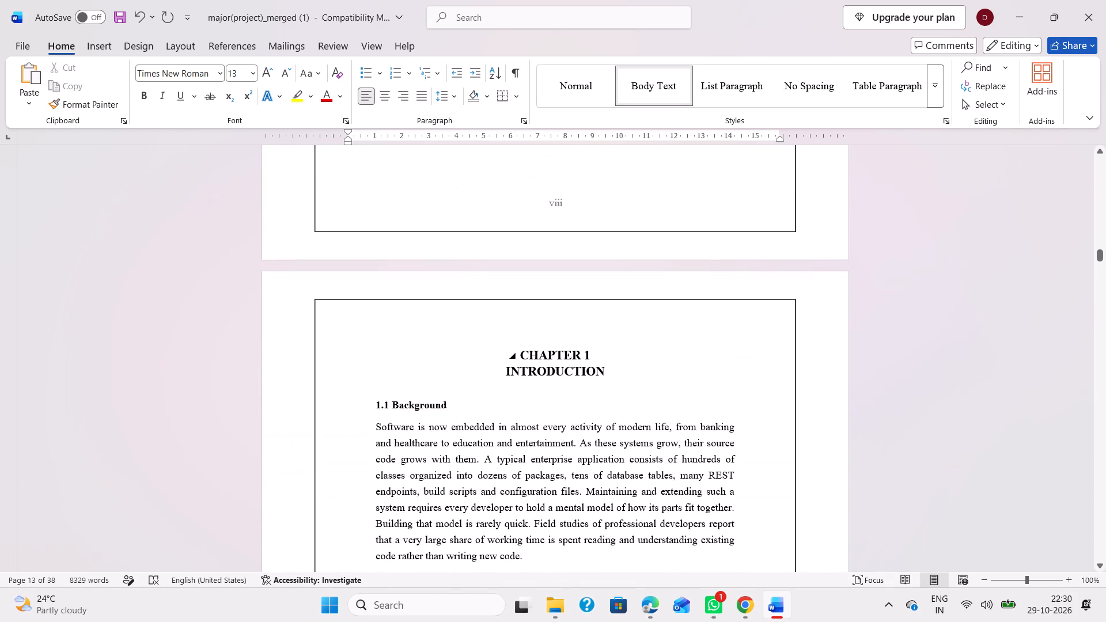
left_click_drag(520, 355, 612, 365)
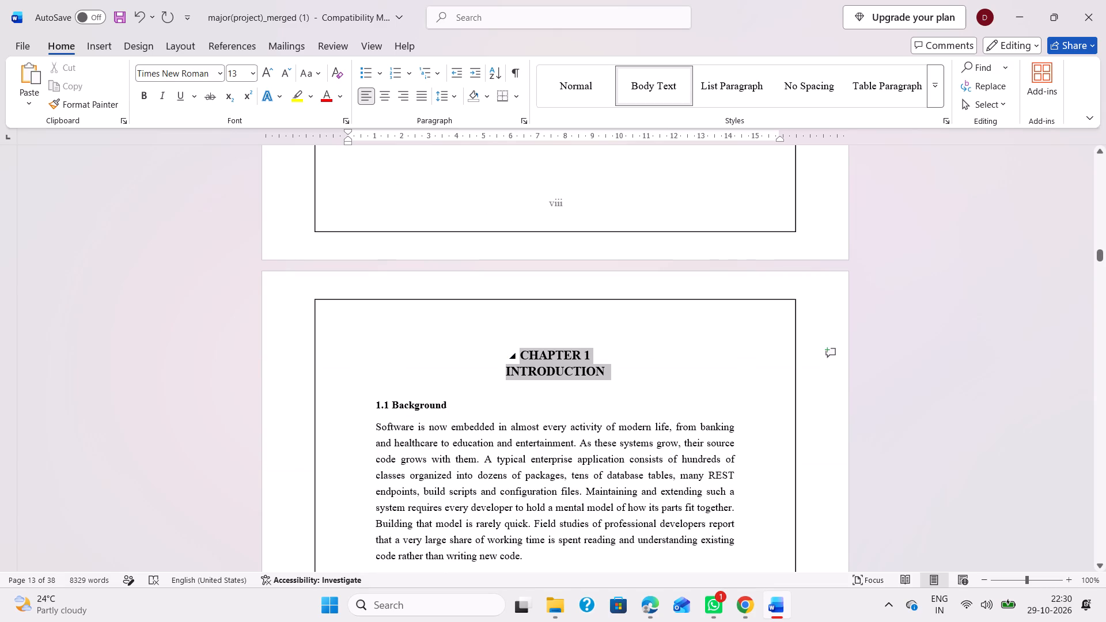
left_click_drag(612, 365, 612, 366)
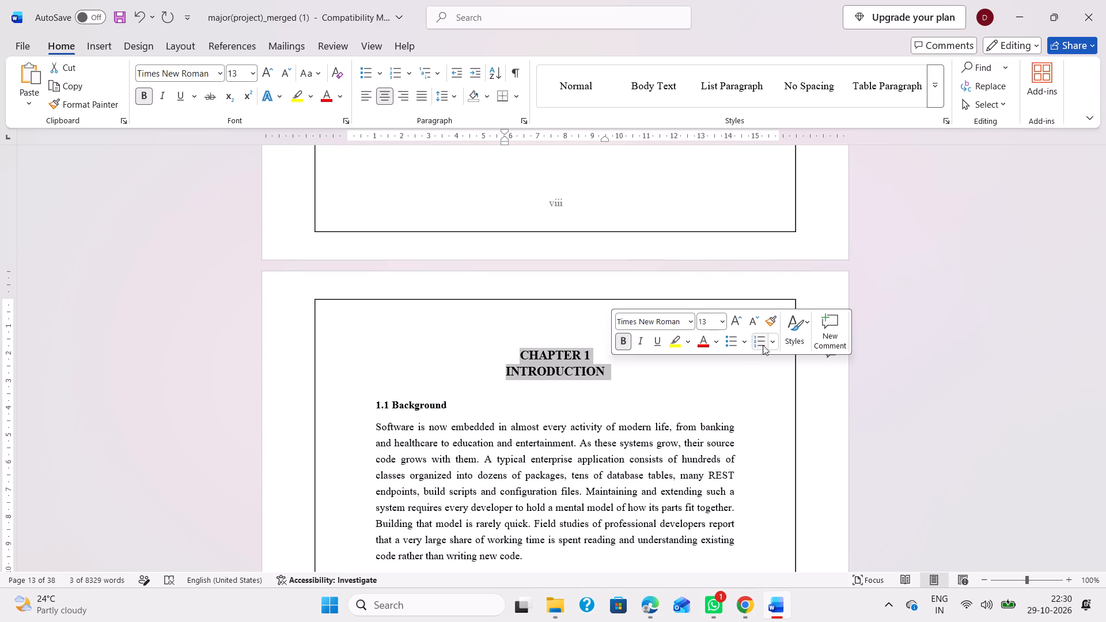
left_click(457, 92)
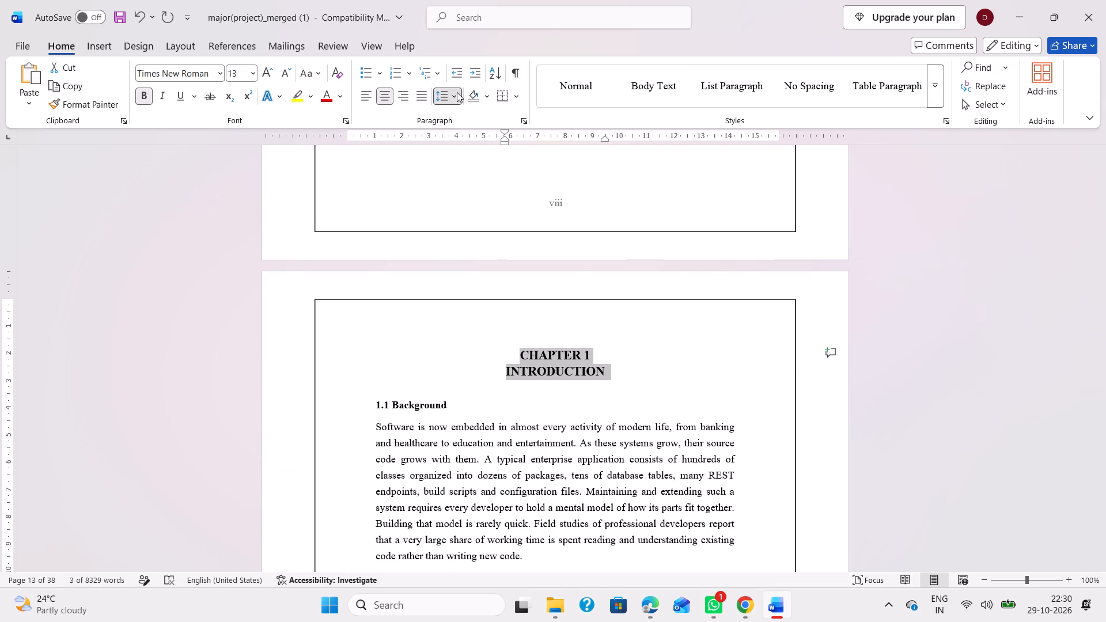
left_click(469, 151)
left_click(546, 424)
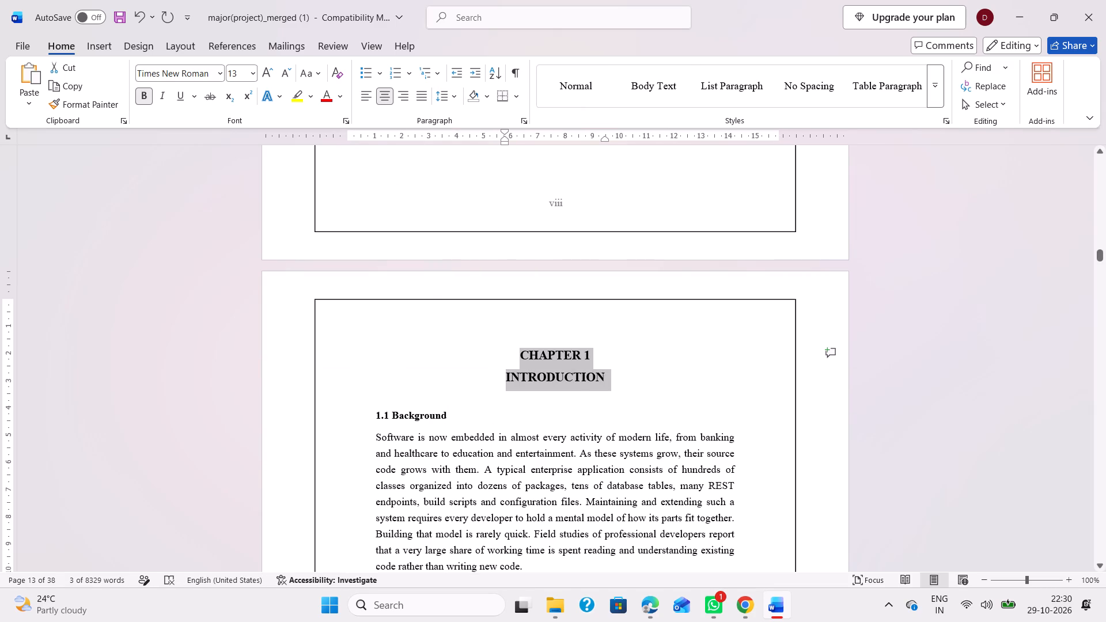
Set the two-line CHAPTER 2 FEASIBILITY STUDY heading to font size 14 with 1.5 line spacing.
scroll(546, 424, "down", 6)
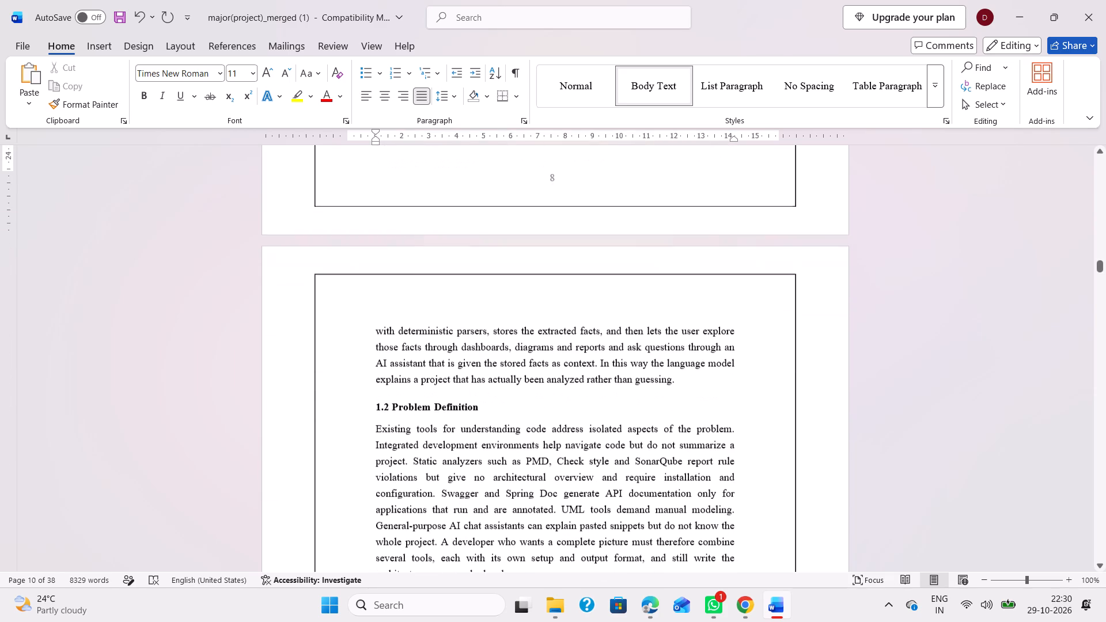
scroll(532, 434, "down", 4)
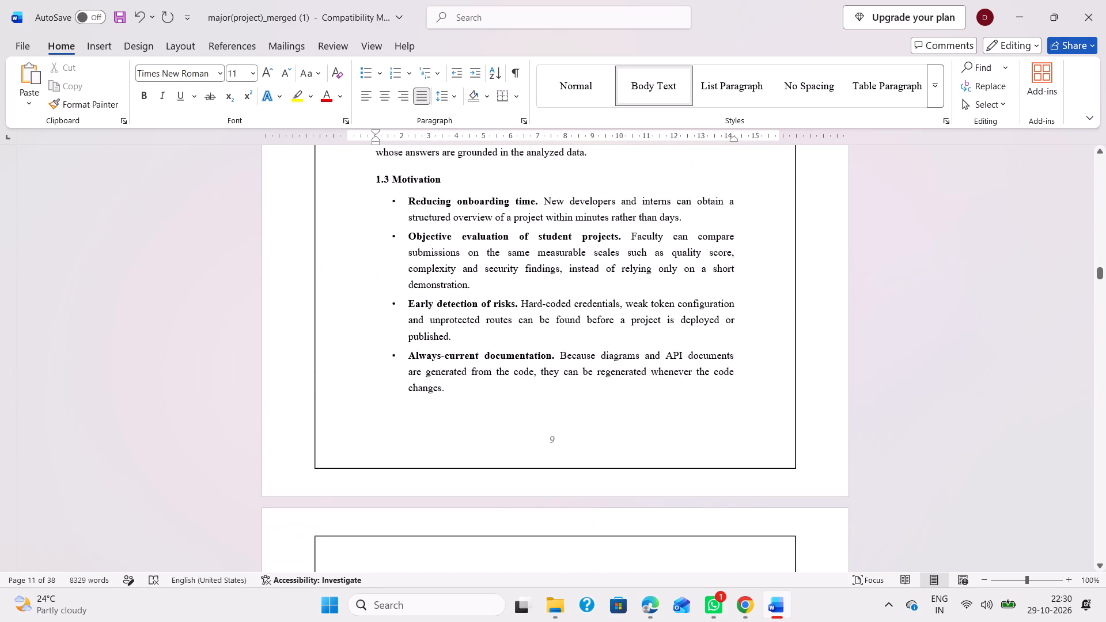
scroll(525, 355, "down", 1)
scroll(532, 458, "down", 3)
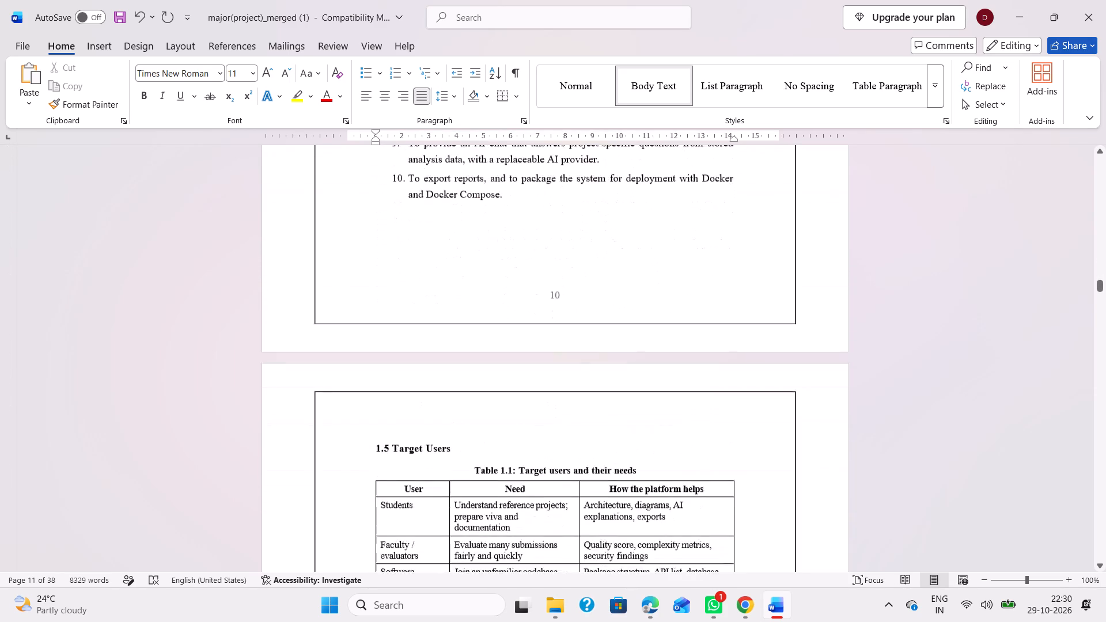
scroll(532, 458, "down", 4)
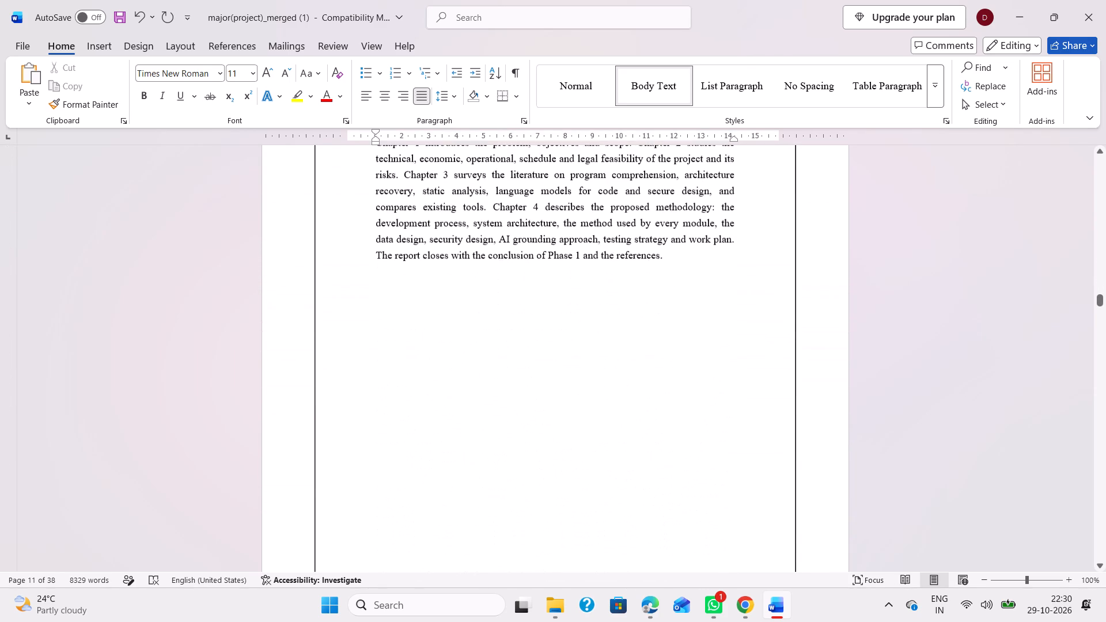
scroll(532, 458, "down", 2)
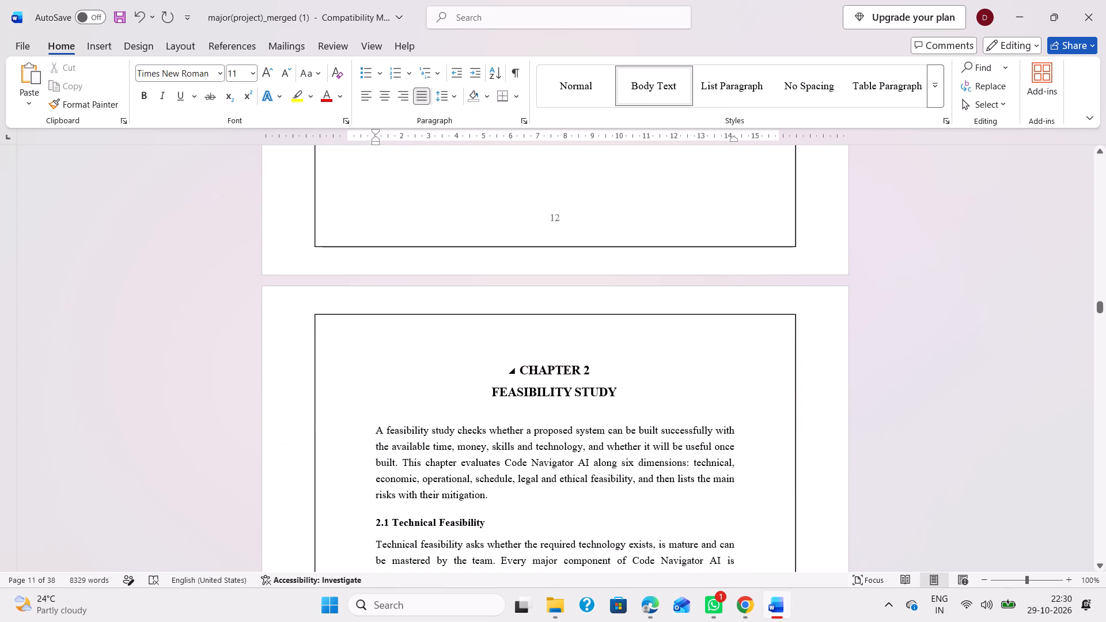
left_click_drag(520, 370, 631, 390)
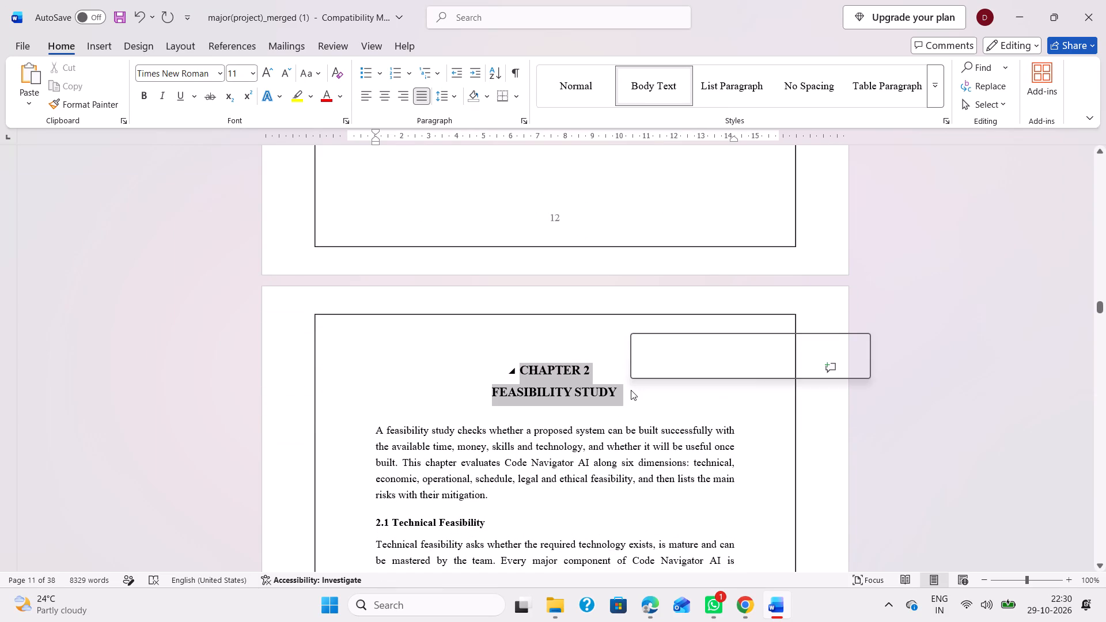
left_click(238, 73)
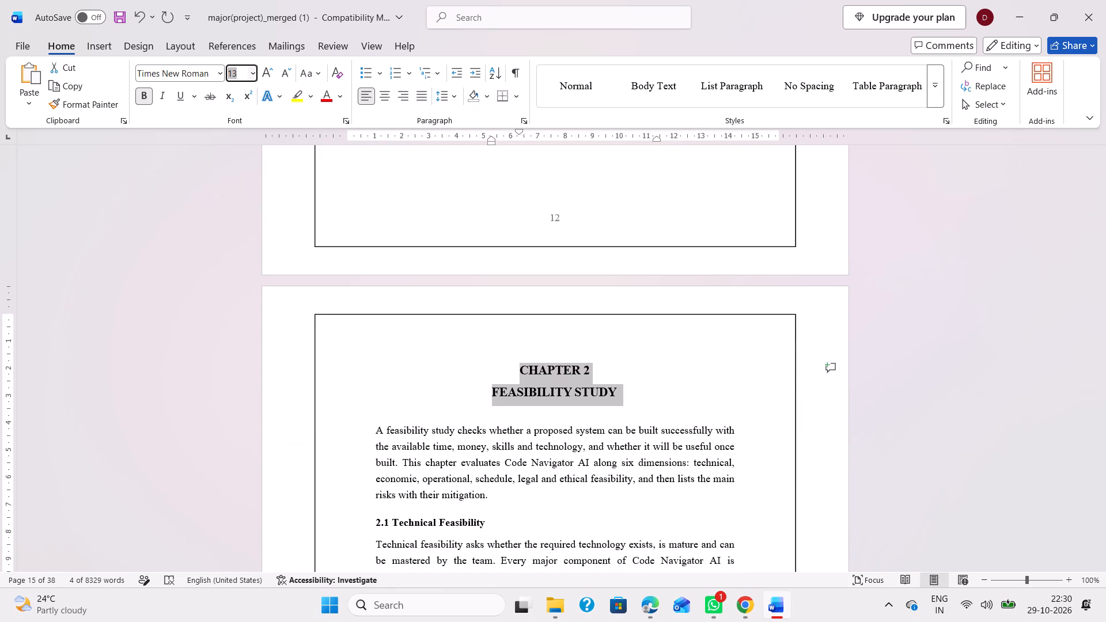
type("14")
key("Return")
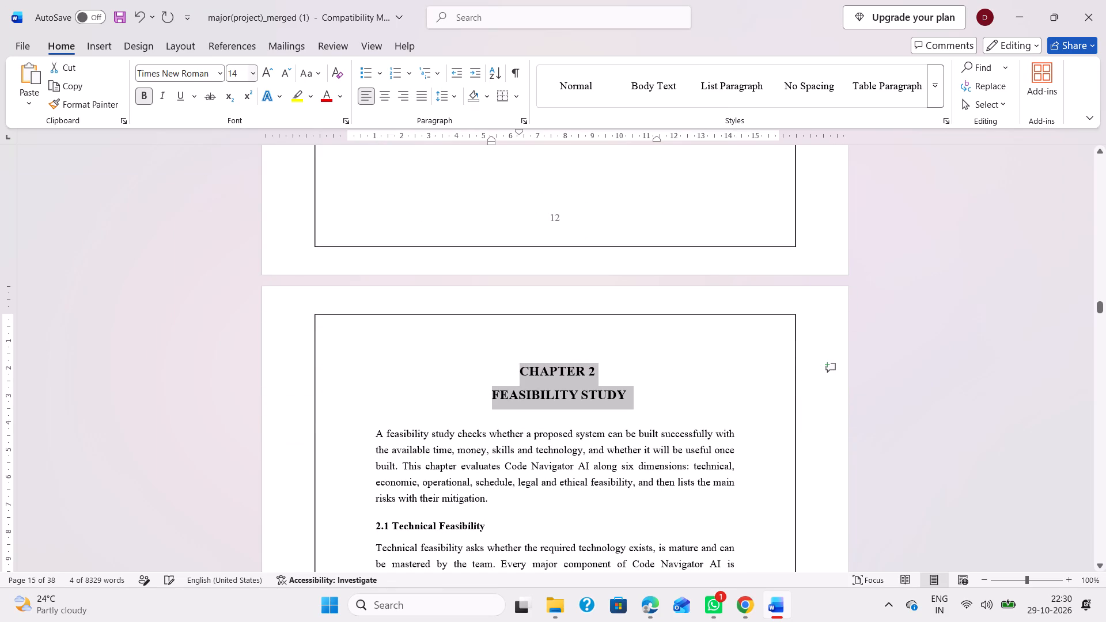
left_click(455, 99)
left_click(464, 155)
left_click(459, 315)
Set the font size of the two-line CHAPTER 1 INTRODUCTION heading to 14.
scroll(459, 315, "up", 8)
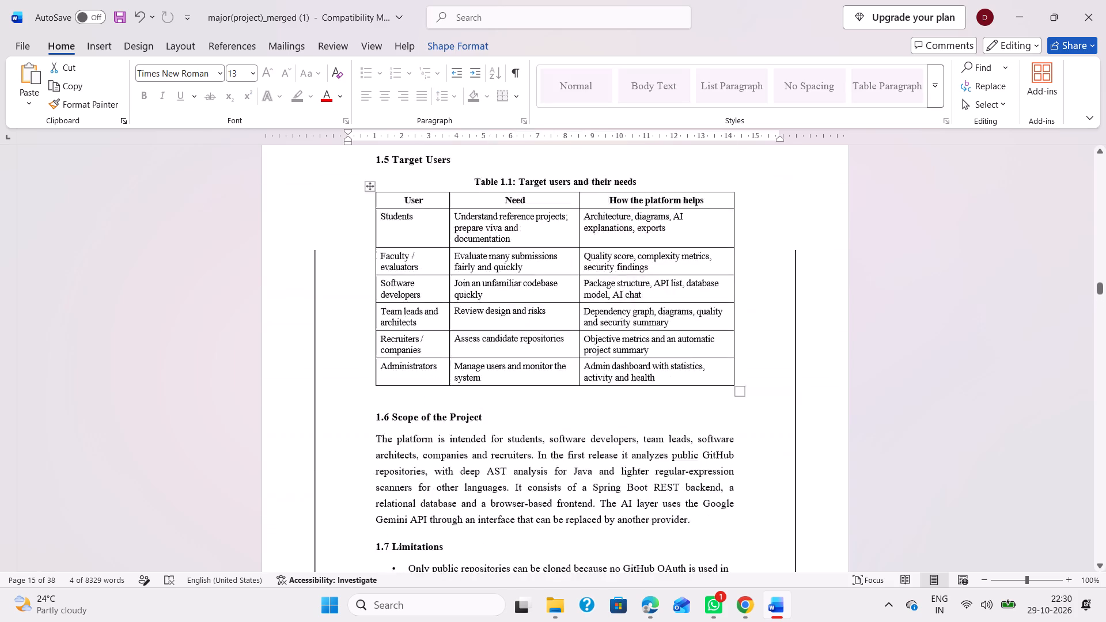
scroll(560, 386, "up", 4)
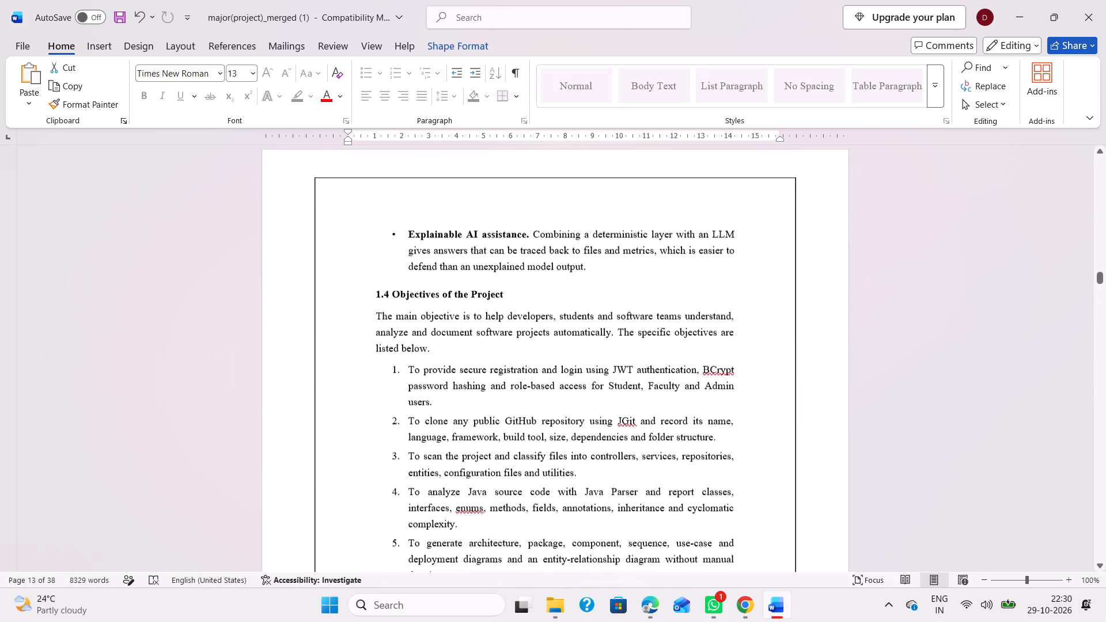
scroll(560, 386, "up", 7)
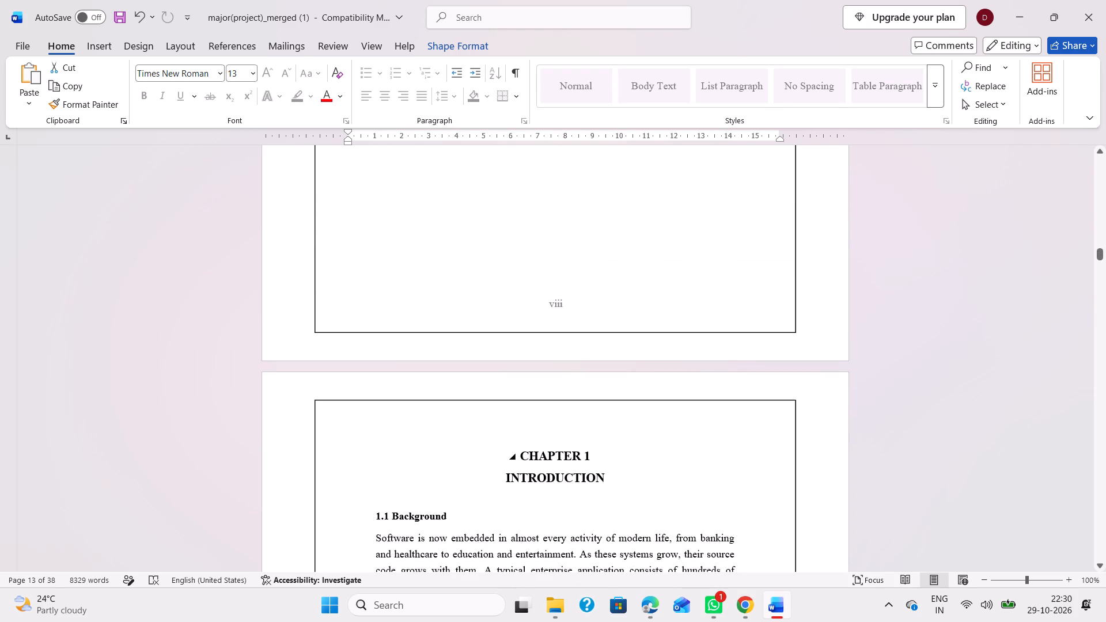
left_click_drag(518, 458, 642, 480)
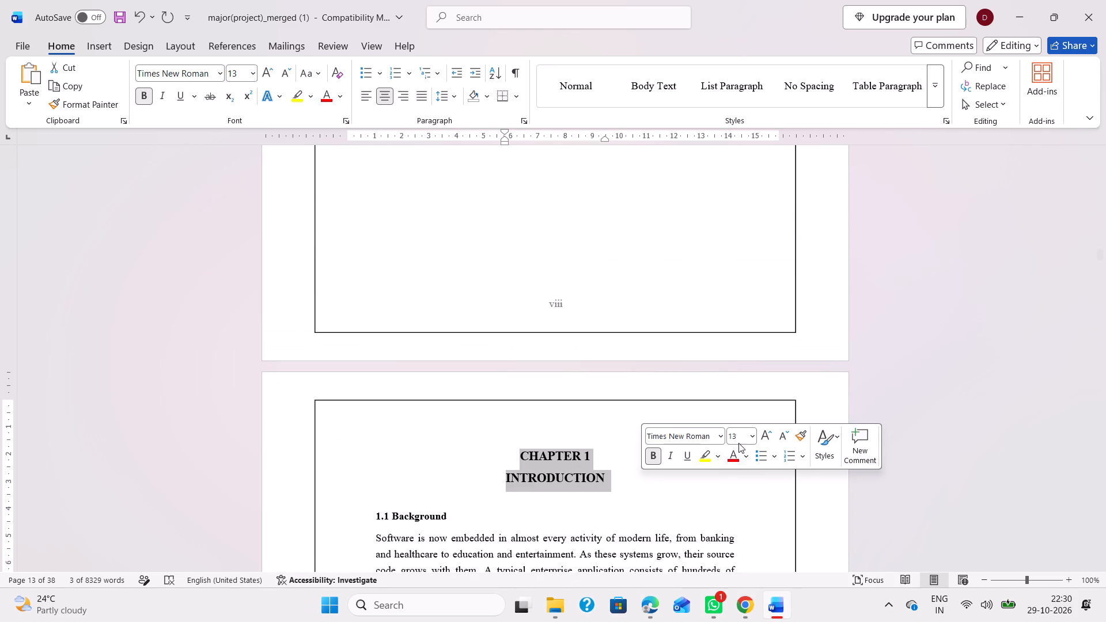
left_click(735, 438)
type("14")
key("Return")
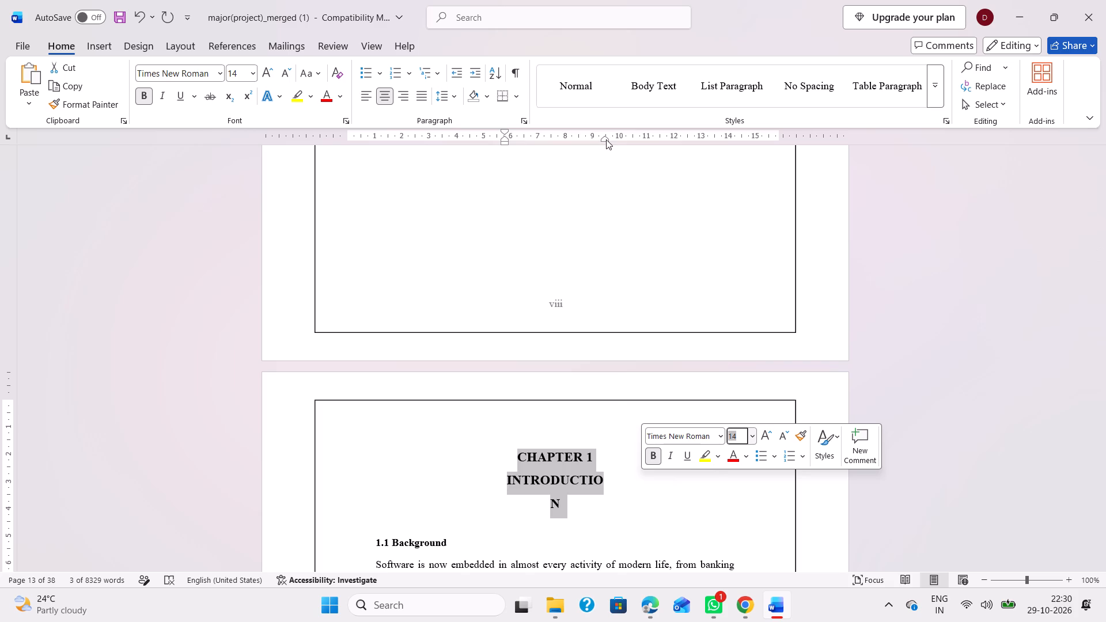
Move the right indent of the CHAPTER 1 INTRODUCTION heading outward to about 10 on the ruler so INTRODUCTION fits on one line.
left_click_drag(606, 139, 618, 139)
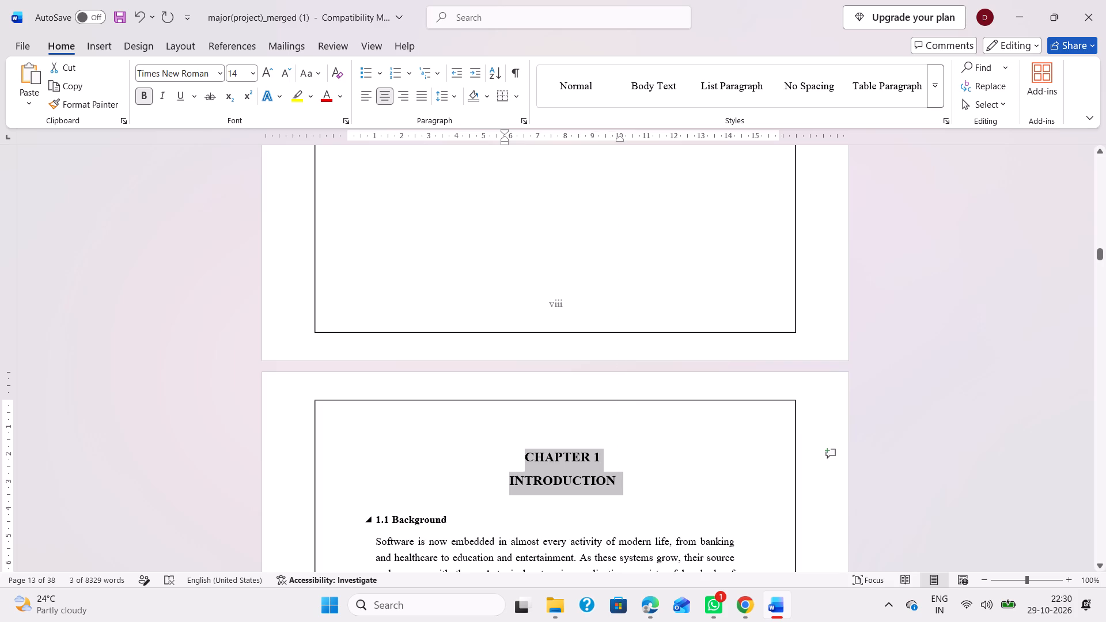
Set the font size of the word Background in the 1.1 section heading to 14.
left_click(453, 518)
left_click_drag(453, 518, 392, 521)
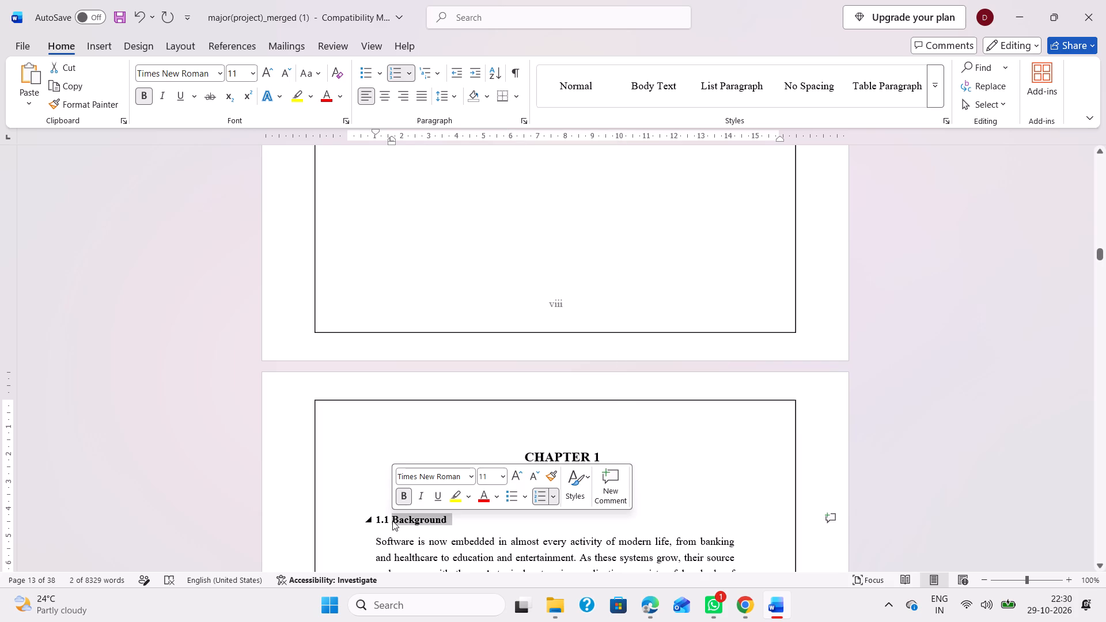
left_click(491, 475)
type("14")
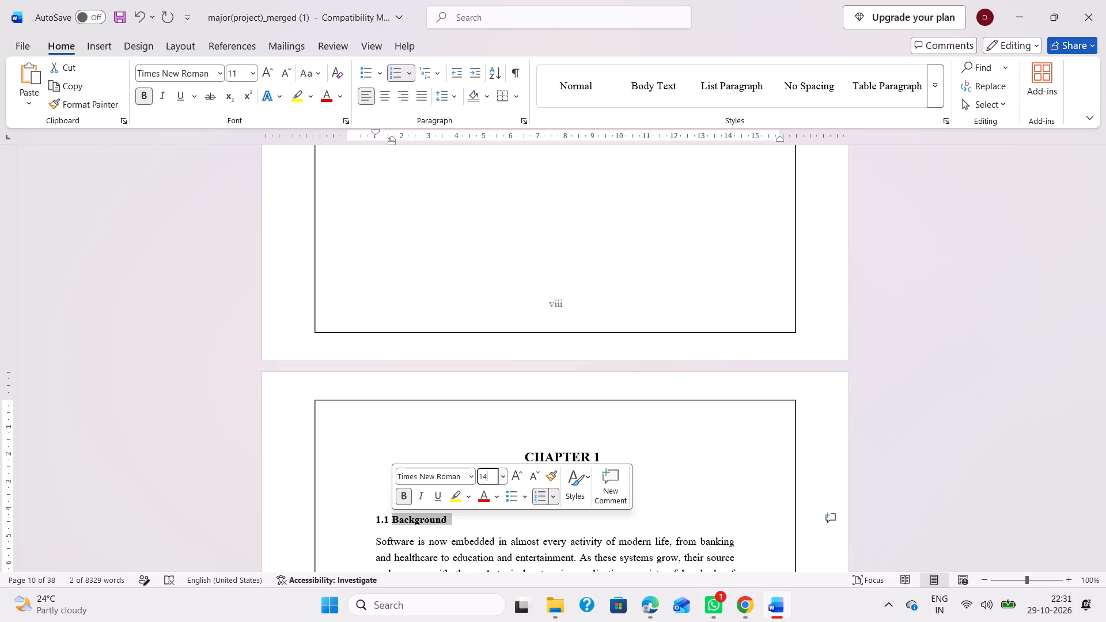
key("Return")
left_click(364, 494)
Select the number 1.1 in front of the Background section heading.
scroll(364, 494, "down", 2)
scroll(474, 298, "up", 2)
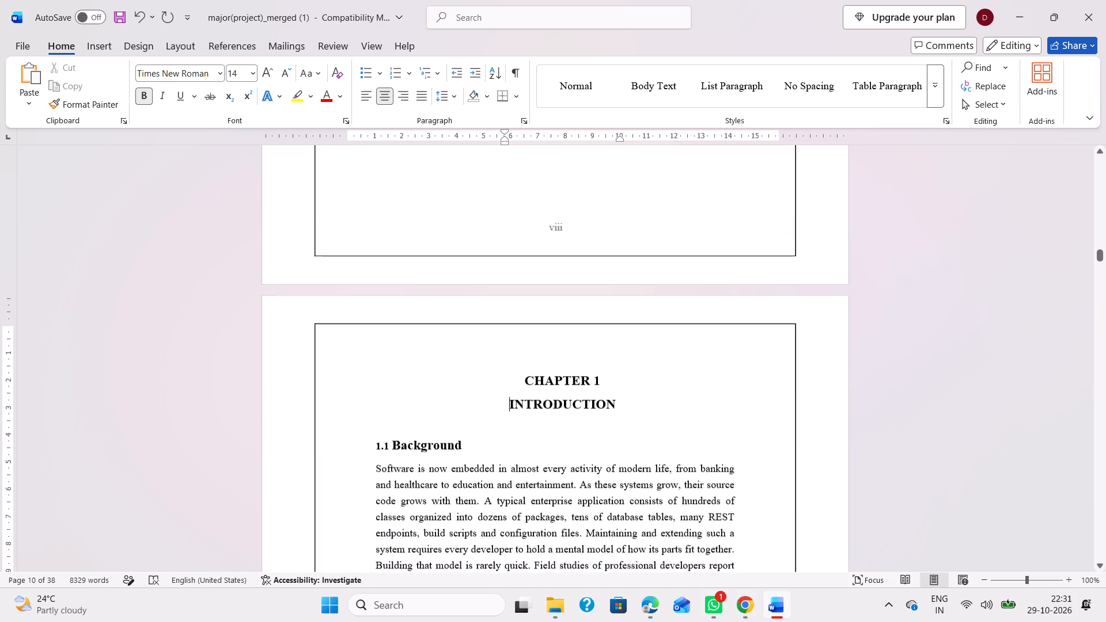
scroll(474, 298, "up", 2)
scroll(474, 298, "down", 4)
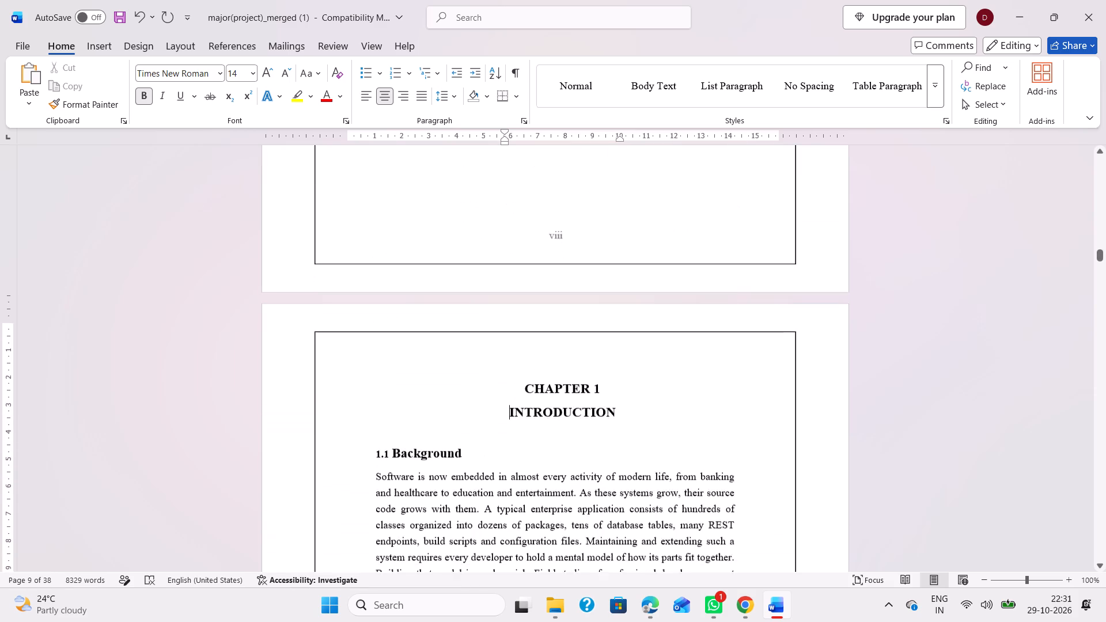
scroll(474, 298, "down", 1)
scroll(467, 345, "up", 3)
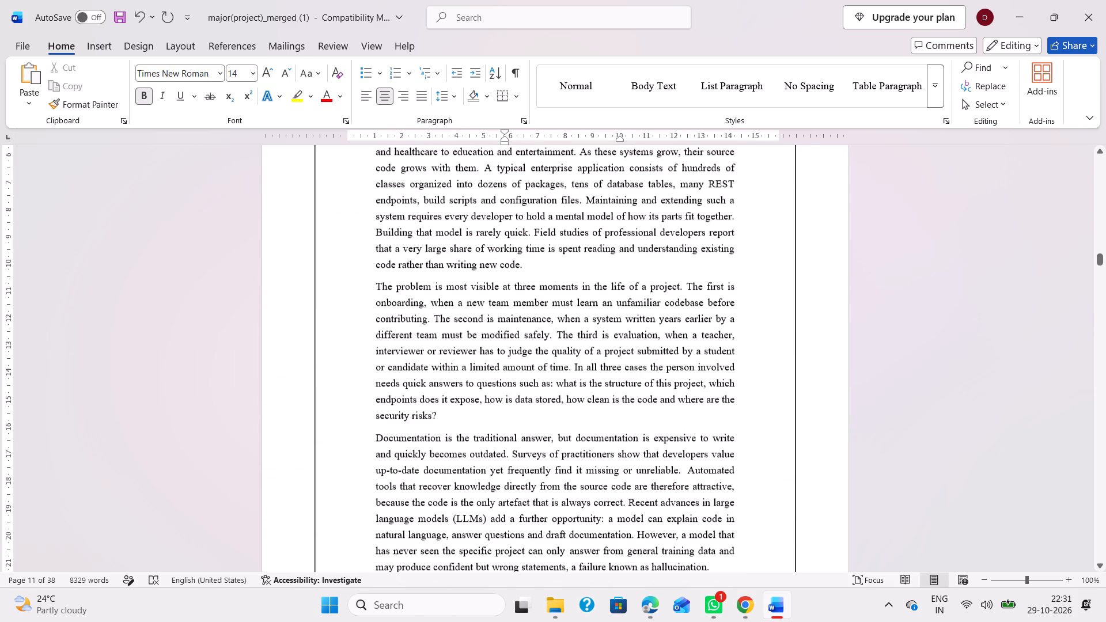
scroll(427, 313, "up", 1)
left_click_drag(389, 271, 380, 270)
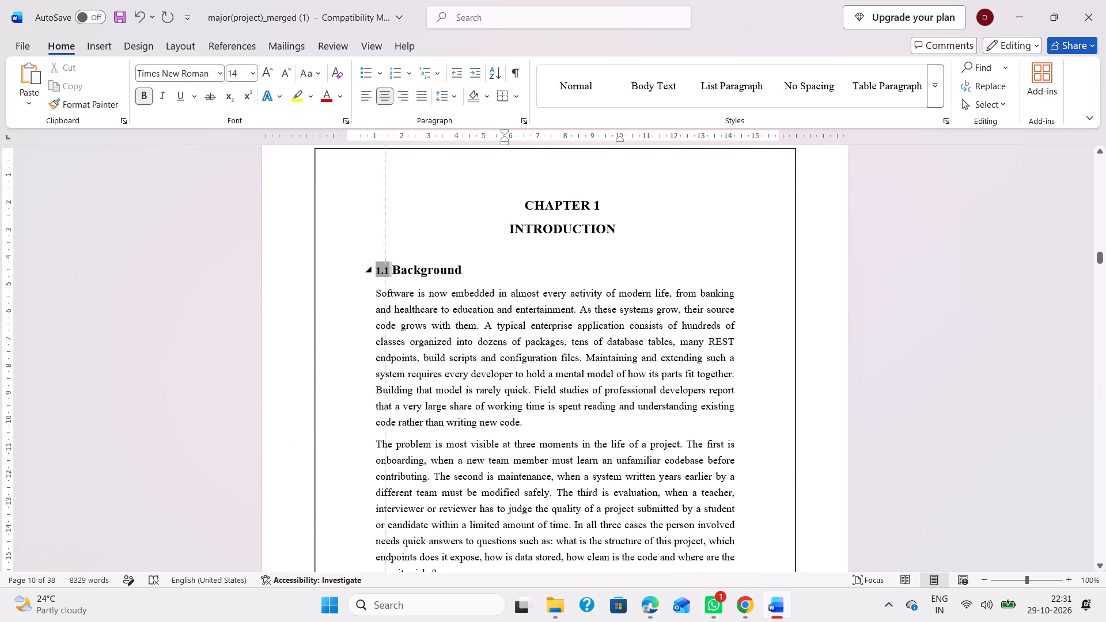
Set the font size of the number 1.1 in front of the Background section heading to 14.
left_click_drag(380, 270, 377, 270)
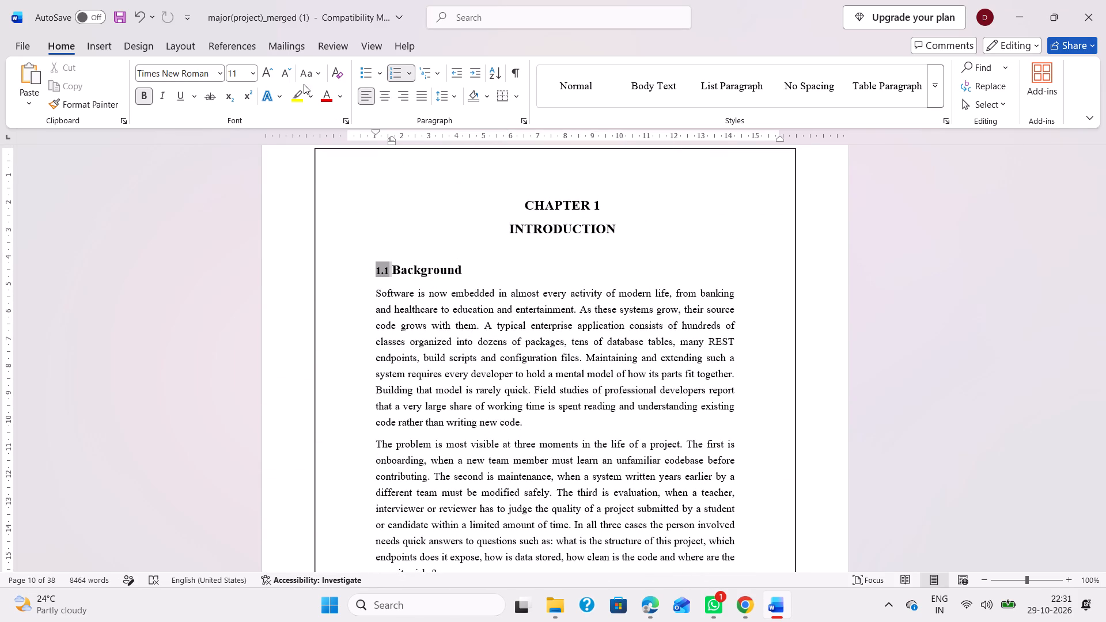
left_click(240, 73)
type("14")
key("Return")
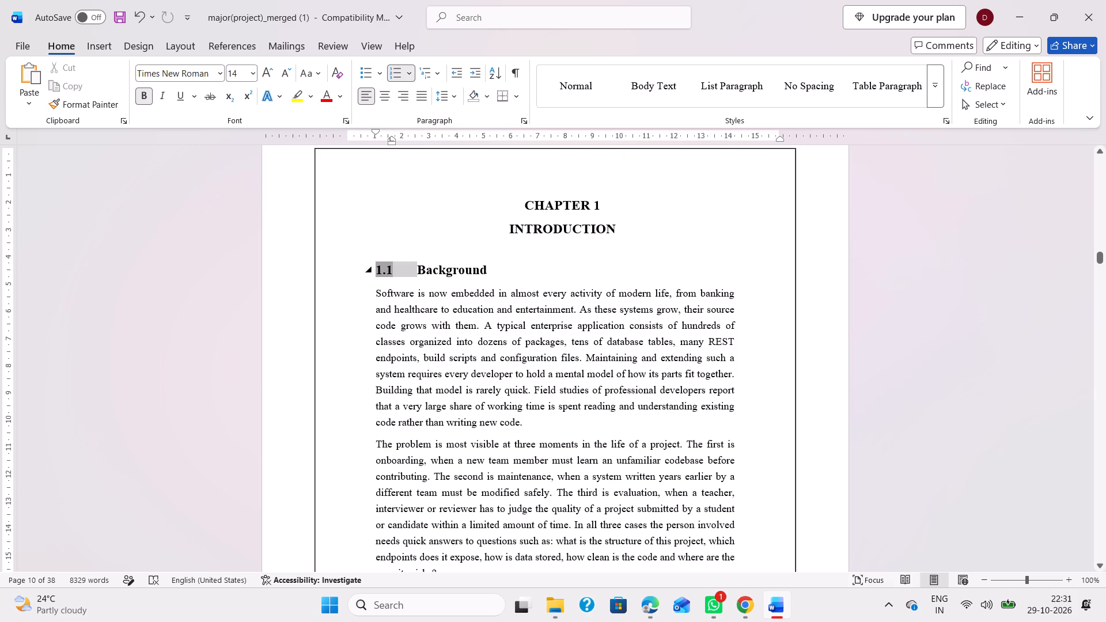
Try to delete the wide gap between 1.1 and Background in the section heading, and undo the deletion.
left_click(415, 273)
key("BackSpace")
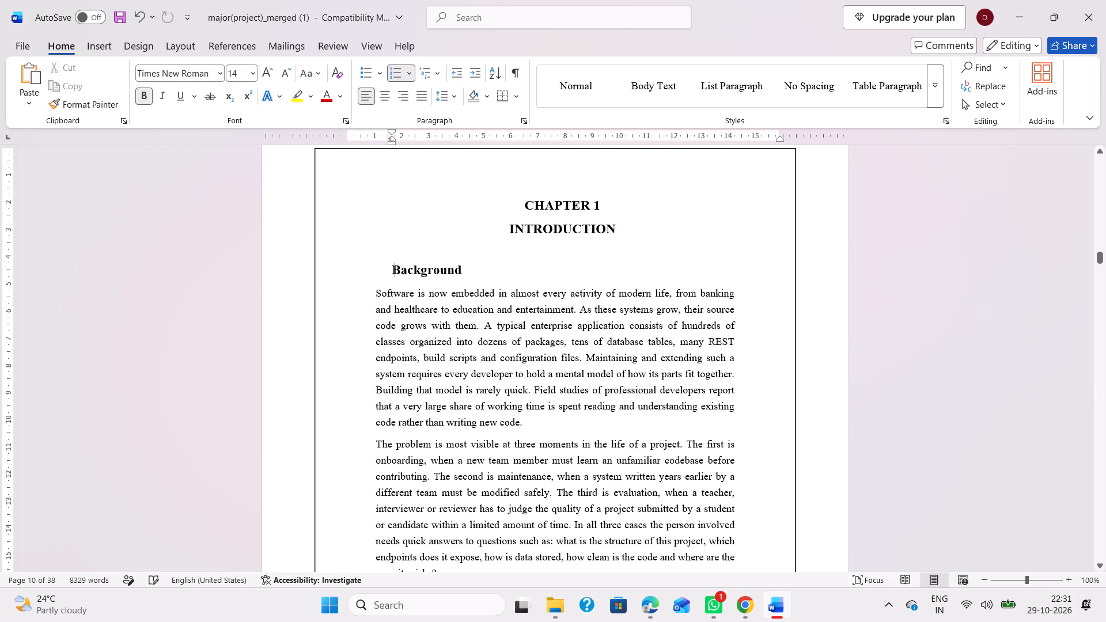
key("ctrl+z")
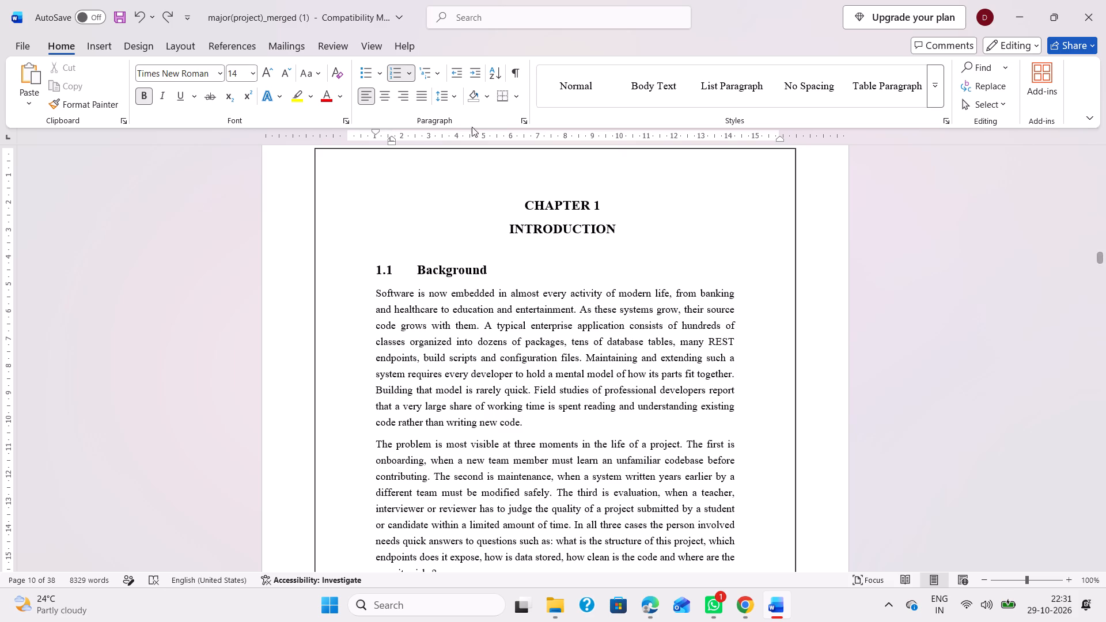
Adjust the first-line and left indents of the 1.1 Background heading to about 1 on the ruler.
left_click_drag(392, 143, 381, 144)
left_click_drag(381, 144, 379, 144)
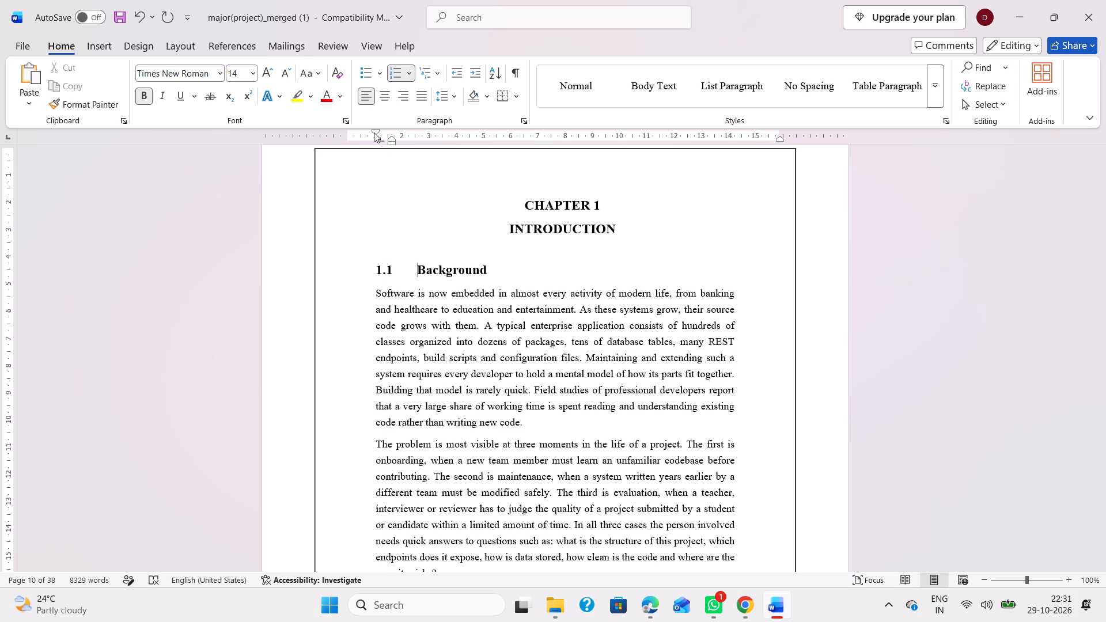
left_click_drag(374, 132, 395, 133)
left_click_drag(391, 142, 381, 143)
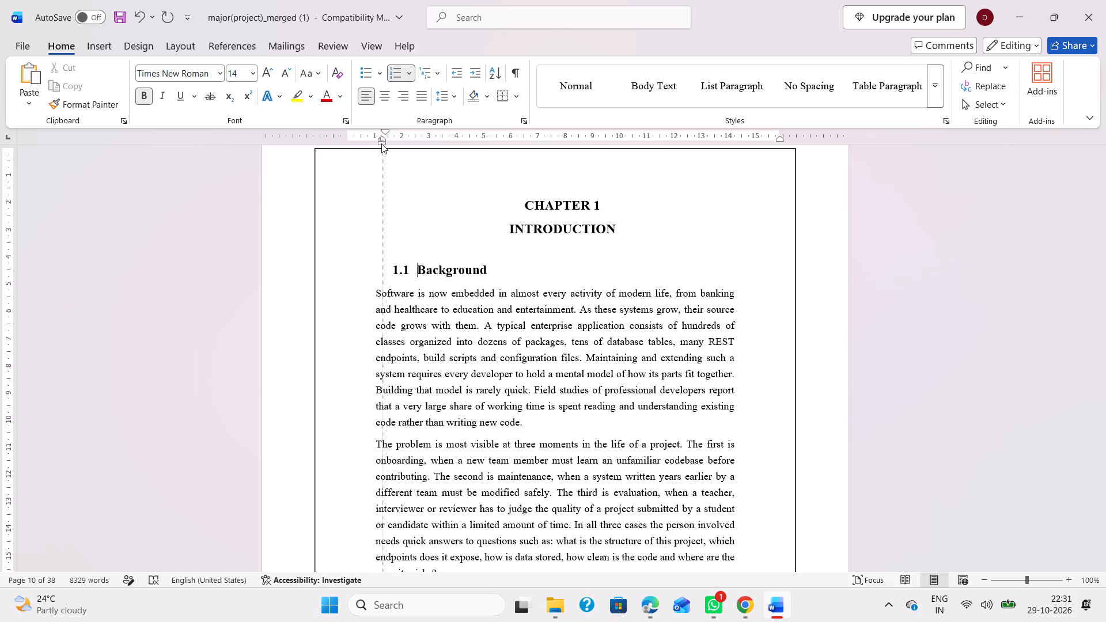
left_click_drag(381, 143, 376, 143)
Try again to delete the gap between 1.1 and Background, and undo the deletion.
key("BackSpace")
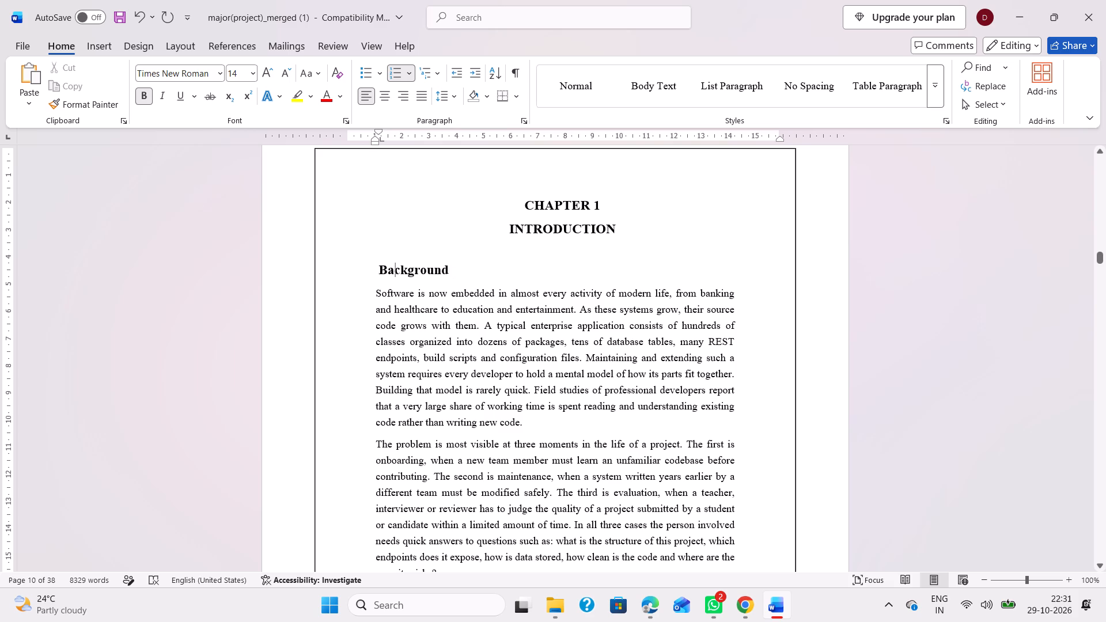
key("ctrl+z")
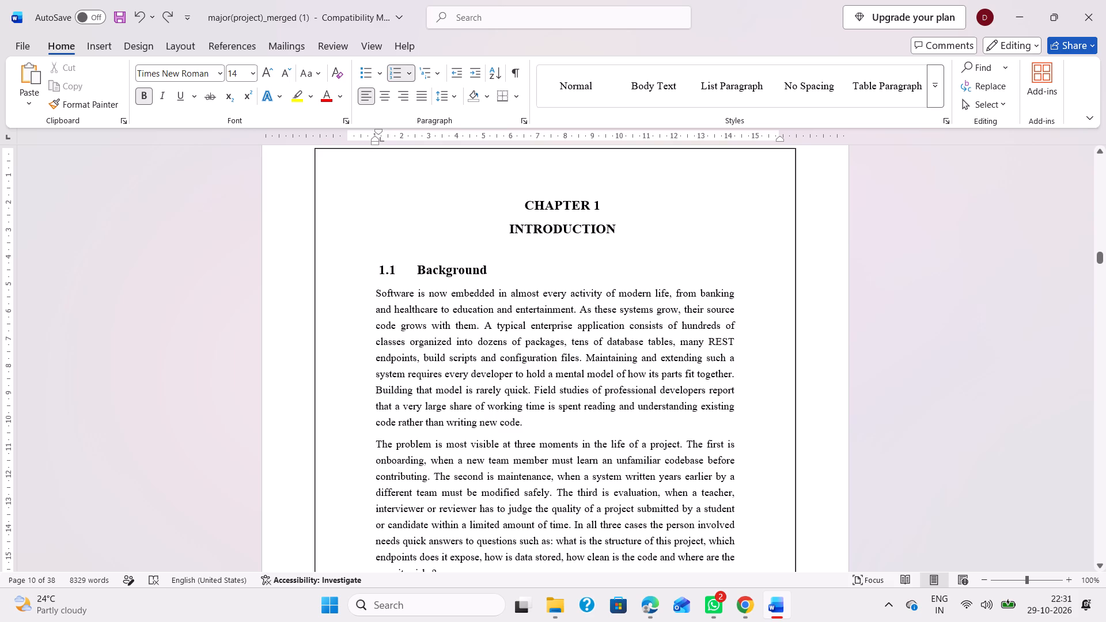
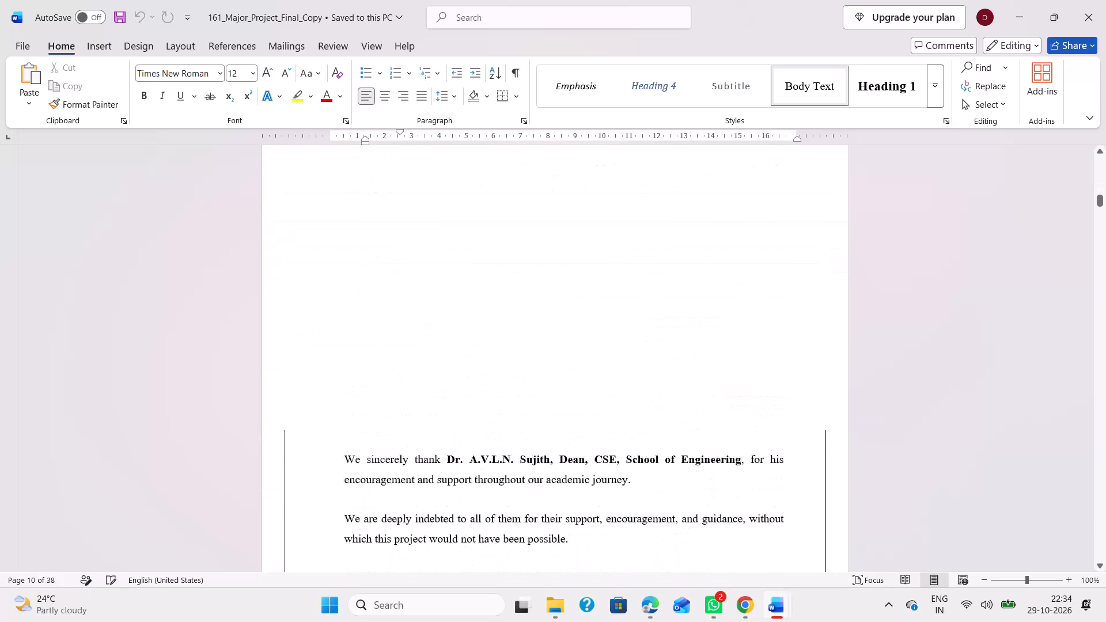
Open the footer on the Chapter 1 page numbered 9, in Section 11, for editing and bring up the available footer designs.
scroll(589, 404, "down", 4)
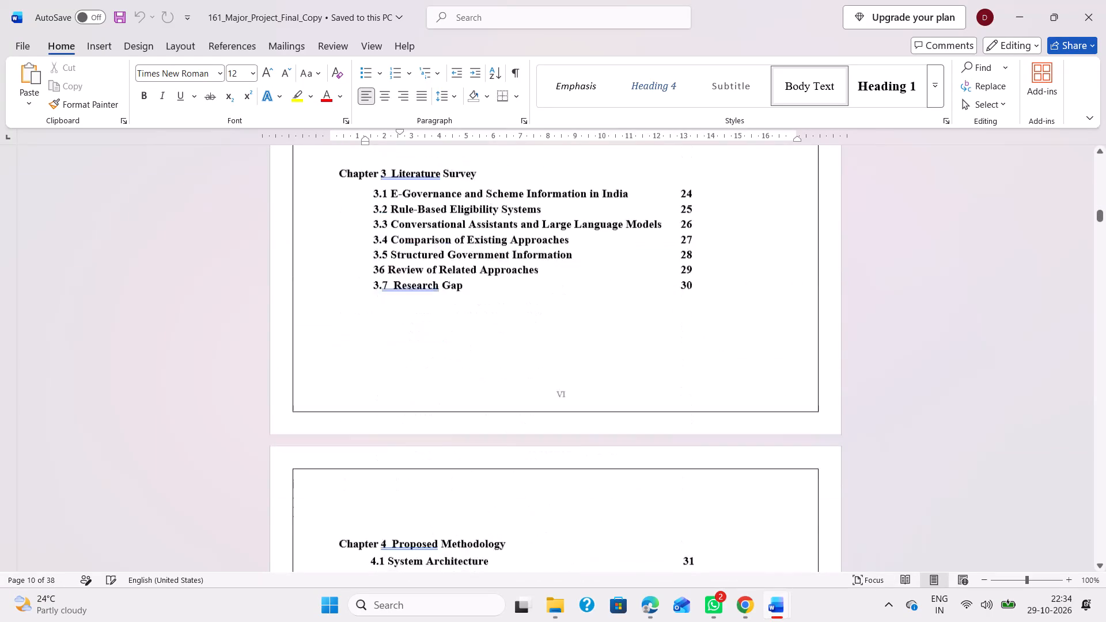
scroll(589, 404, "down", 9)
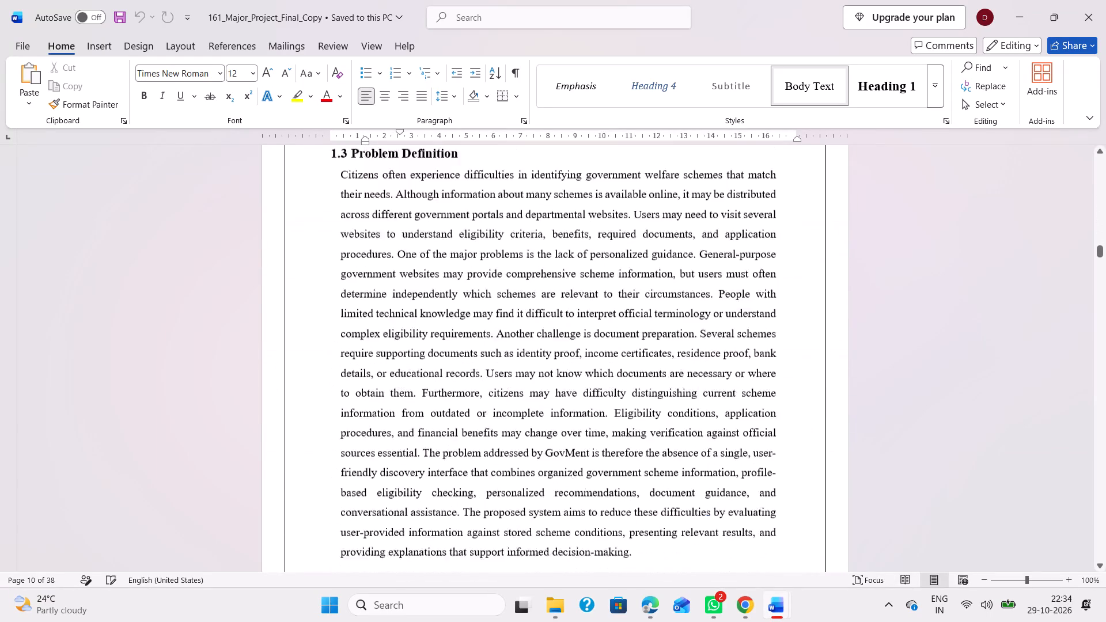
scroll(589, 404, "up", 4)
double_click(569, 539)
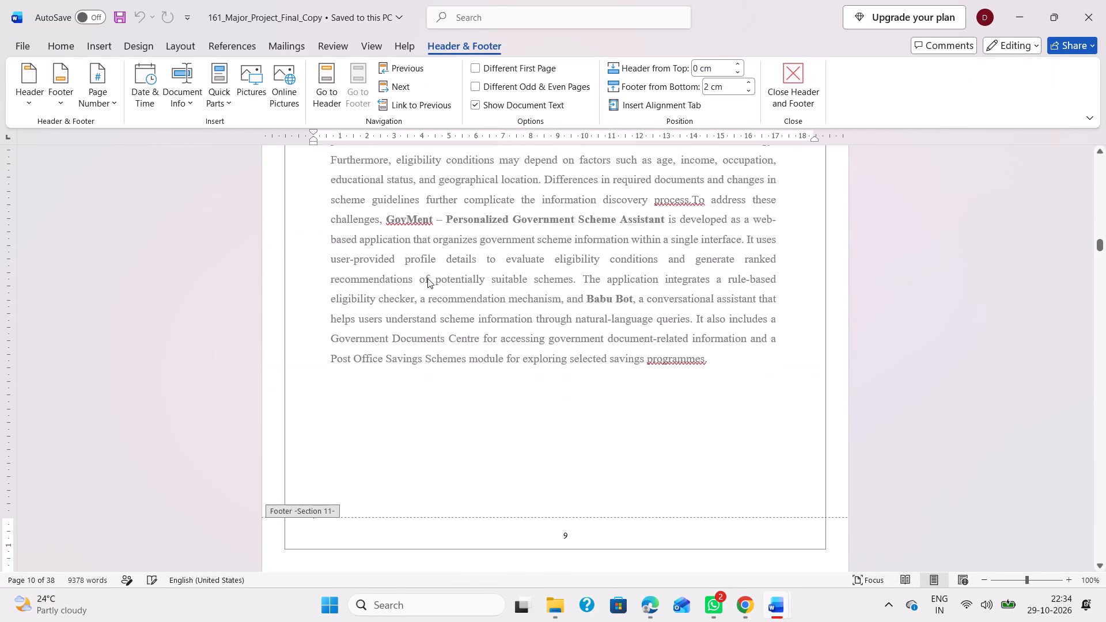
left_click(60, 108)
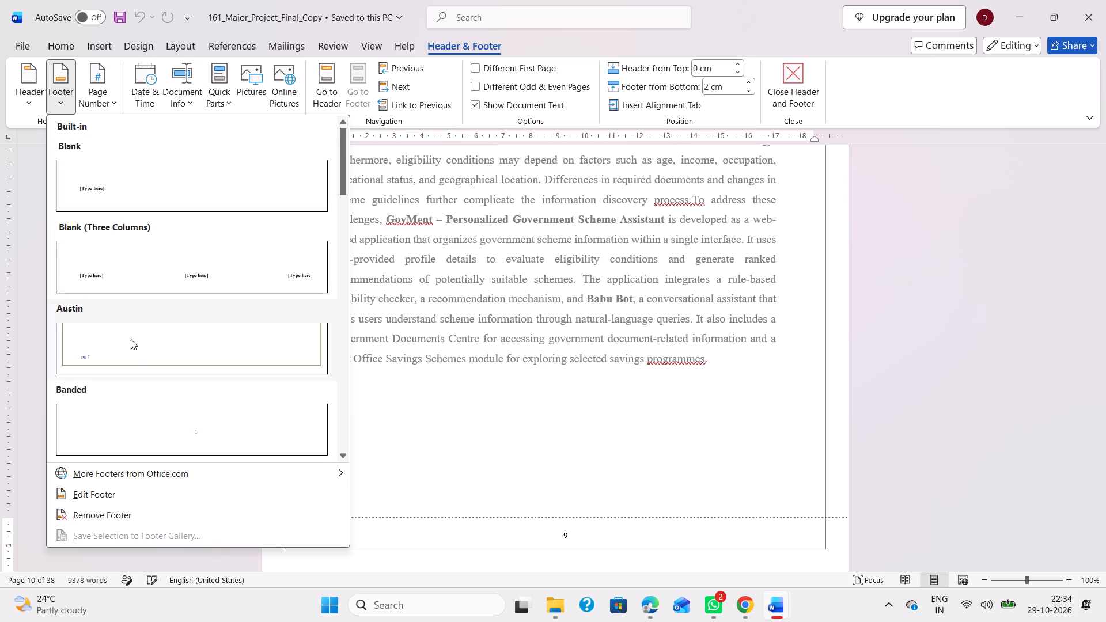
Set the page numbering of the Chapter 1 section (Section 11) to start at 1 in 1, 2, 3 format.
left_click(108, 102)
left_click(141, 209)
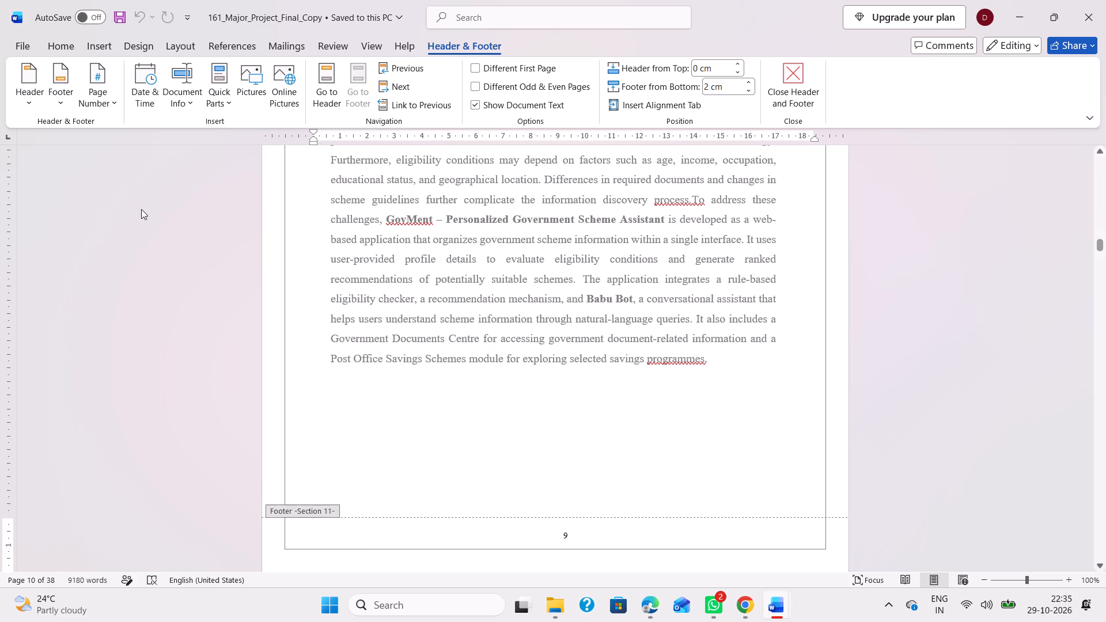
left_click(490, 346)
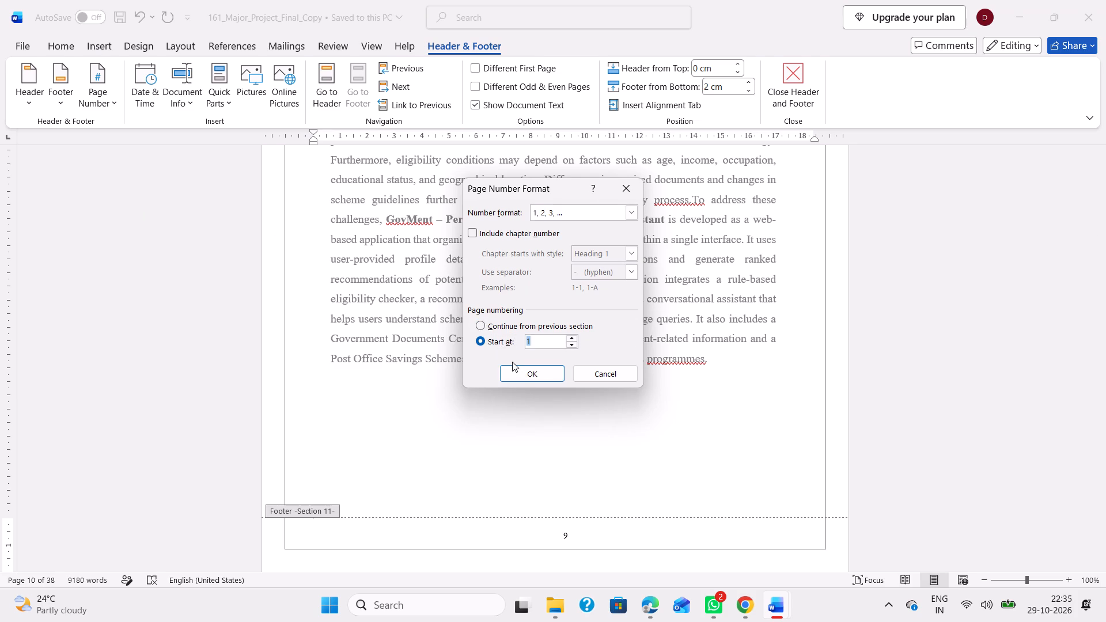
left_click(521, 371)
Check the footer page numbers across the Chapter 1 pages and on the page just before the chapter.
scroll(548, 491, "down", 5)
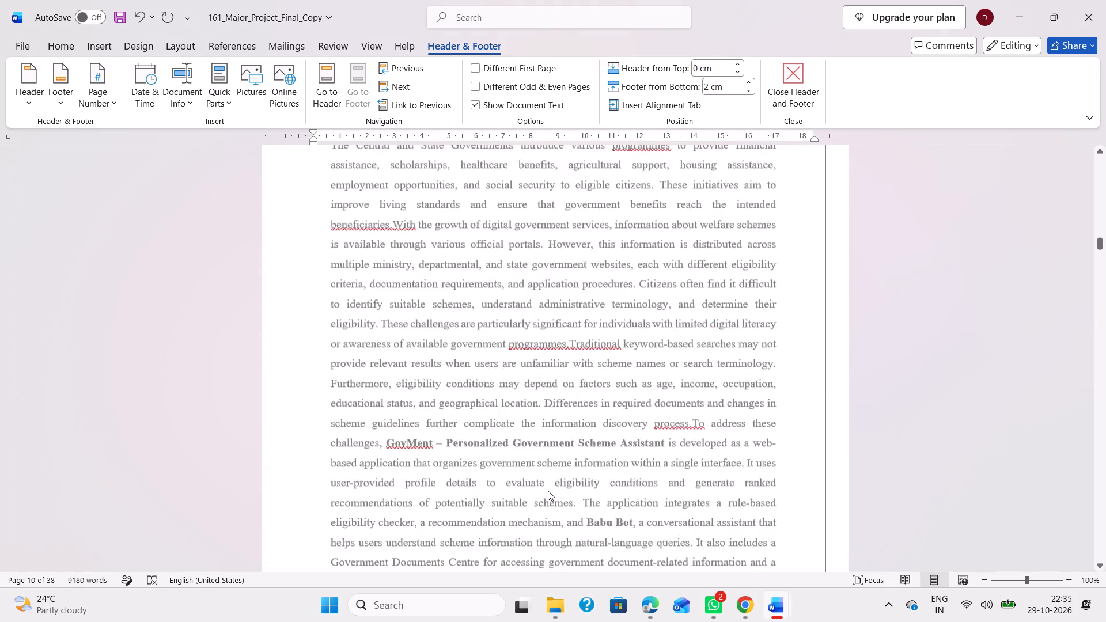
scroll(548, 491, "down", 3)
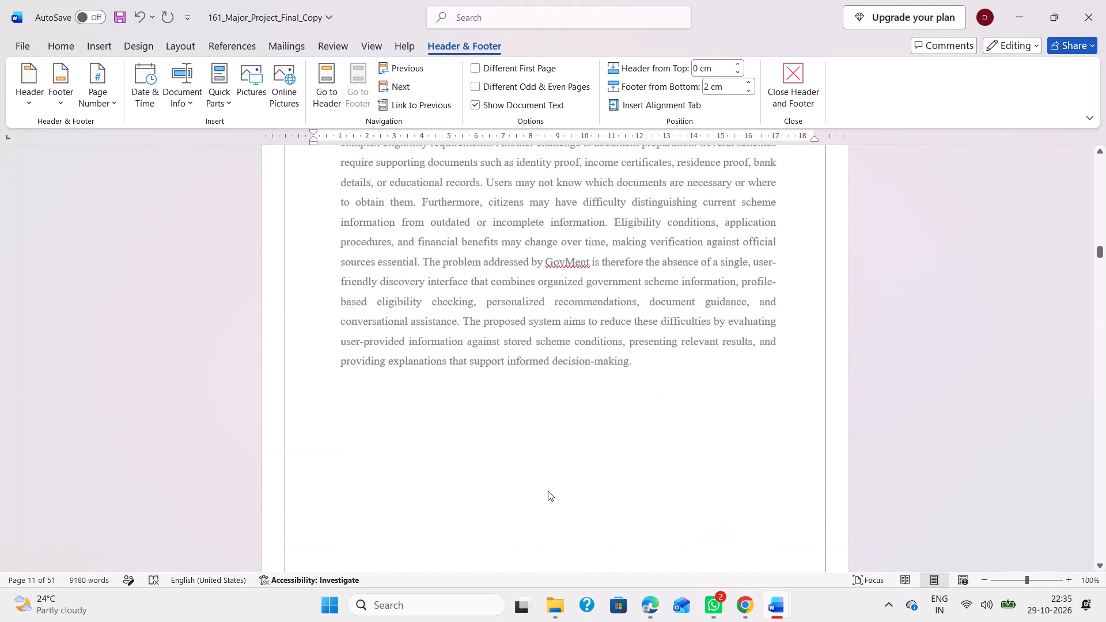
scroll(548, 491, "down", 5)
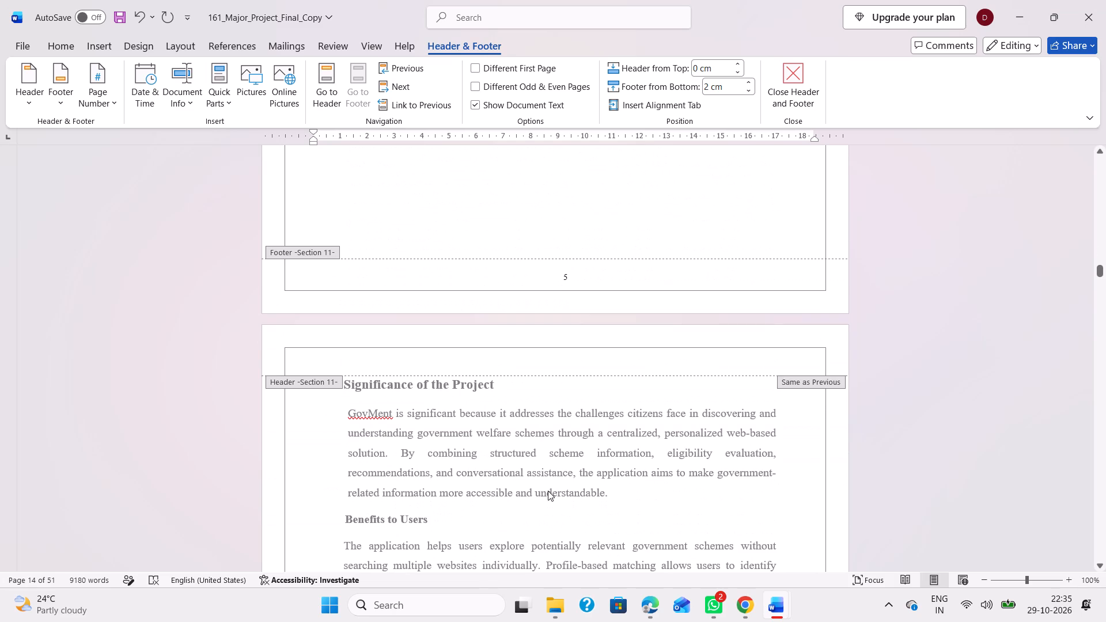
scroll(548, 491, "up", 13)
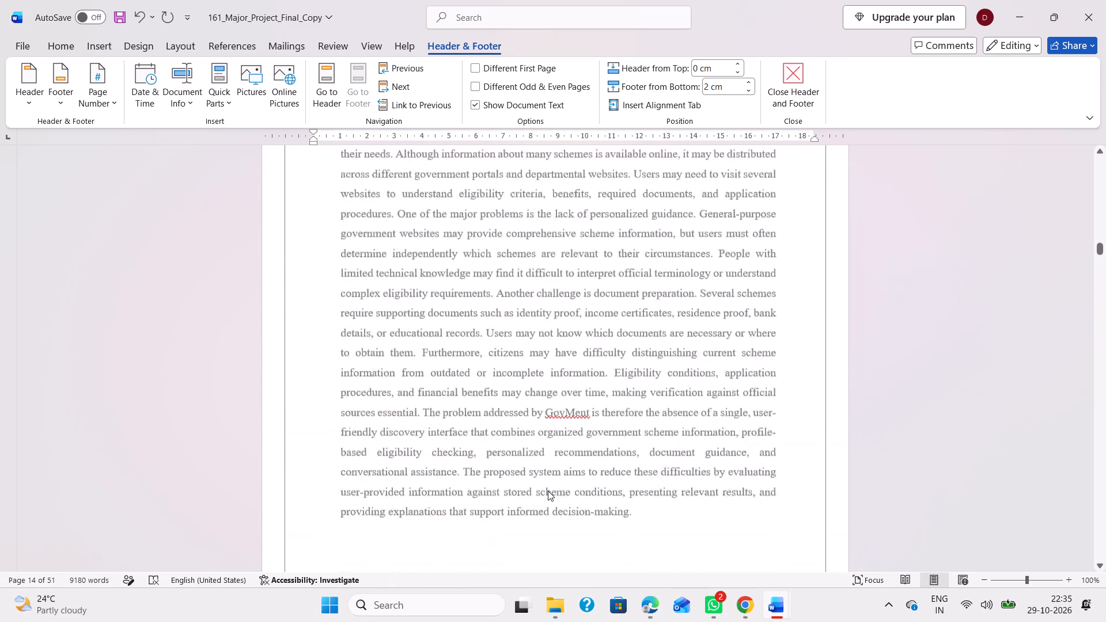
scroll(548, 491, "up", 5)
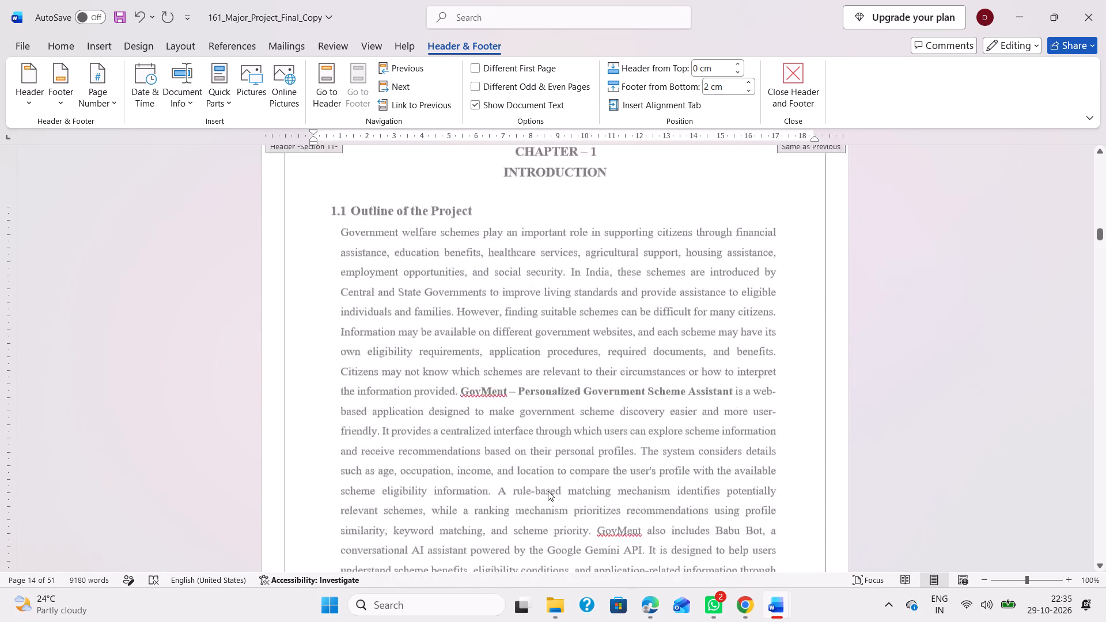
scroll(548, 491, "up", 2)
scroll(548, 491, "down", 2)
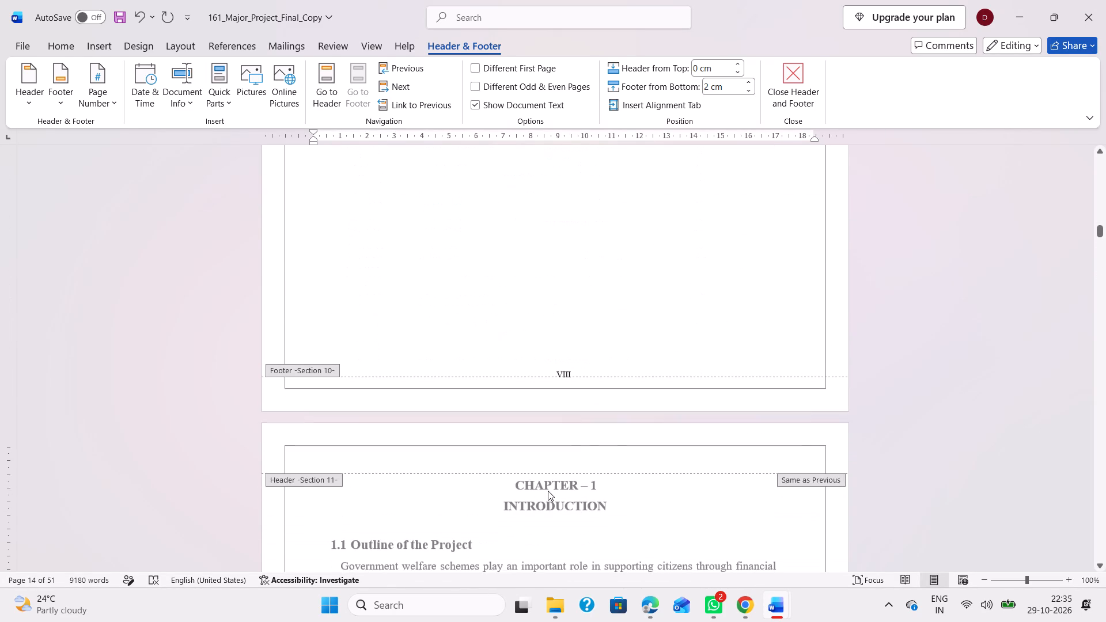
Print all pages of the report one-sided with the Microsoft Print to PDF printer.
key("ctrl+p")
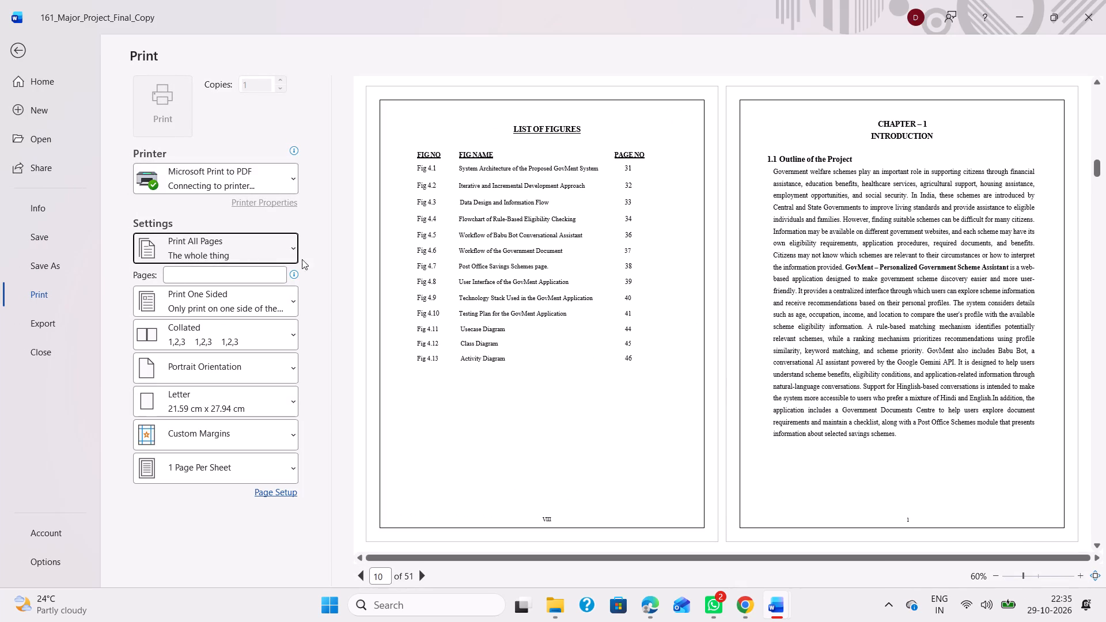
left_click(173, 109)
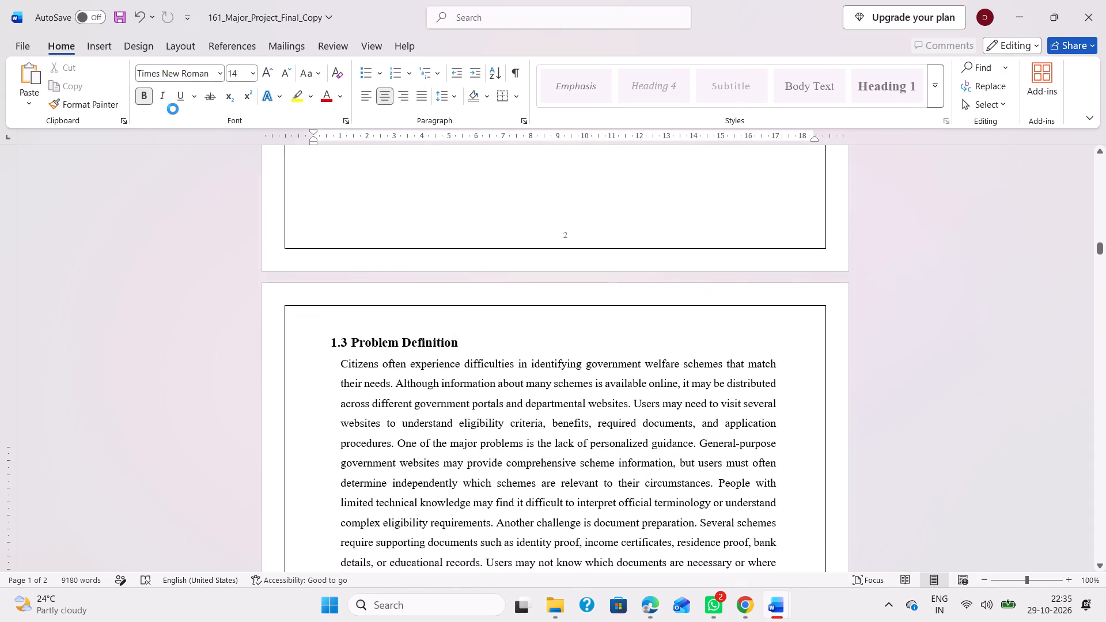
Save the PDF print output to the Desktop under the suggested name 161_Major_Project_Final_Copy.docx, replacing the existing file.
scroll(272, 192, "down", 1)
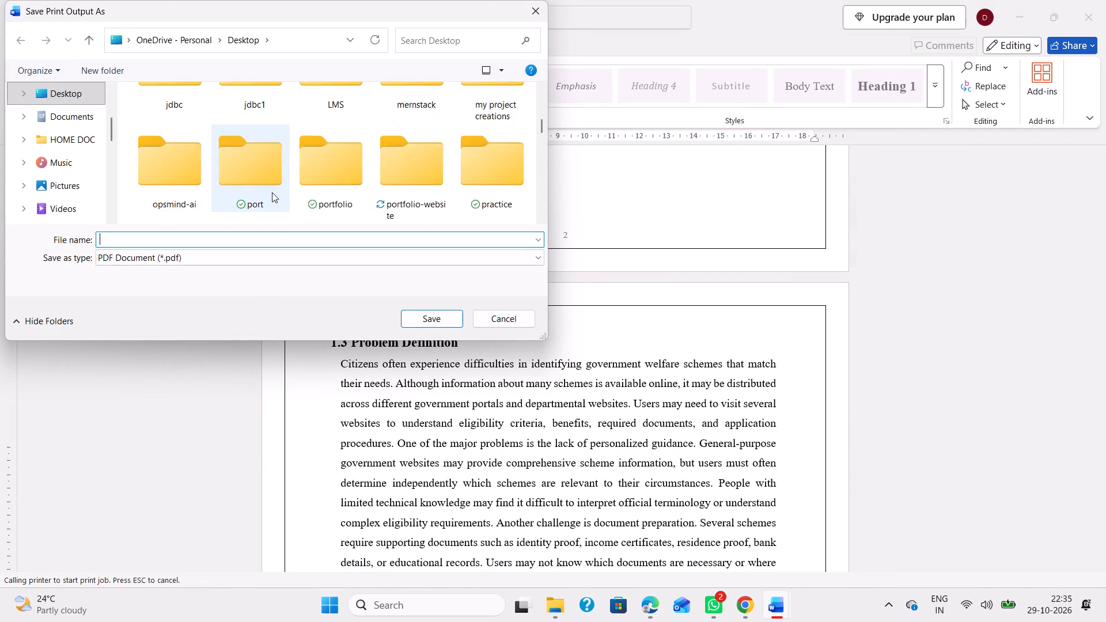
scroll(272, 192, "down", 1)
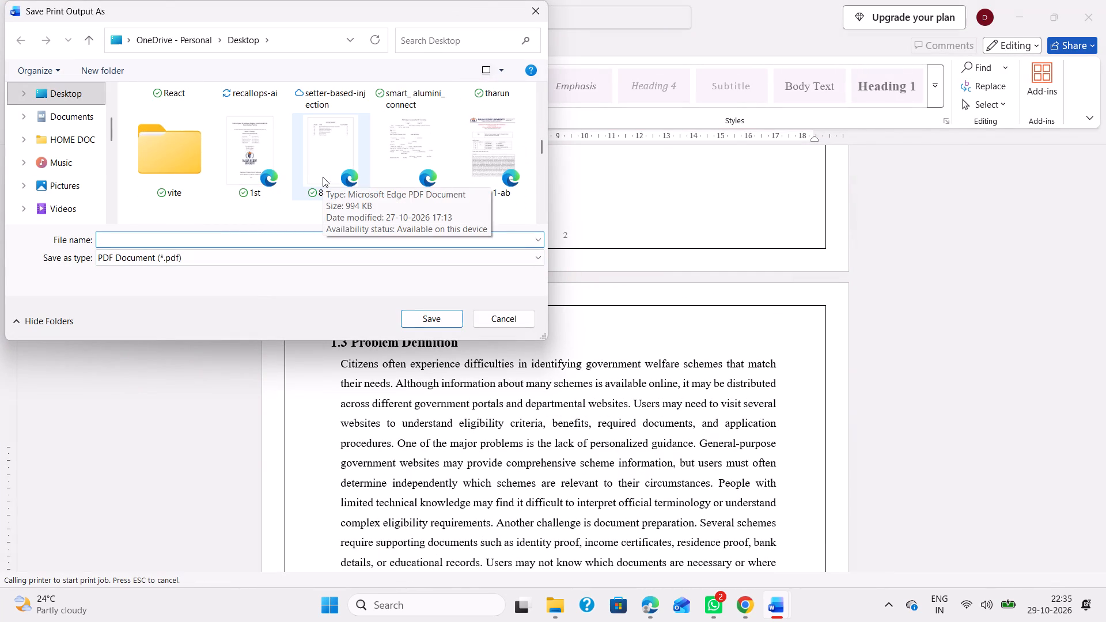
scroll(328, 145, "down", 1)
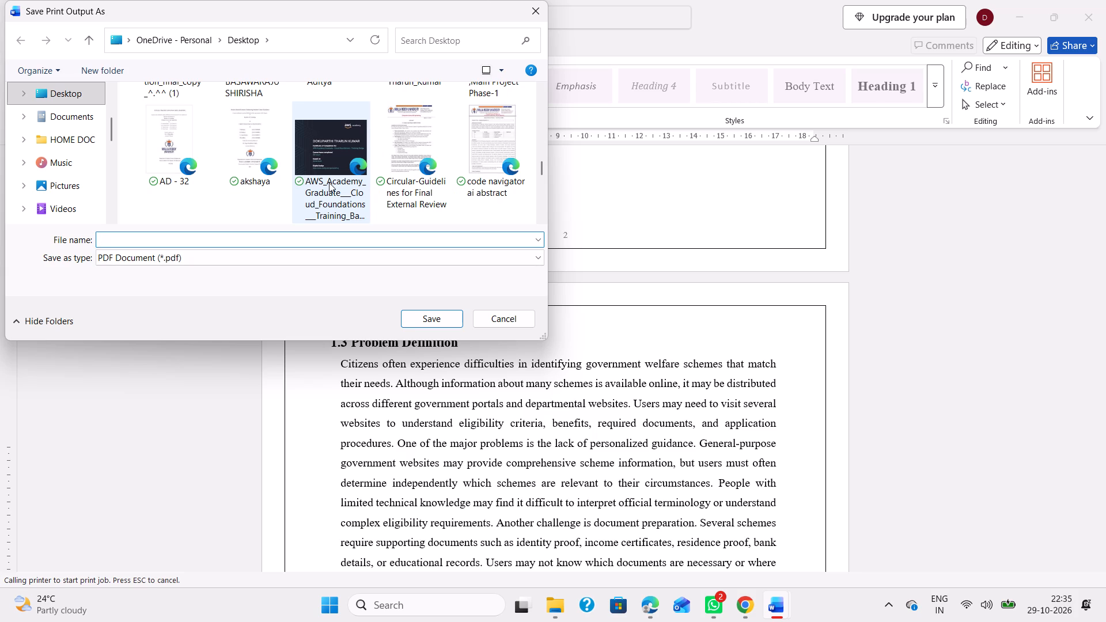
scroll(329, 183, "down", 2)
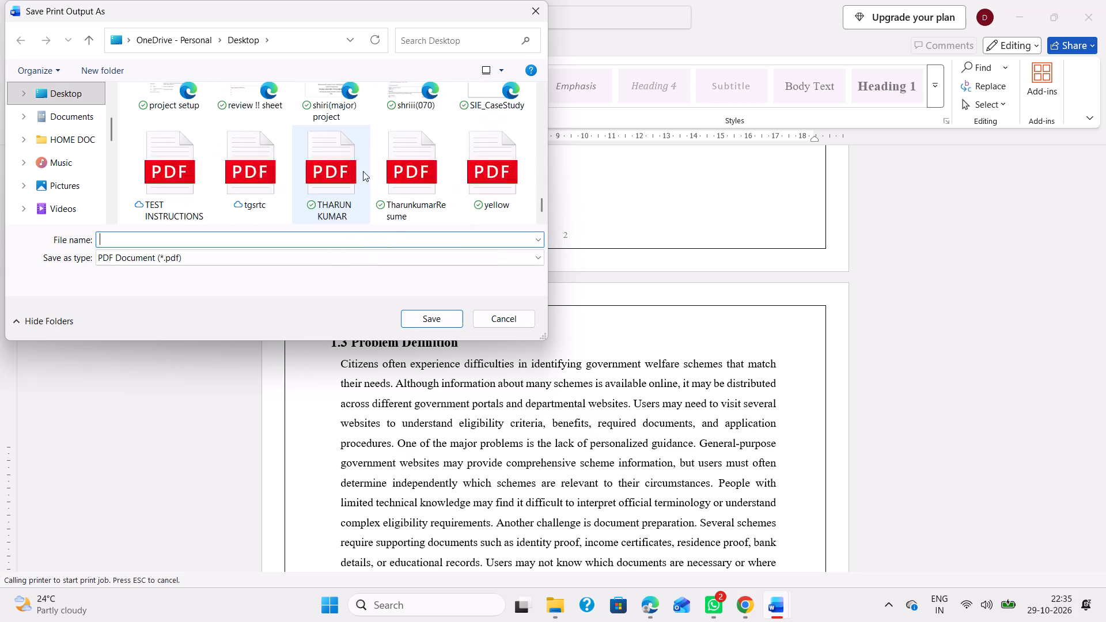
scroll(363, 171, "down", 2)
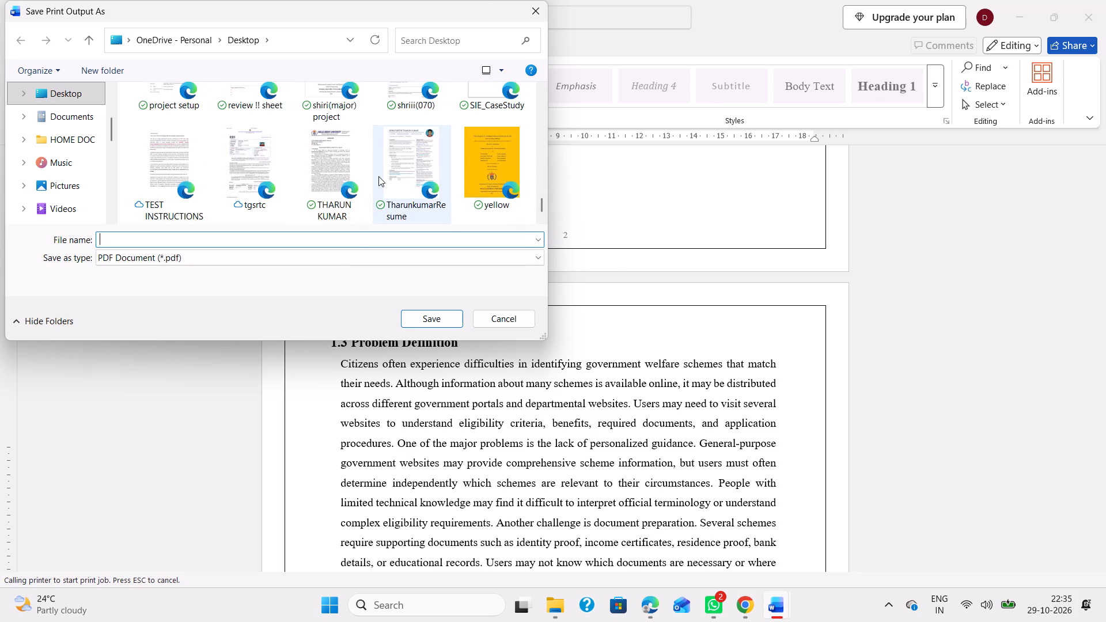
scroll(378, 176, "down", 2)
scroll(378, 176, "up", 1)
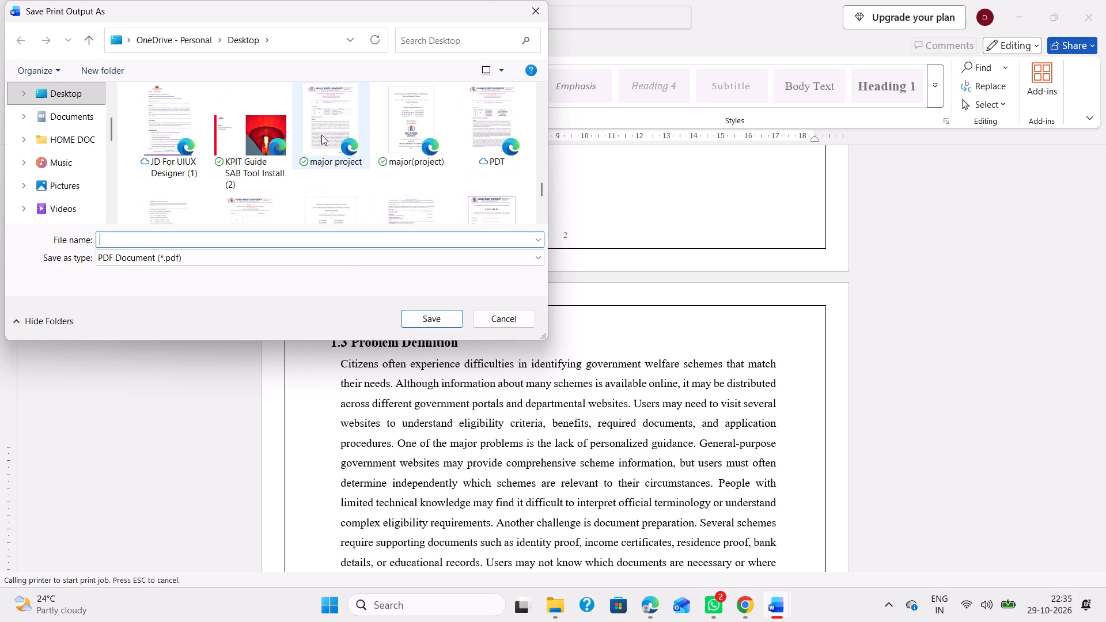
scroll(379, 136, "up", 1)
scroll(365, 175, "down", 1)
left_click(310, 233)
type("161")
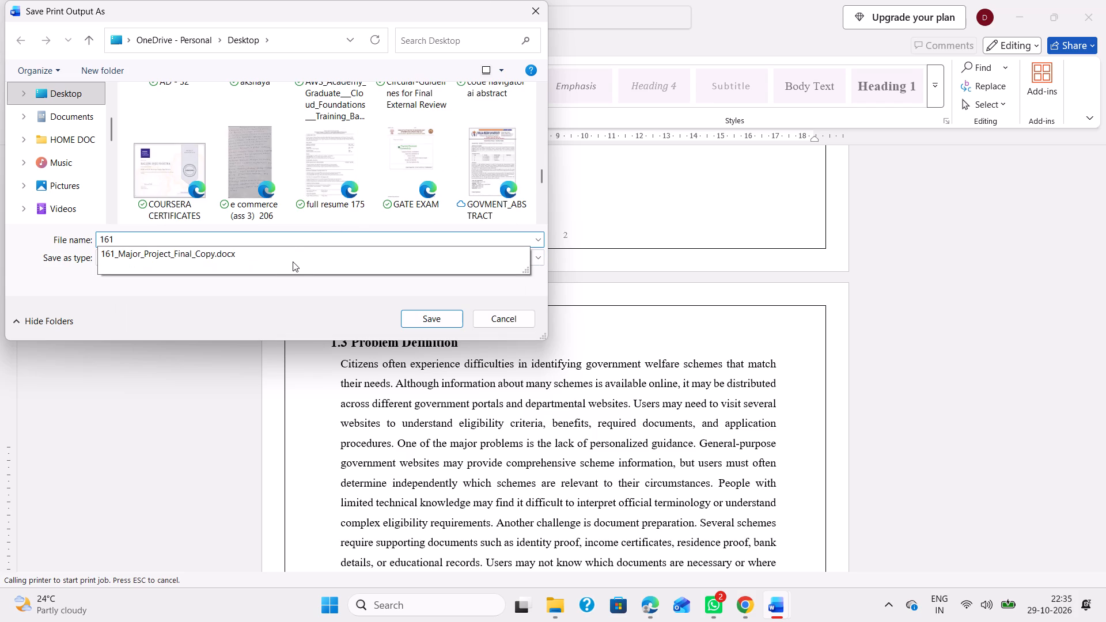
left_click(293, 261)
left_click(292, 258)
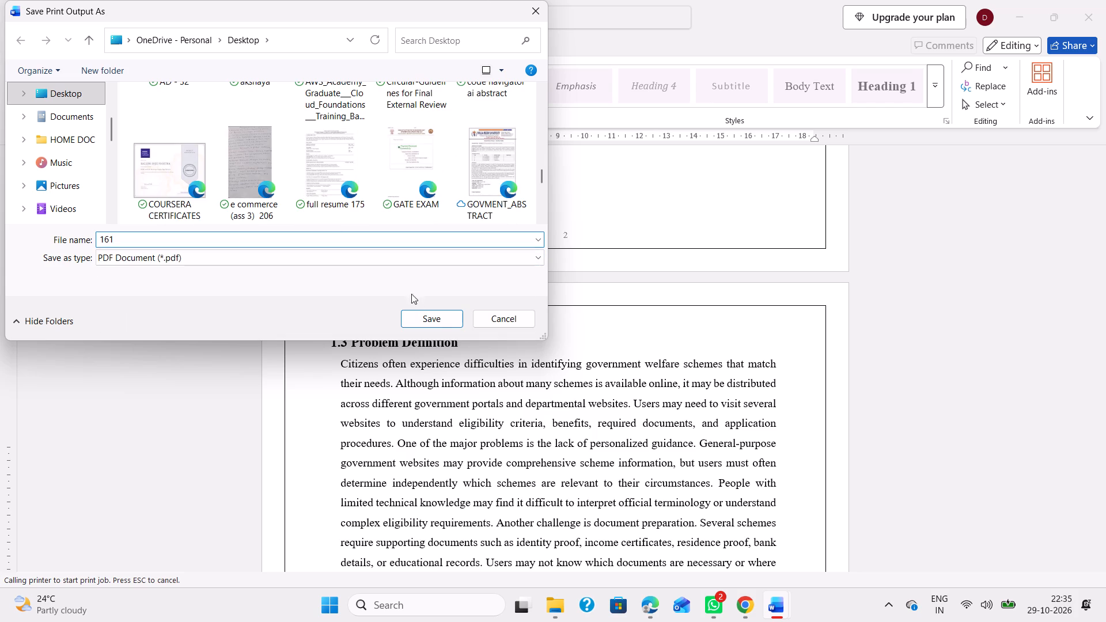
left_click(438, 321)
left_click(586, 298)
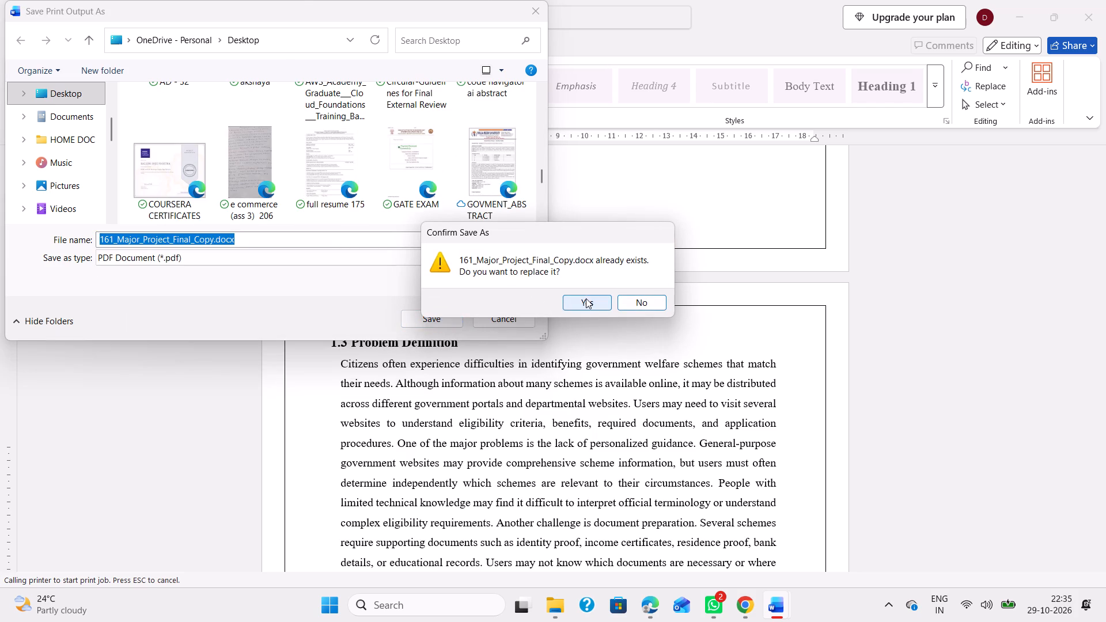
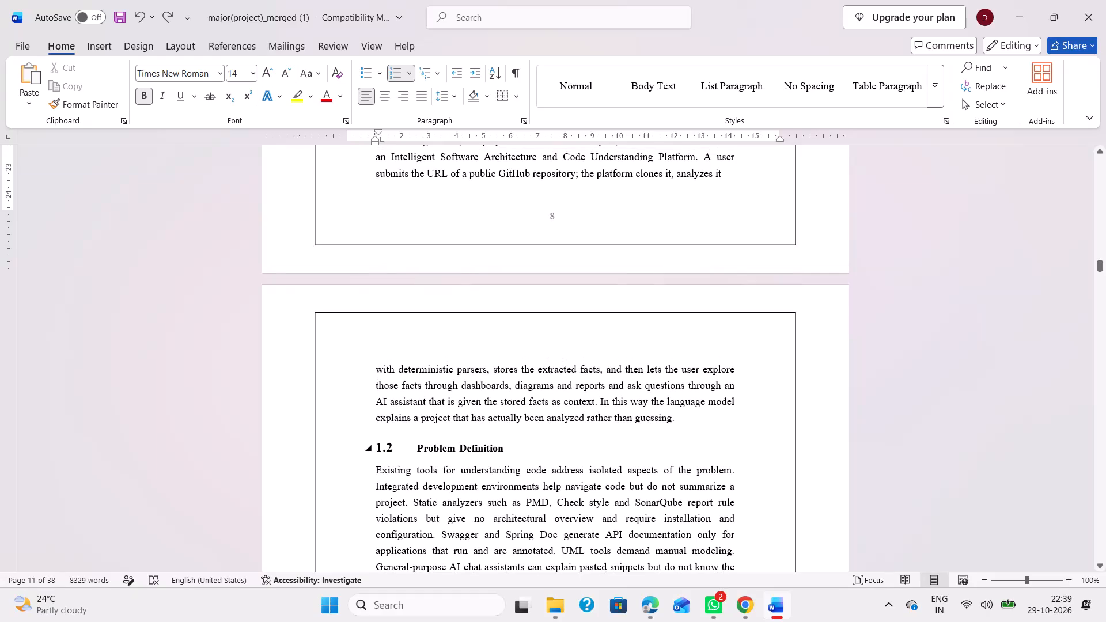
Shift the left indent of the 1.1 Background heading to about 0.5 cm, narrowing the gap between number and title.
left_click(419, 447)
scroll(419, 447, "up", 1)
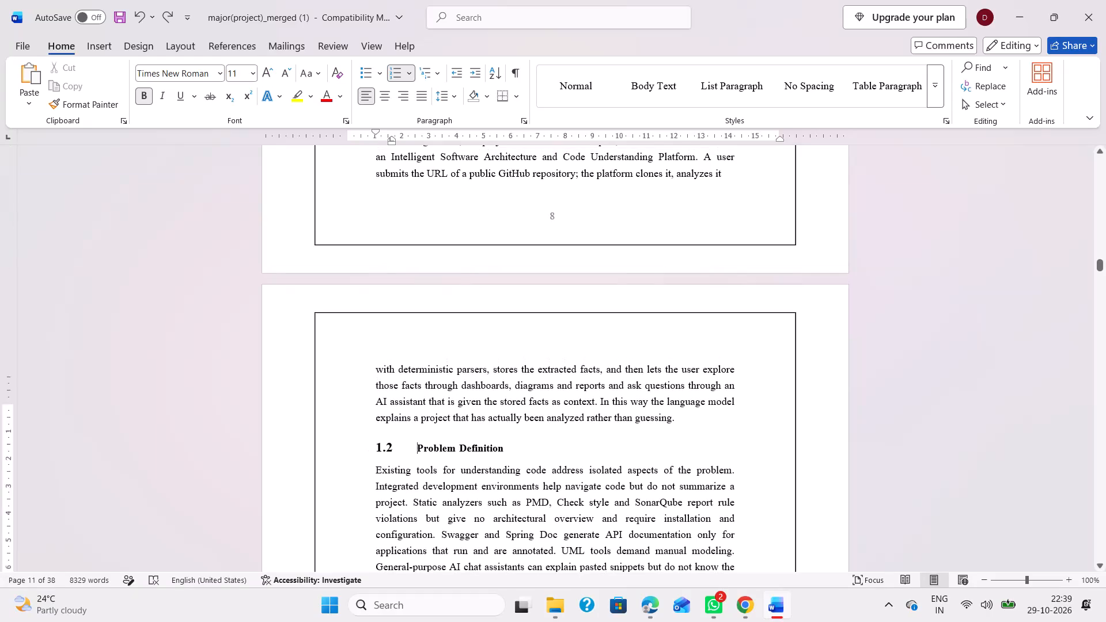
scroll(419, 447, "up", 2)
scroll(419, 447, "down", 1)
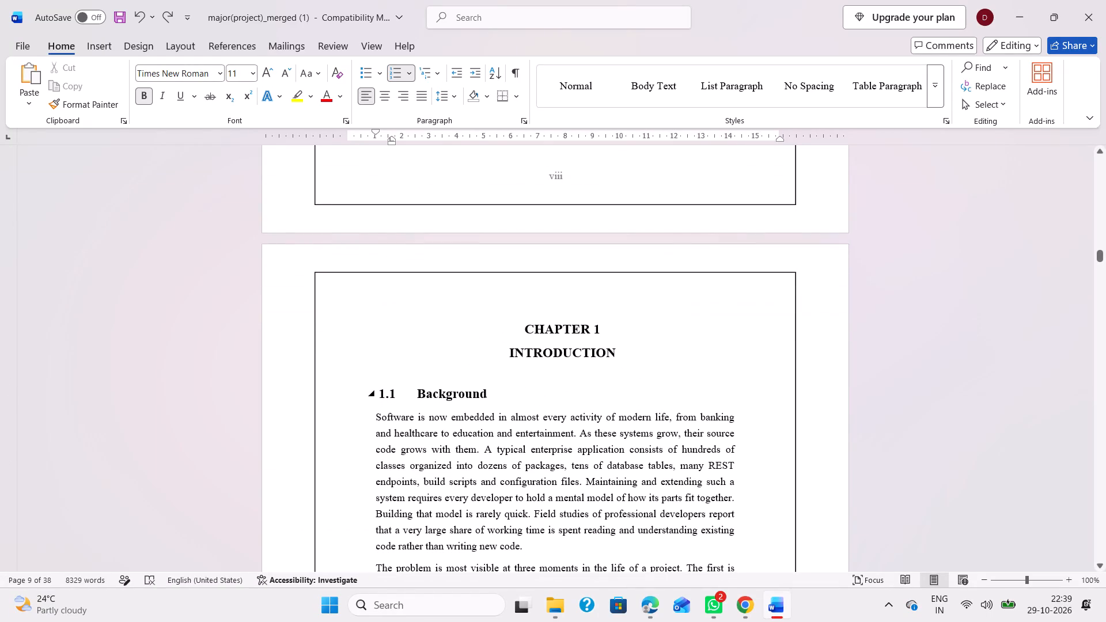
left_click(420, 390)
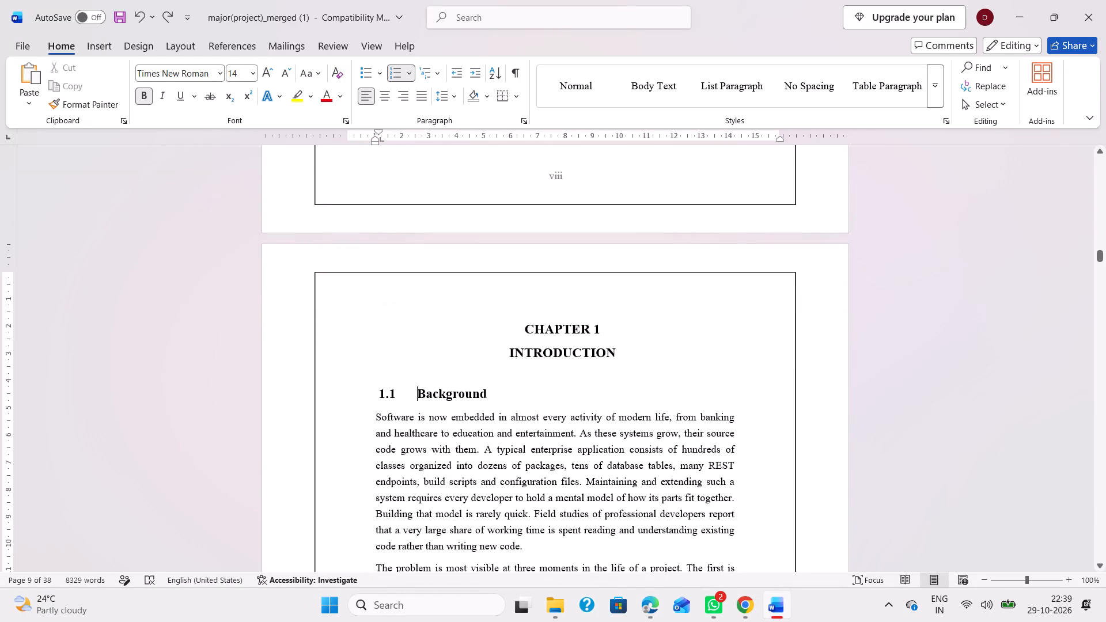
key("BackSpace")
key("ctrl+z")
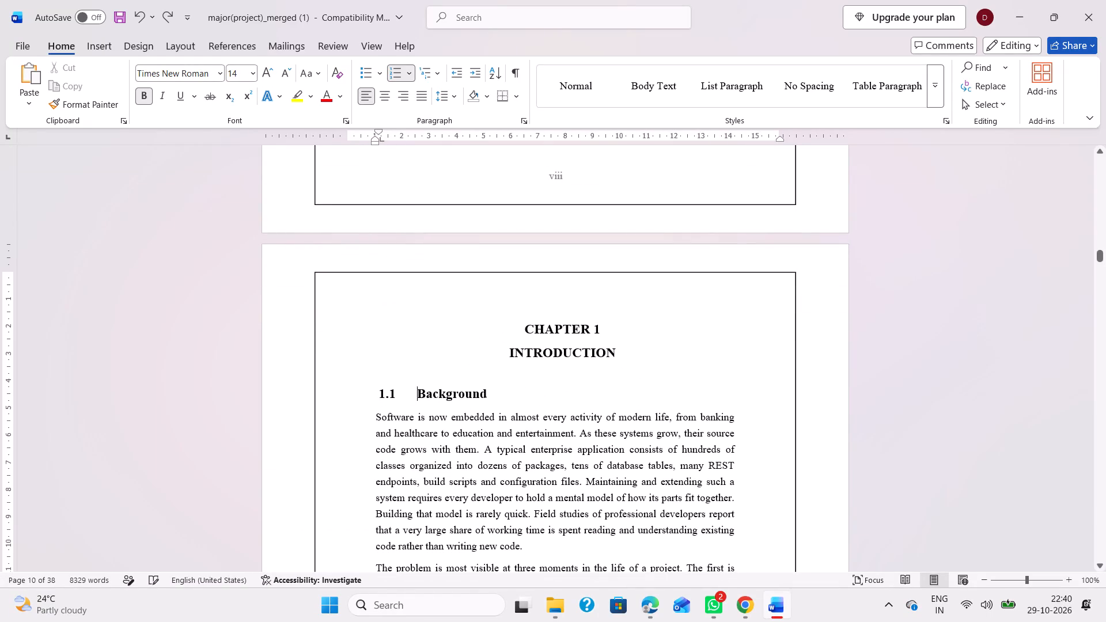
left_click(377, 130)
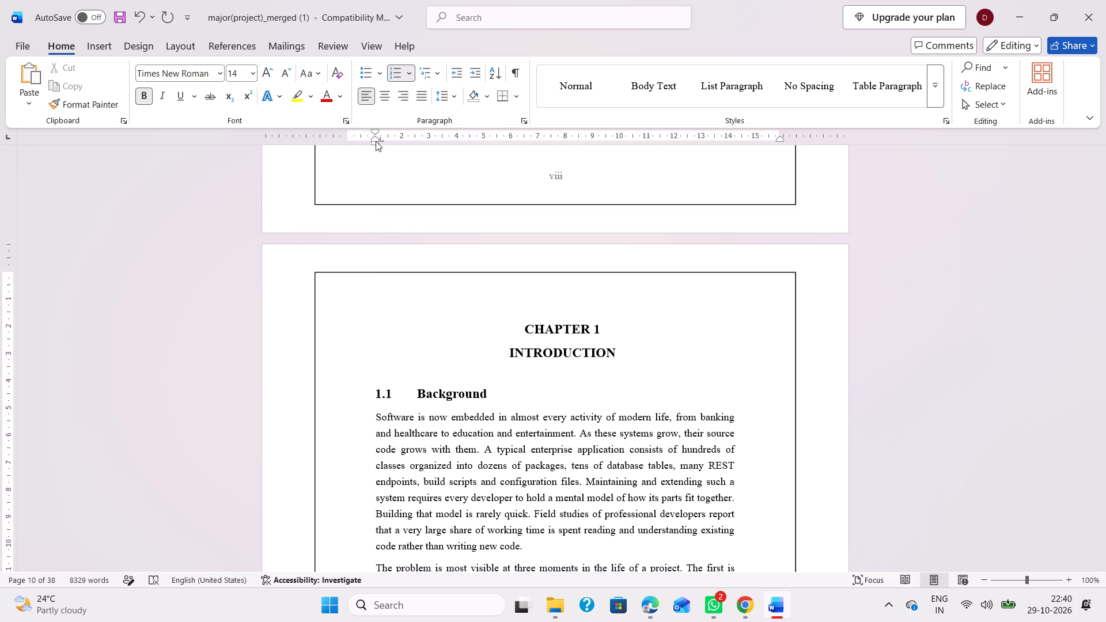
left_click_drag(376, 141, 346, 158)
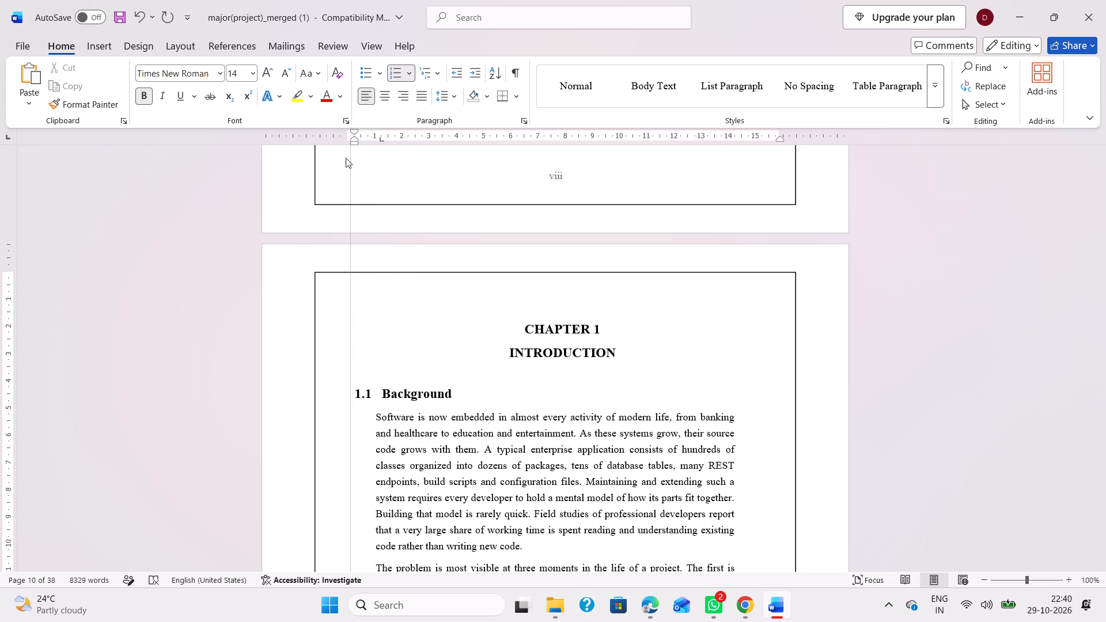
left_click_drag(346, 158, 363, 159)
key("space")
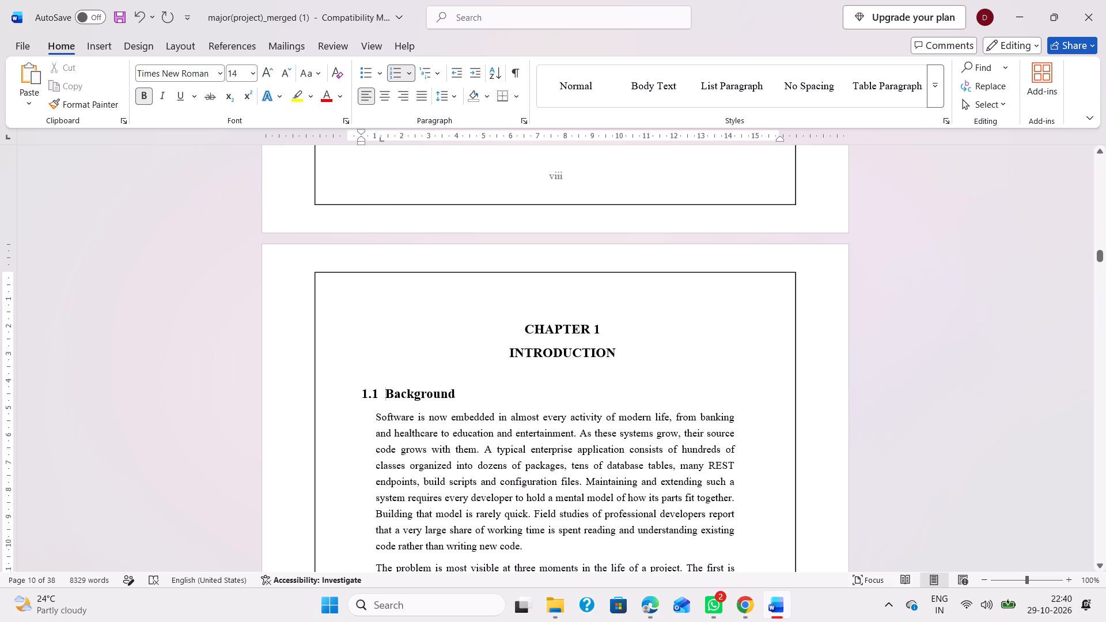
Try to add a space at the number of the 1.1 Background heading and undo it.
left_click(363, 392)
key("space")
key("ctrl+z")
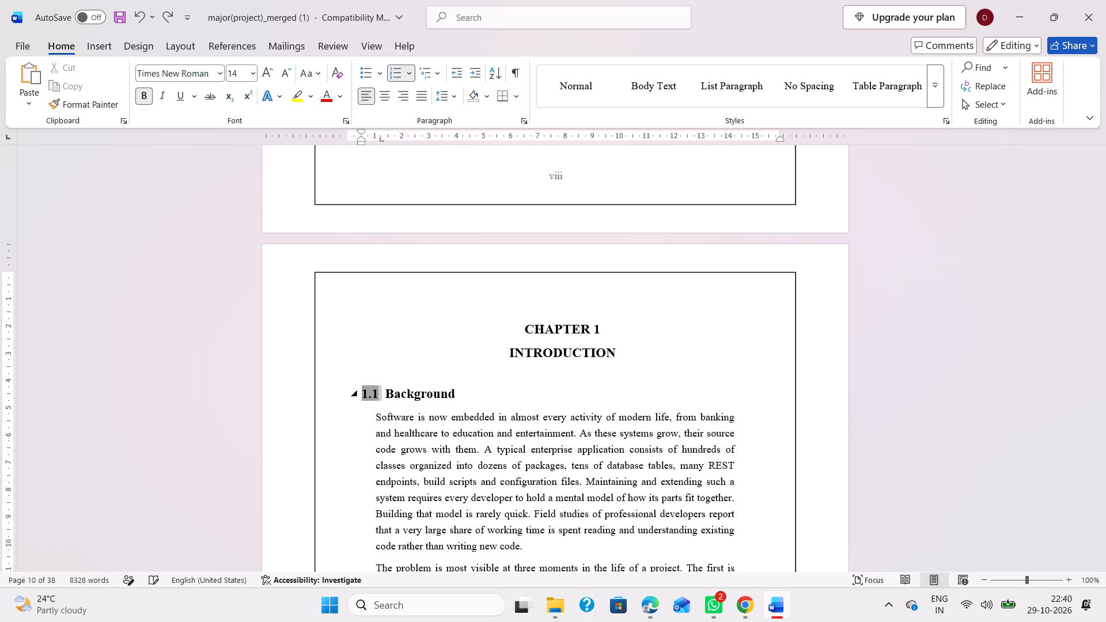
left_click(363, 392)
Indent the empty line above the 1.1 Background heading to about 0.75 cm.
left_click(349, 373)
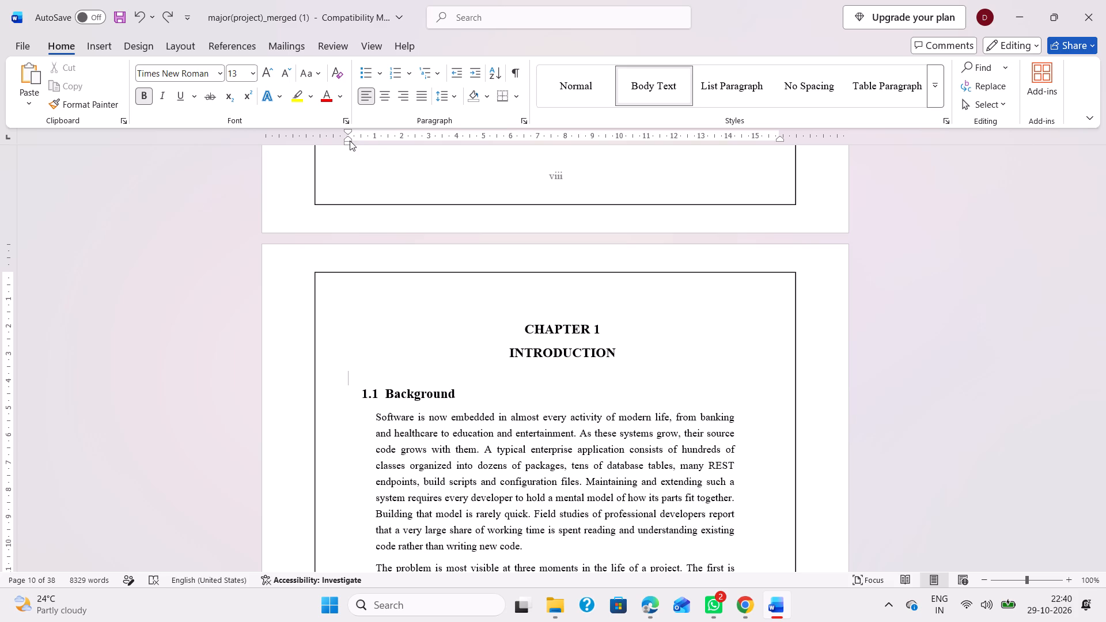
left_click_drag(349, 143, 351, 143)
left_click_drag(351, 143, 374, 143)
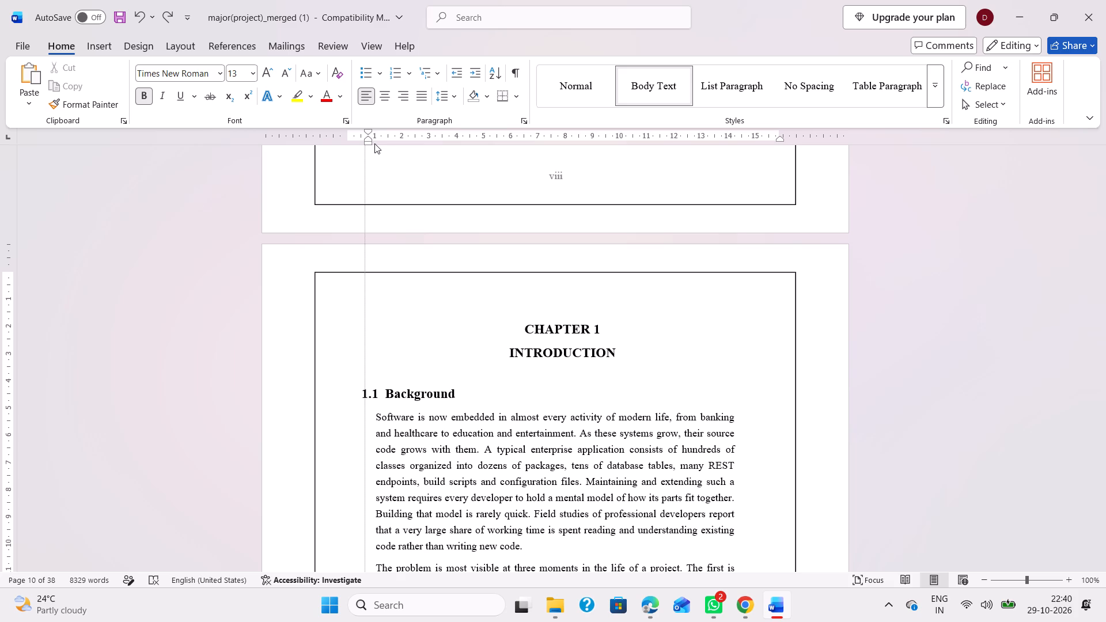
left_click_drag(374, 143, 370, 143)
left_click(385, 394)
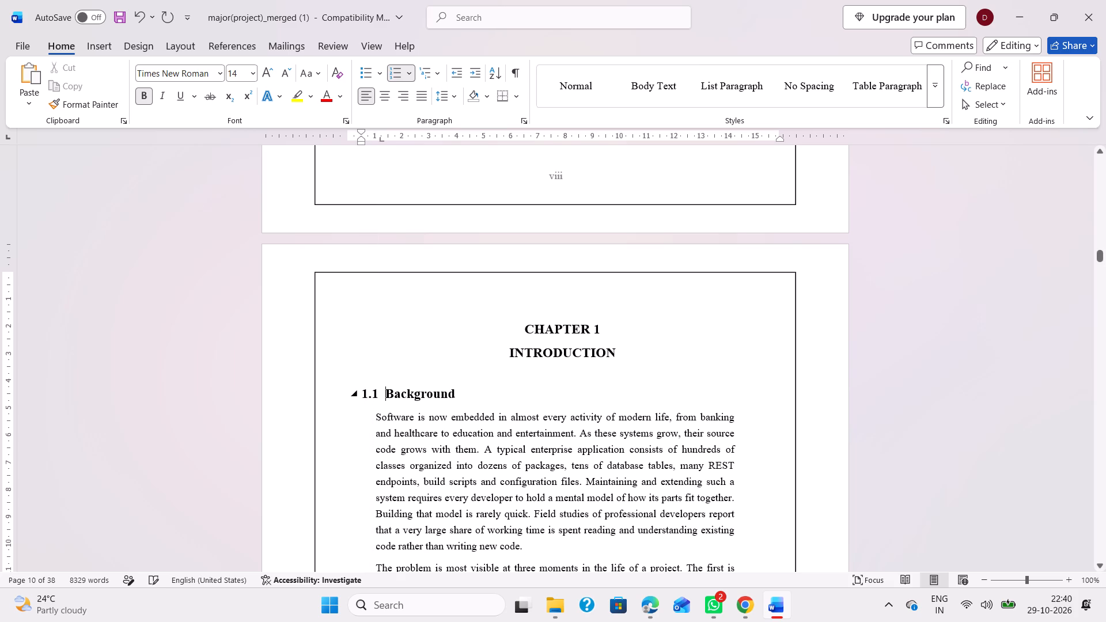
Set the title text of the 1.2 Problem Definition heading to font size 14.
scroll(478, 475, "down", 2)
scroll(493, 418, "down", 2)
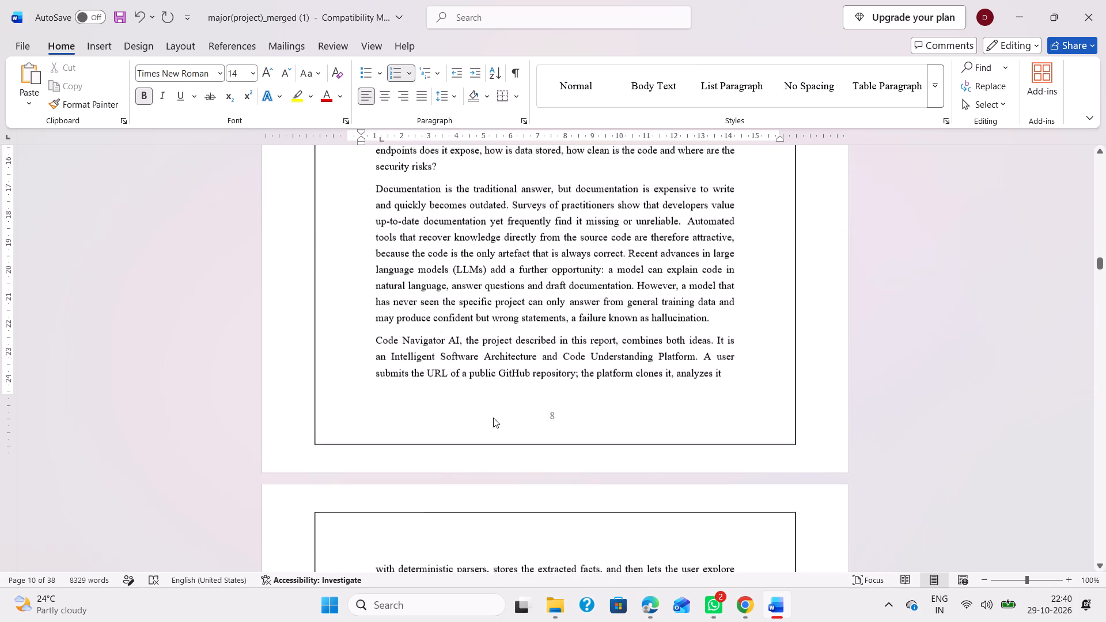
scroll(500, 366, "down", 2)
scroll(469, 472, "down", 1)
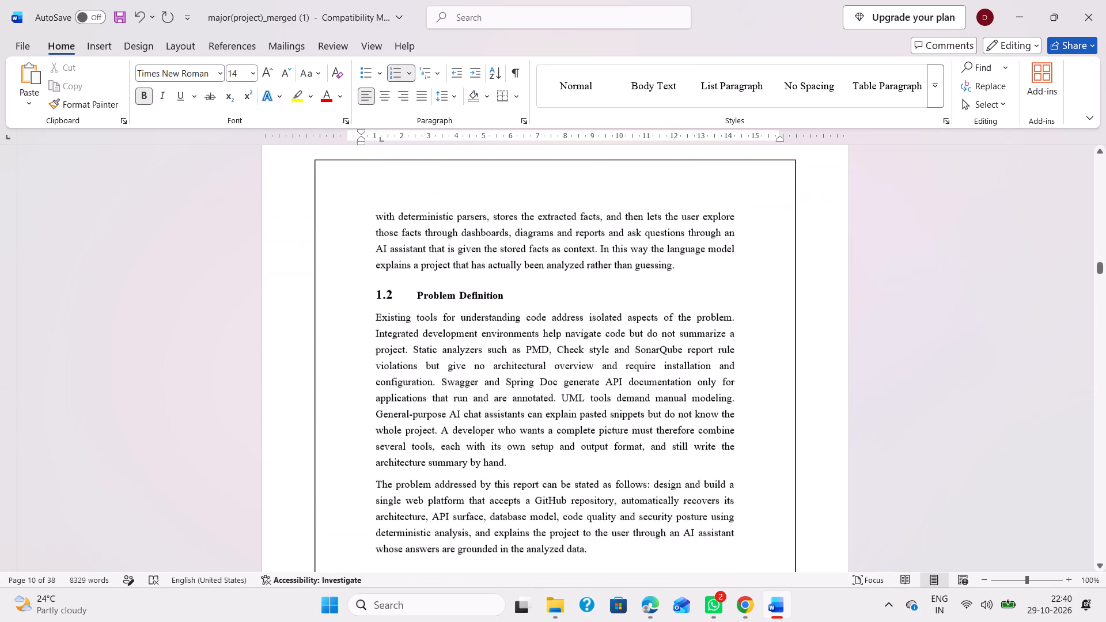
left_click_drag(525, 279, 409, 272)
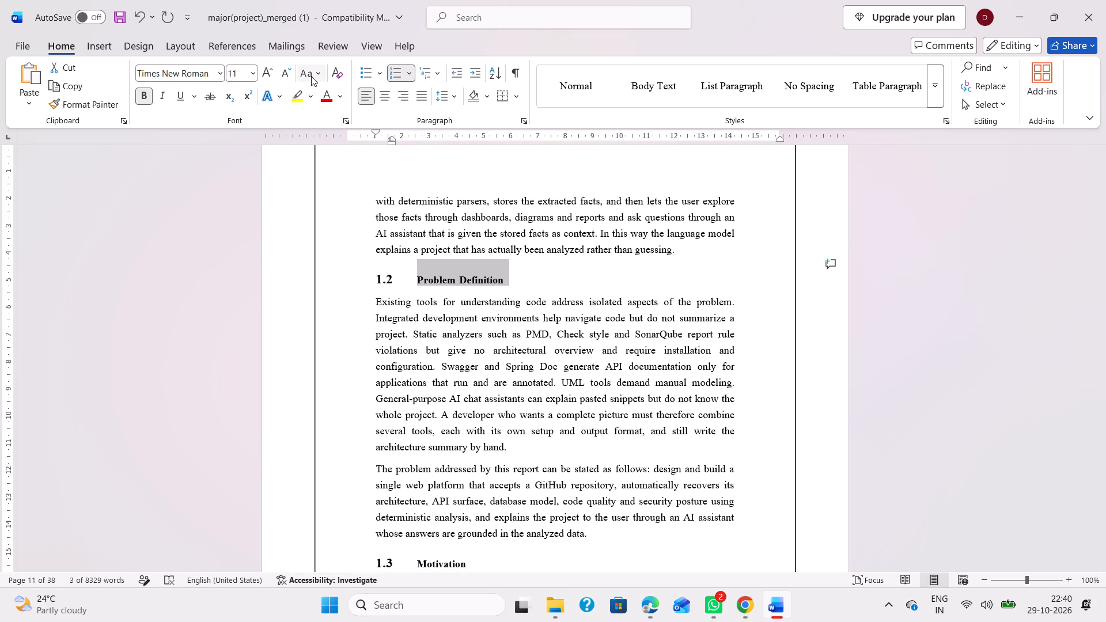
left_click(232, 74)
type("14")
key("Return")
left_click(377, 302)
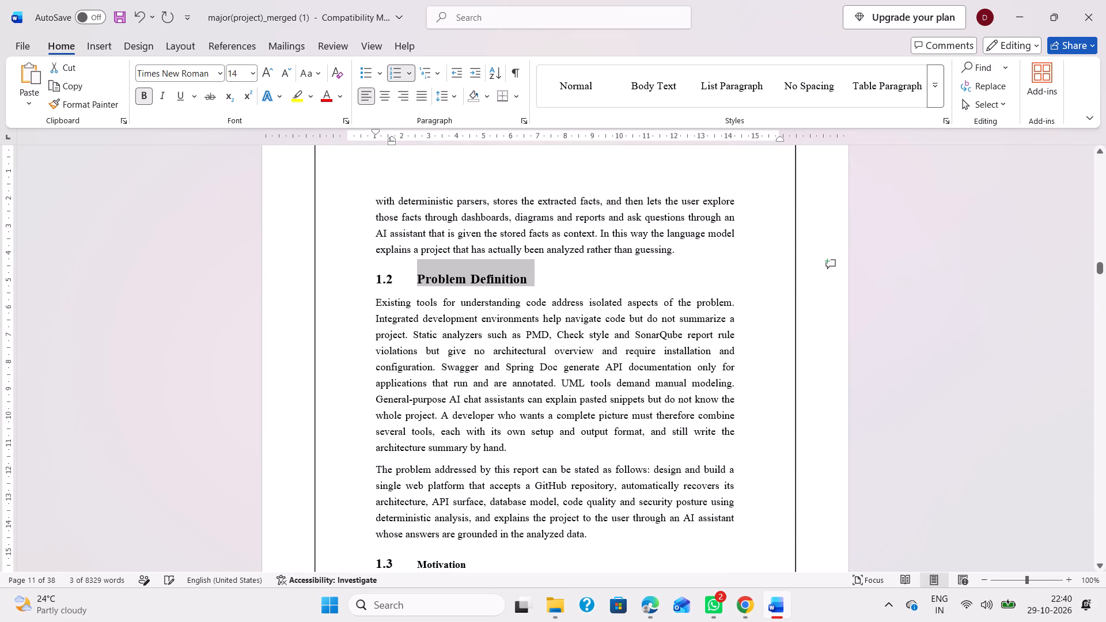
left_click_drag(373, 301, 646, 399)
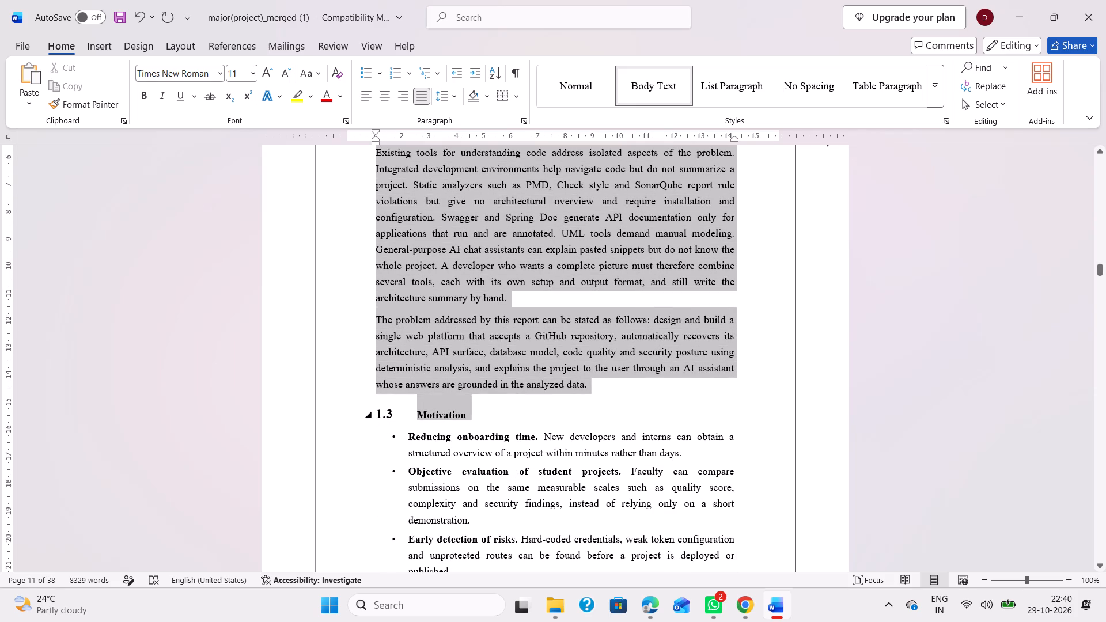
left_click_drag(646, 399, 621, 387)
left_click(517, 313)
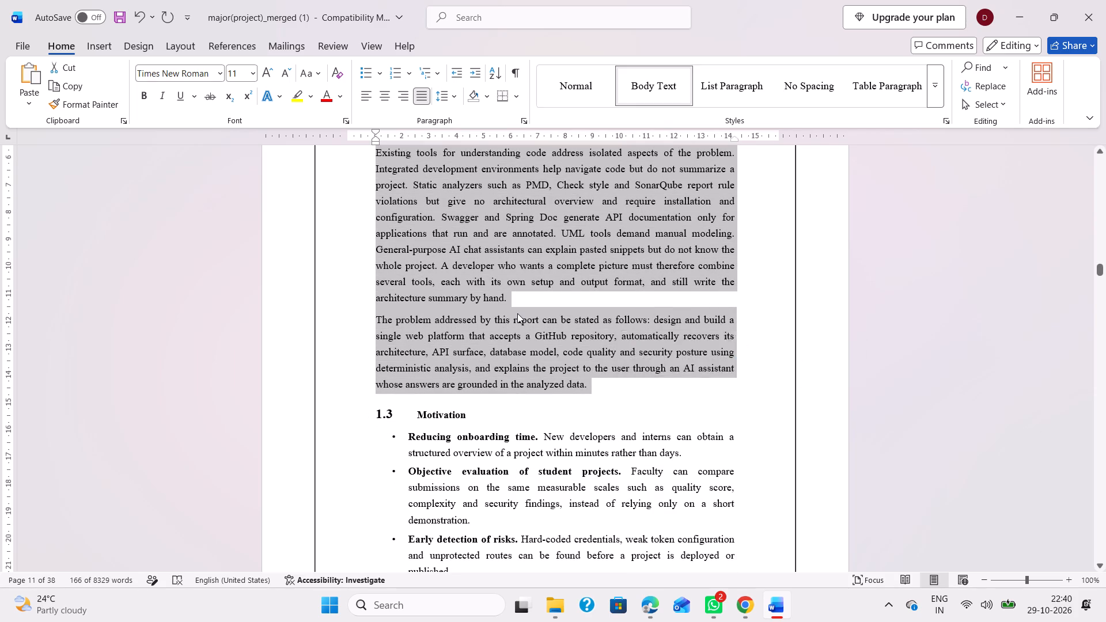
Set the 1.2 Problem Definition heading's first-line indent to about 1 cm and hanging indent to about 1.75 cm, closing the number gap.
scroll(517, 313, "up", 1)
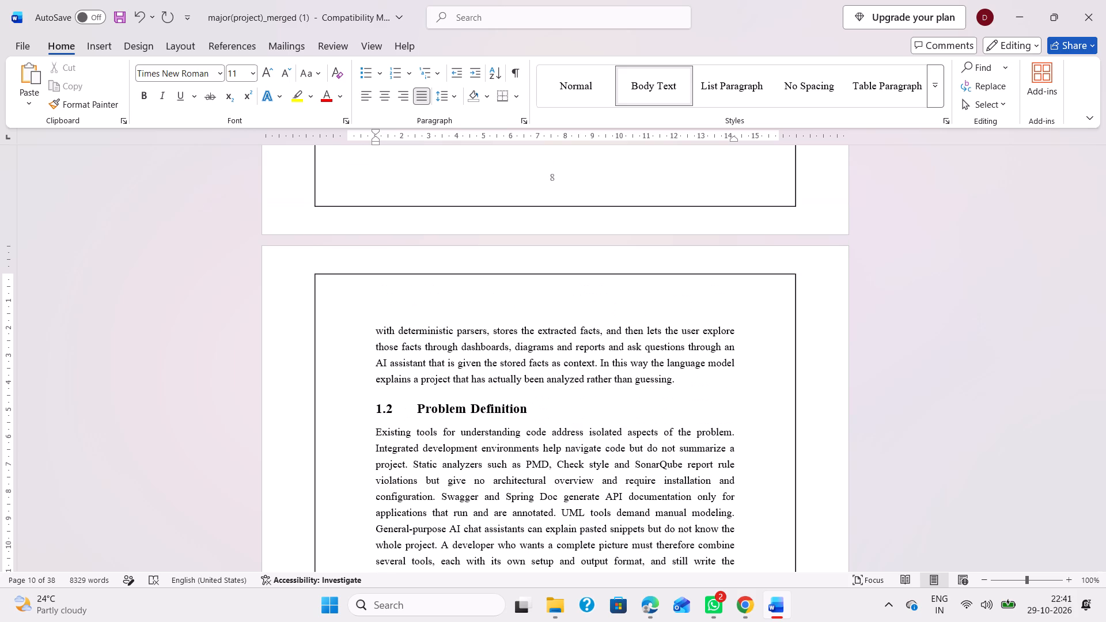
left_click(418, 402)
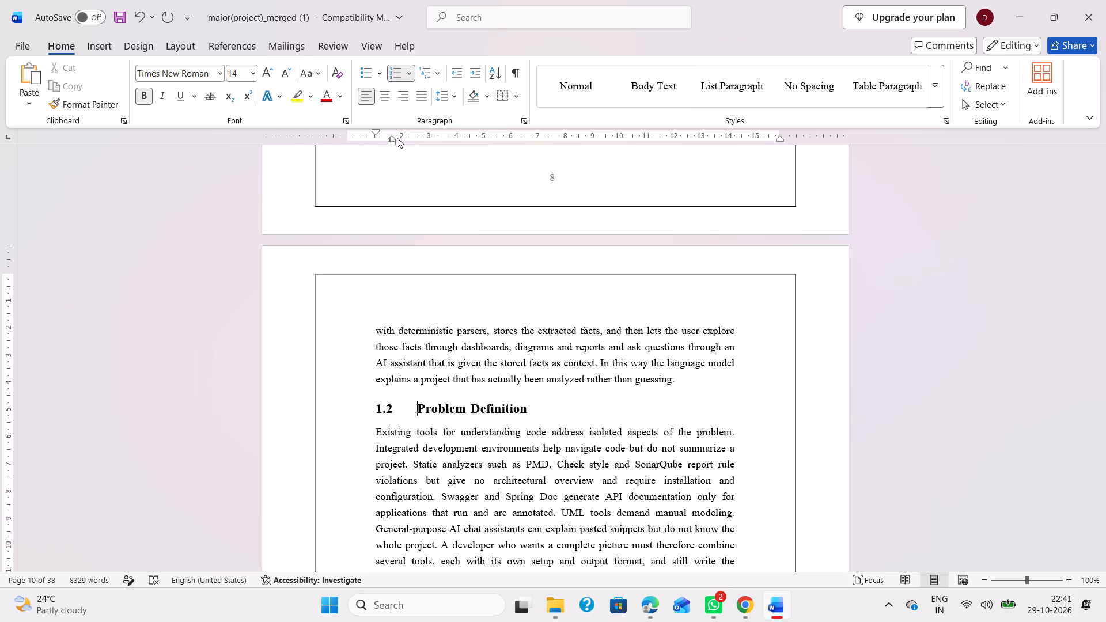
left_click(392, 142)
left_click_drag(377, 132, 395, 132)
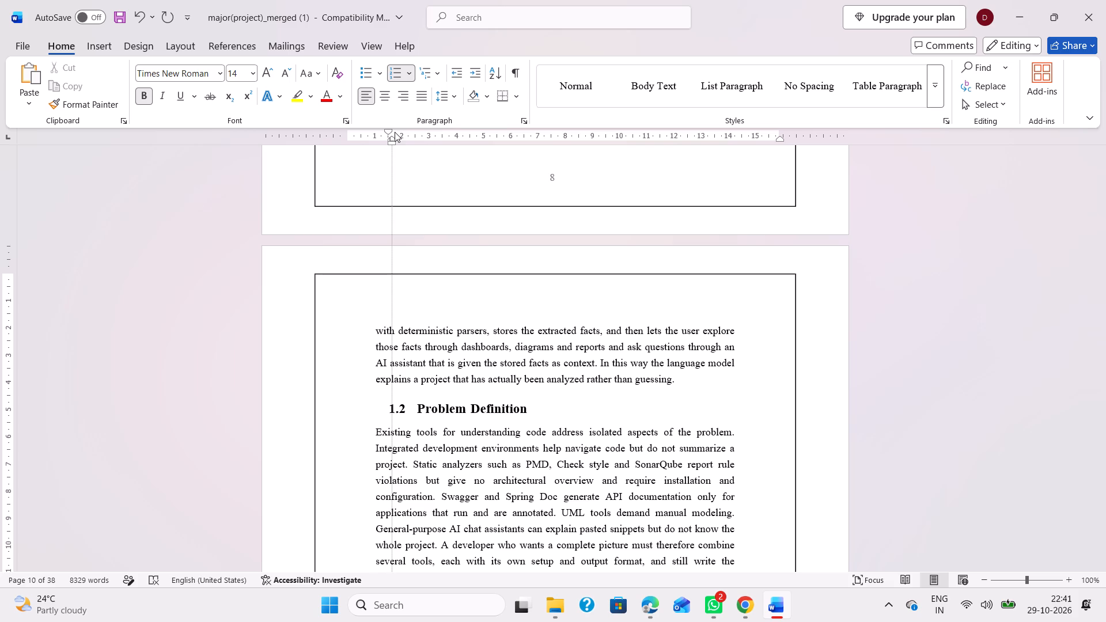
left_click_drag(395, 132, 394, 132)
left_click_drag(395, 130, 384, 131)
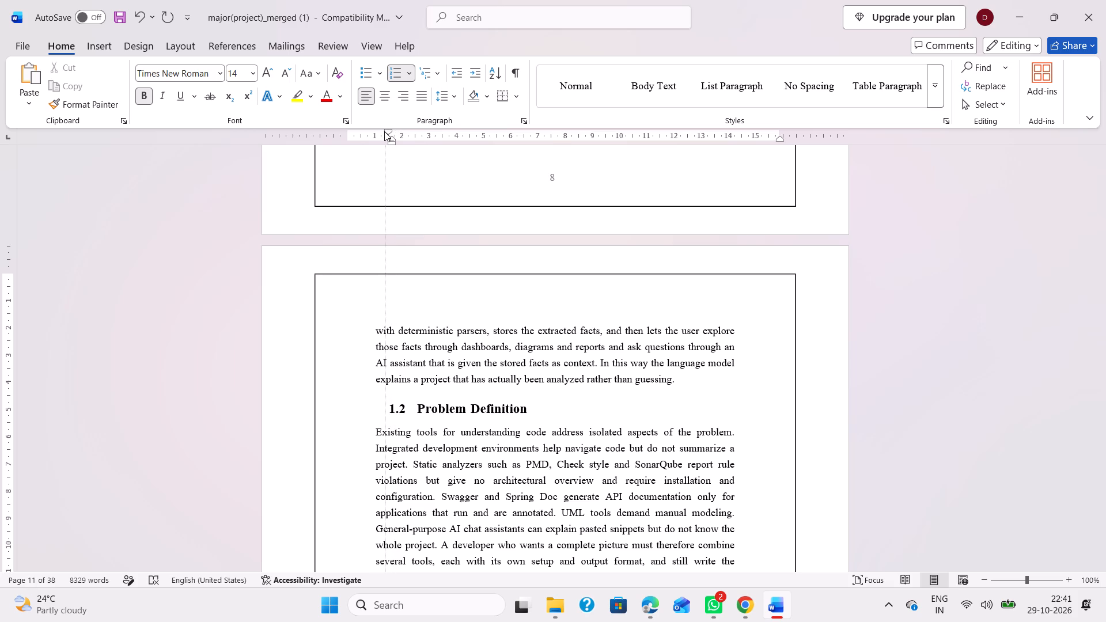
left_click_drag(384, 131, 378, 131)
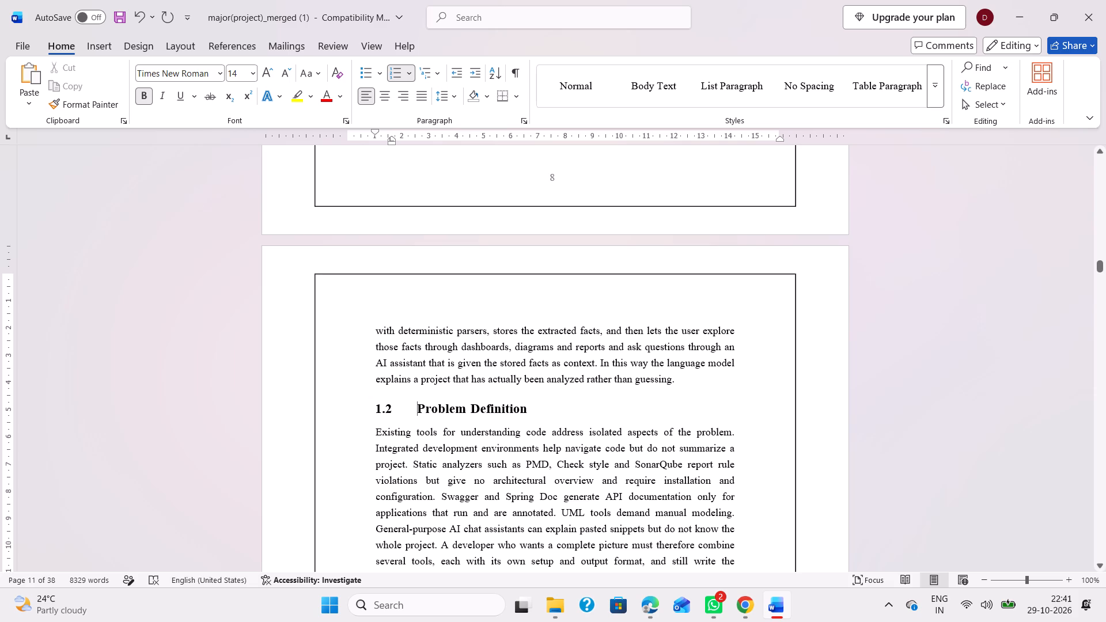
left_click(393, 143)
left_click_drag(392, 139, 392, 138)
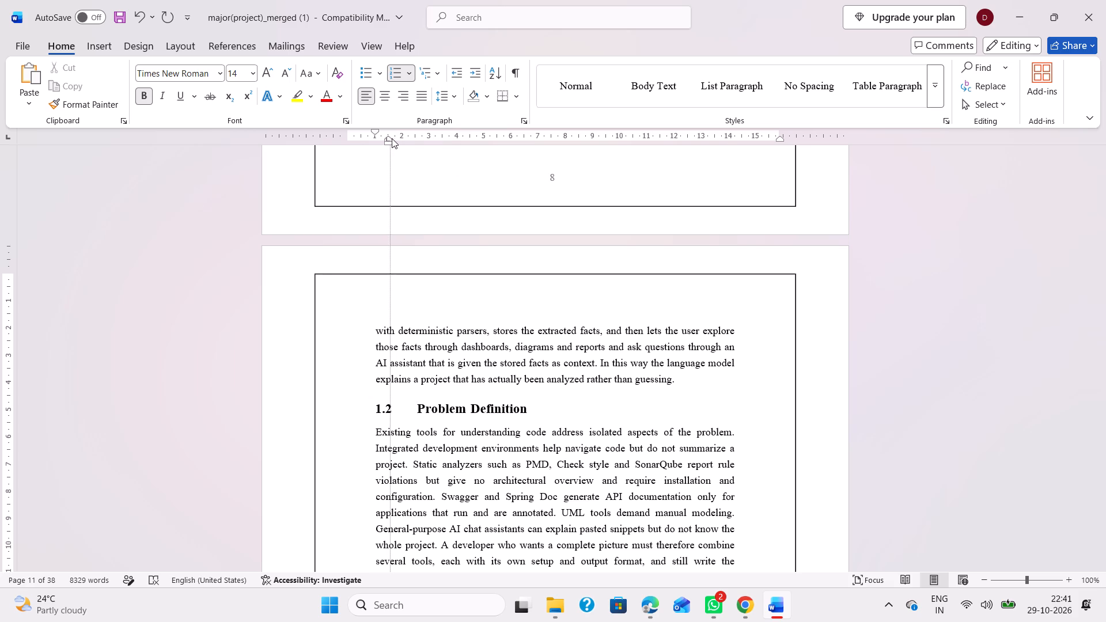
left_click_drag(392, 138, 399, 141)
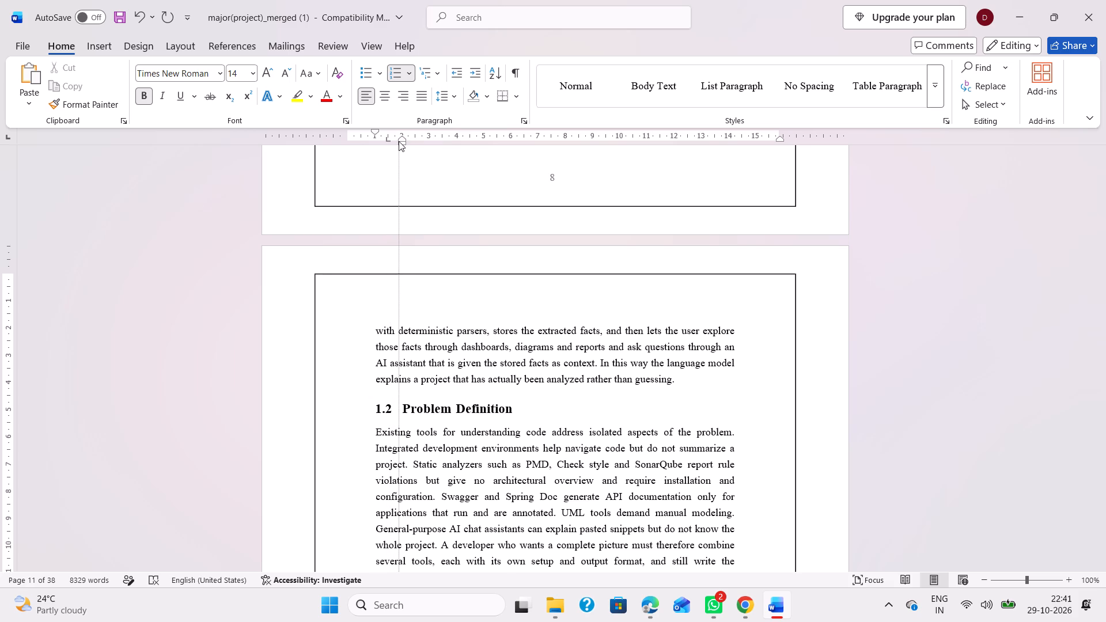
left_click_drag(399, 141, 397, 141)
Set the title text of the 1.3 Motivation heading to font size 14.
scroll(441, 353, "down", 2)
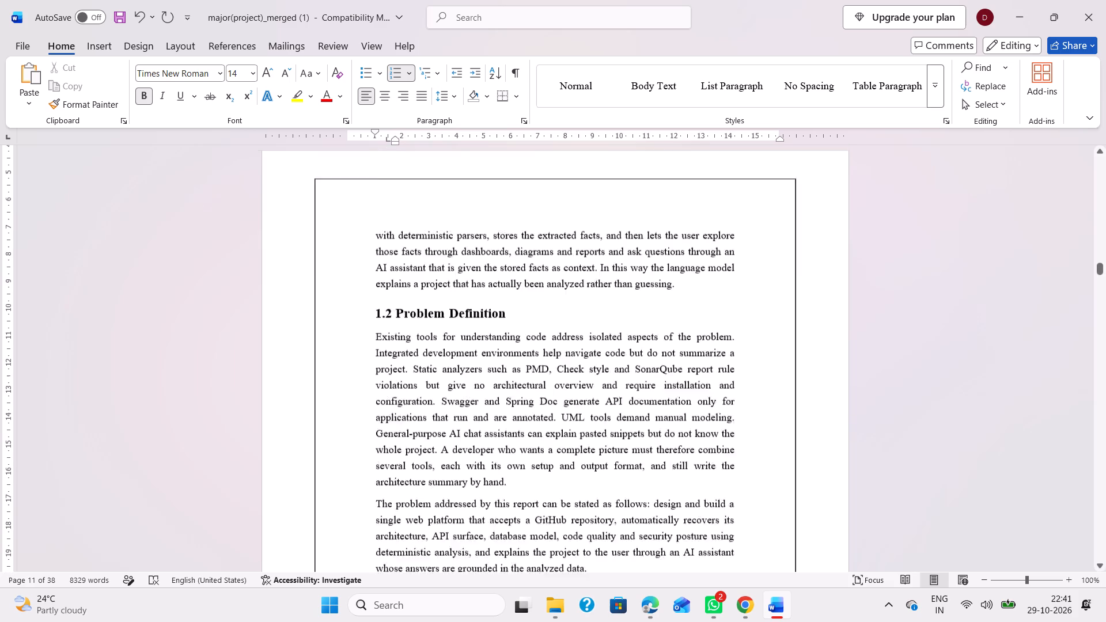
scroll(510, 365, "down", 1)
left_click(415, 355)
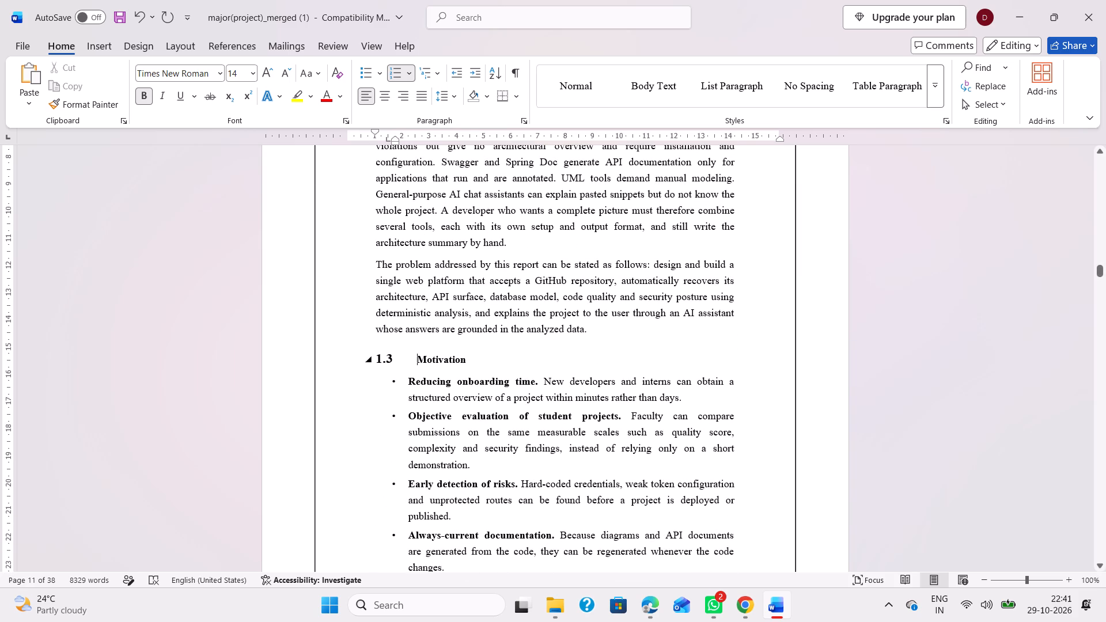
left_click_drag(471, 359, 407, 358)
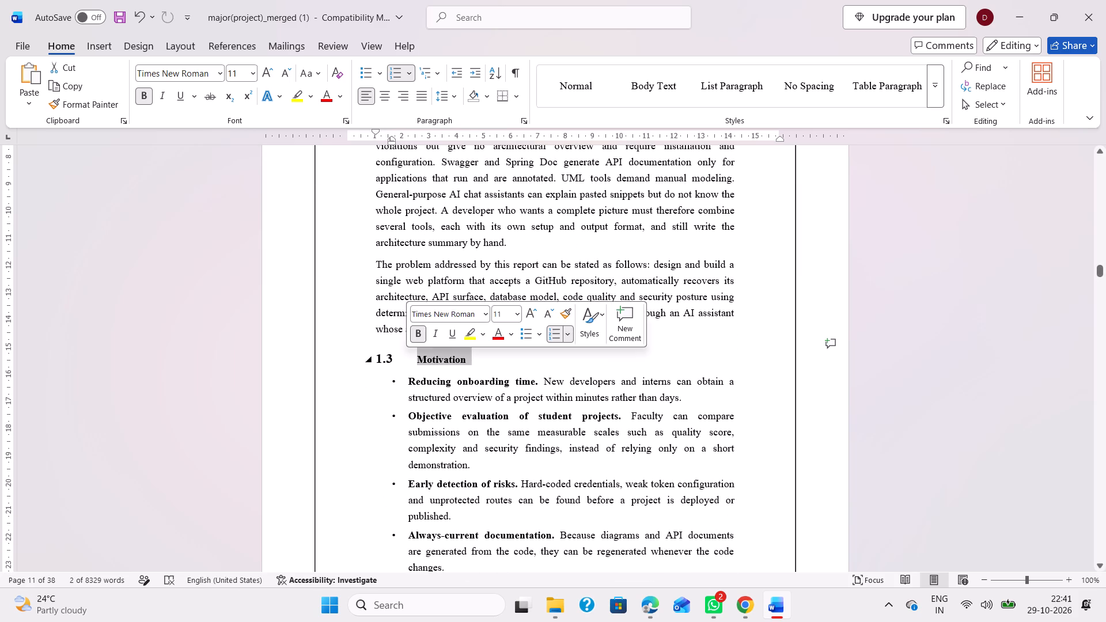
left_click(228, 74)
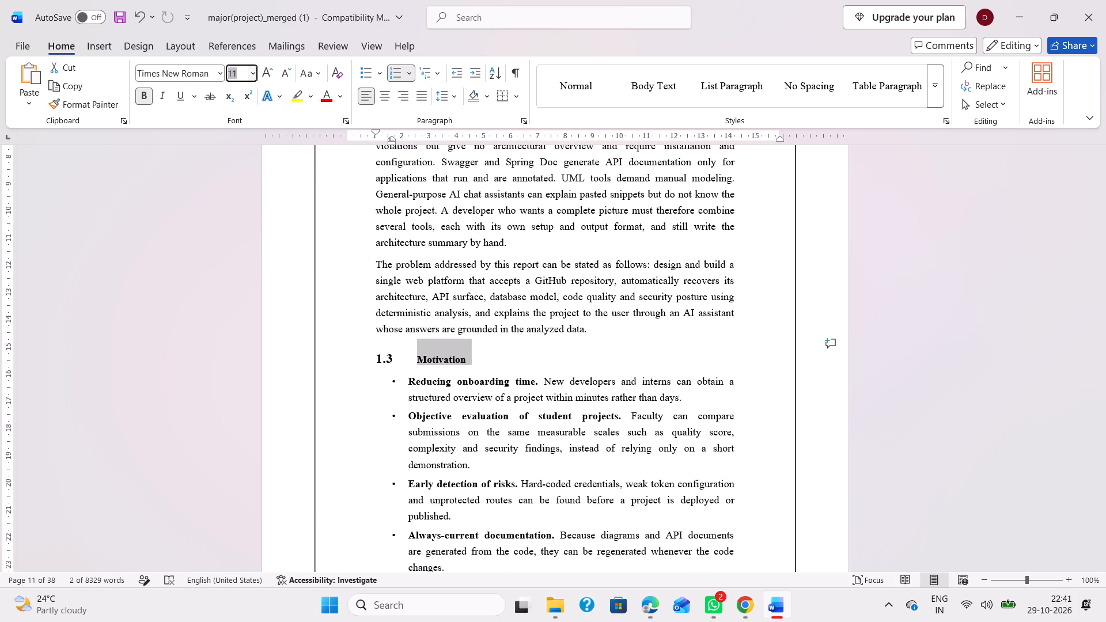
type("14")
key("Return")
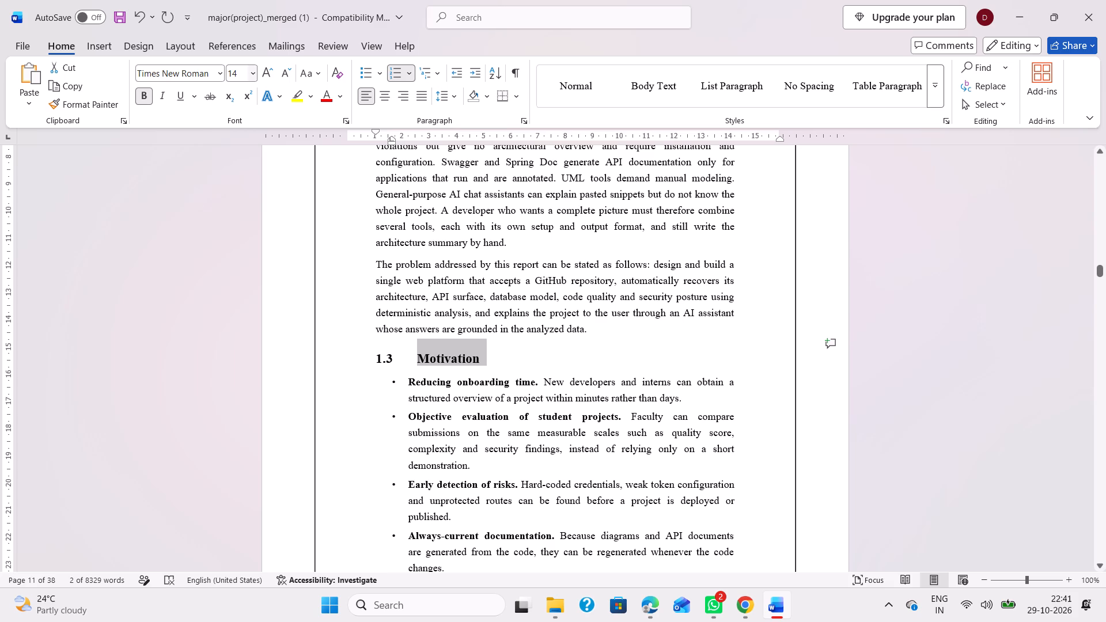
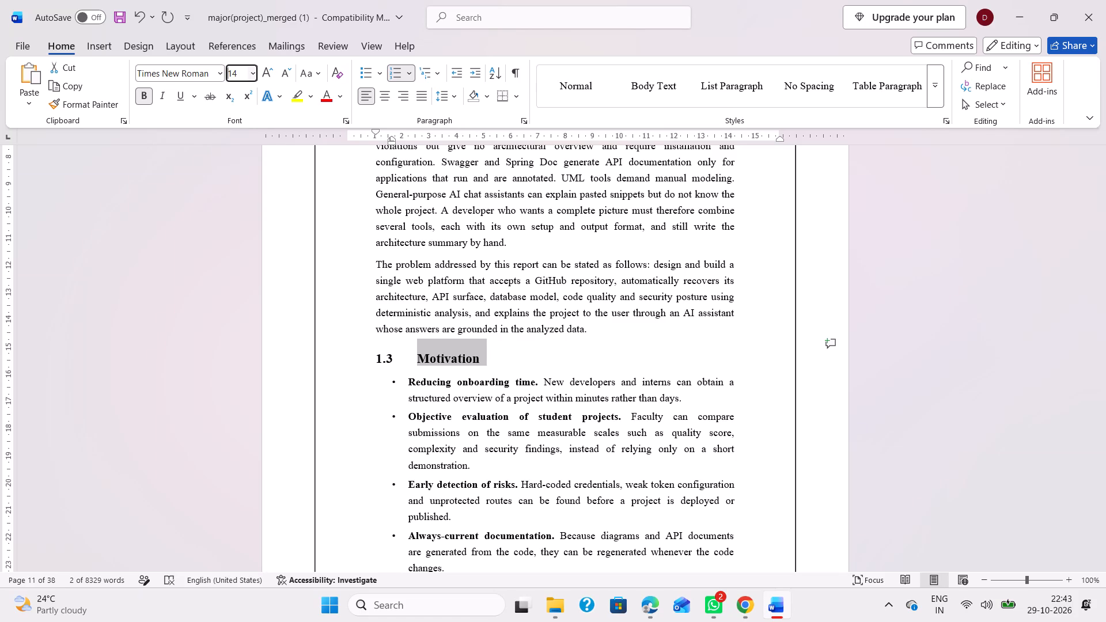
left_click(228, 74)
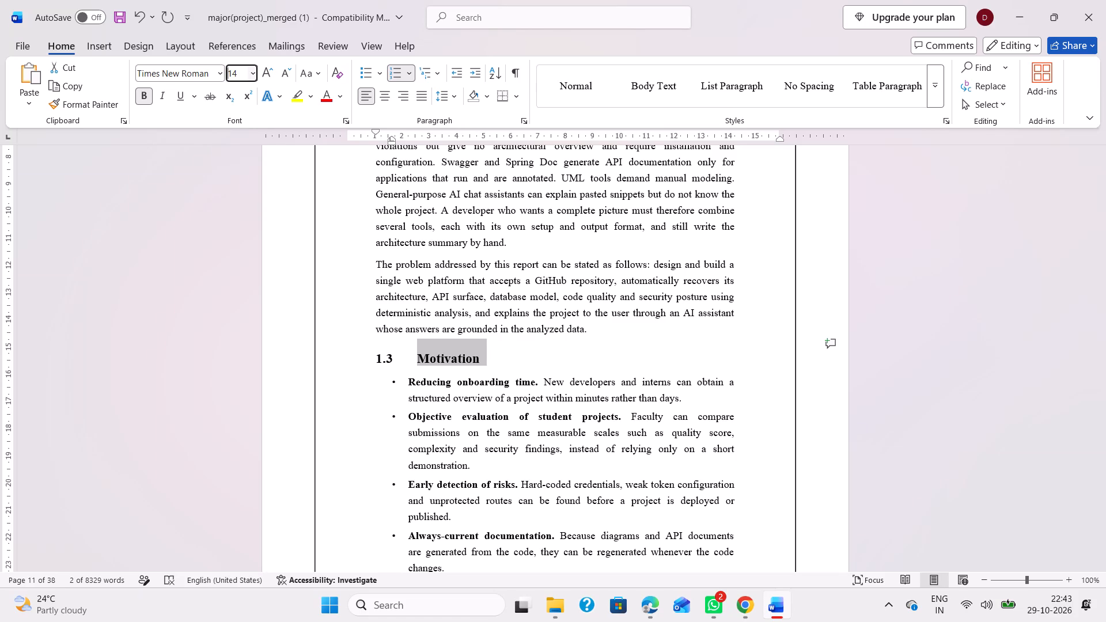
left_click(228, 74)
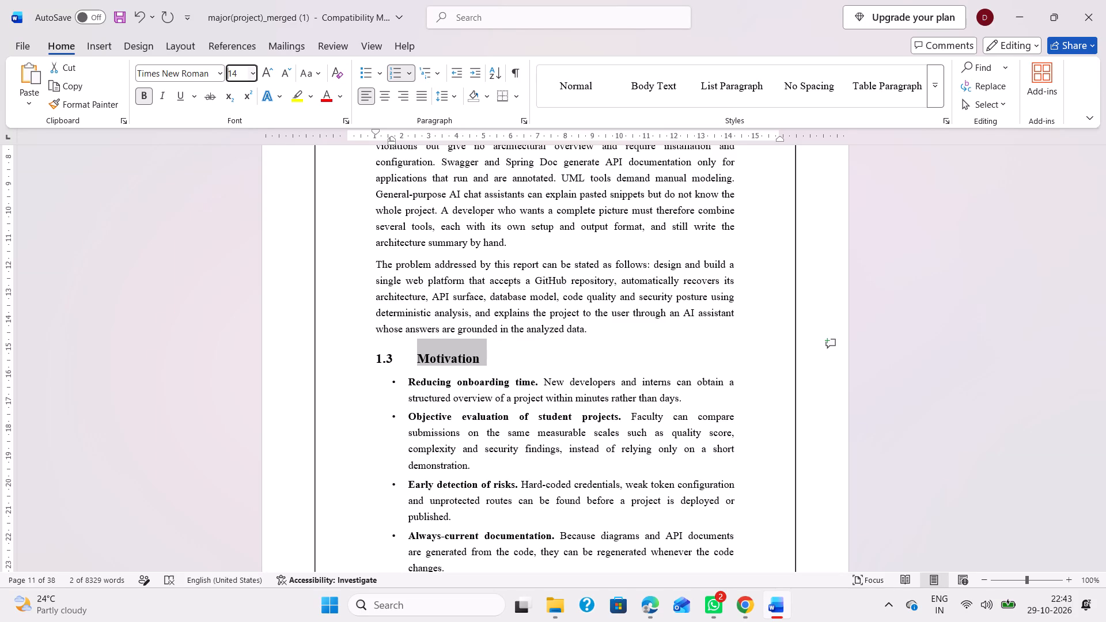
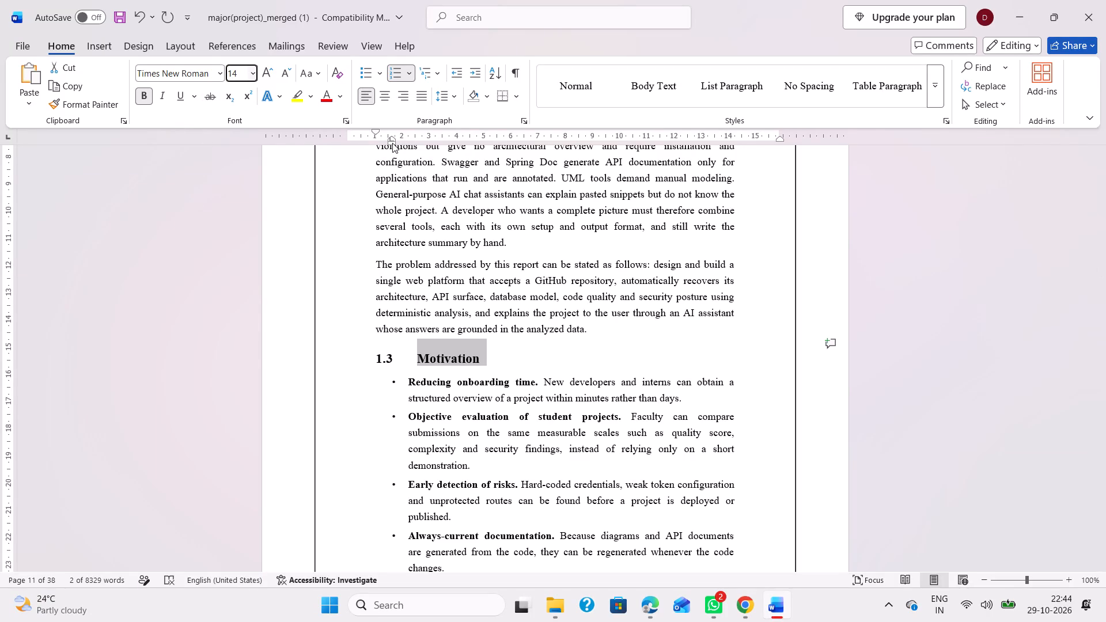
Tighten the hanging indent of the 1.3 Motivation heading to bring its title closer to the section number.
left_click_drag(392, 143, 381, 144)
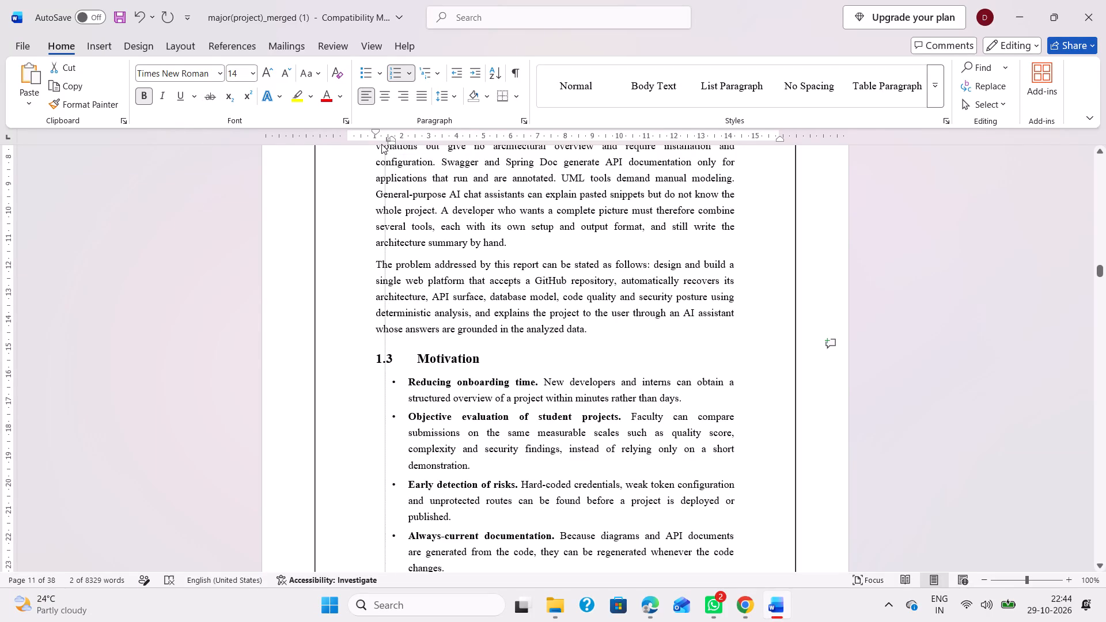
left_click_drag(381, 144, 399, 145)
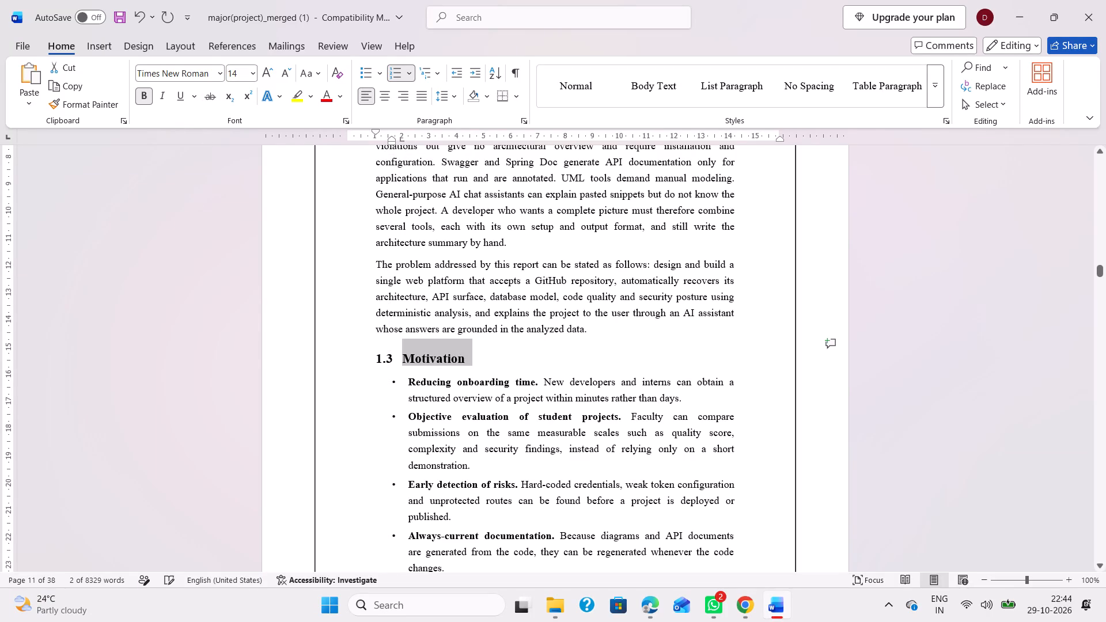
left_click(438, 402)
Set the font size of the 1.4 Objectives of the Project heading text to 14.
scroll(438, 402, "down", 2)
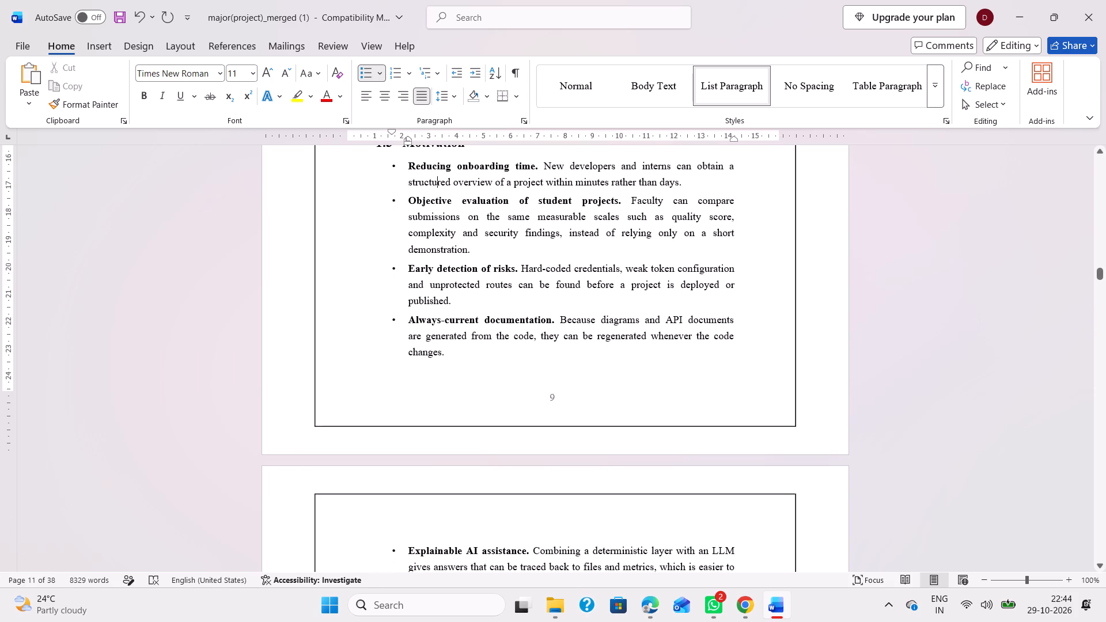
scroll(456, 364, "up", 1)
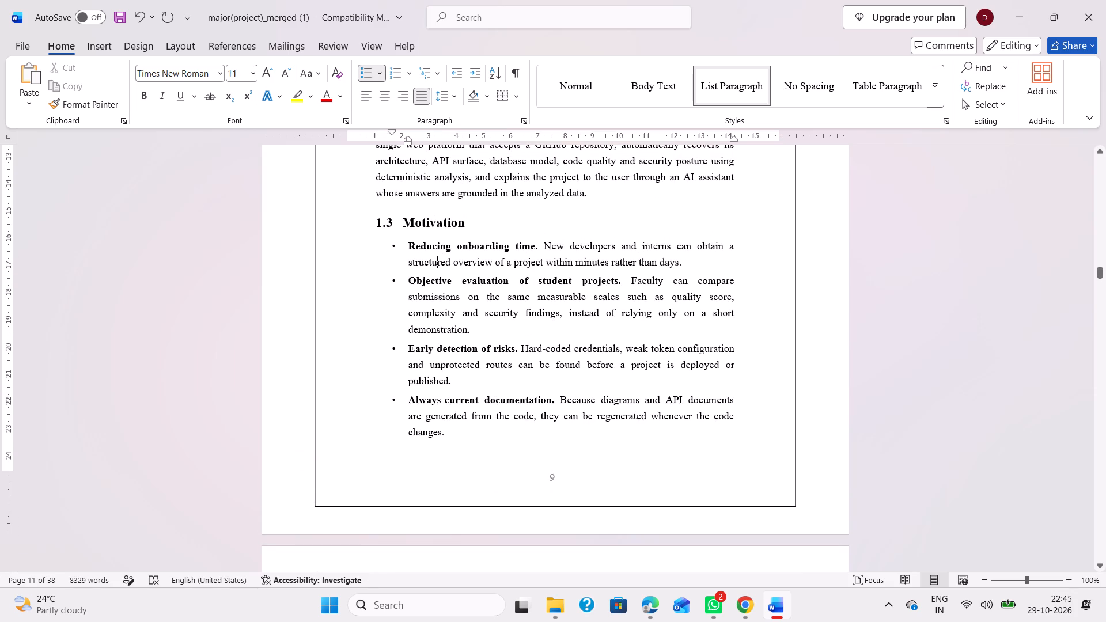
scroll(487, 321, "down", 1)
scroll(468, 398, "down", 1)
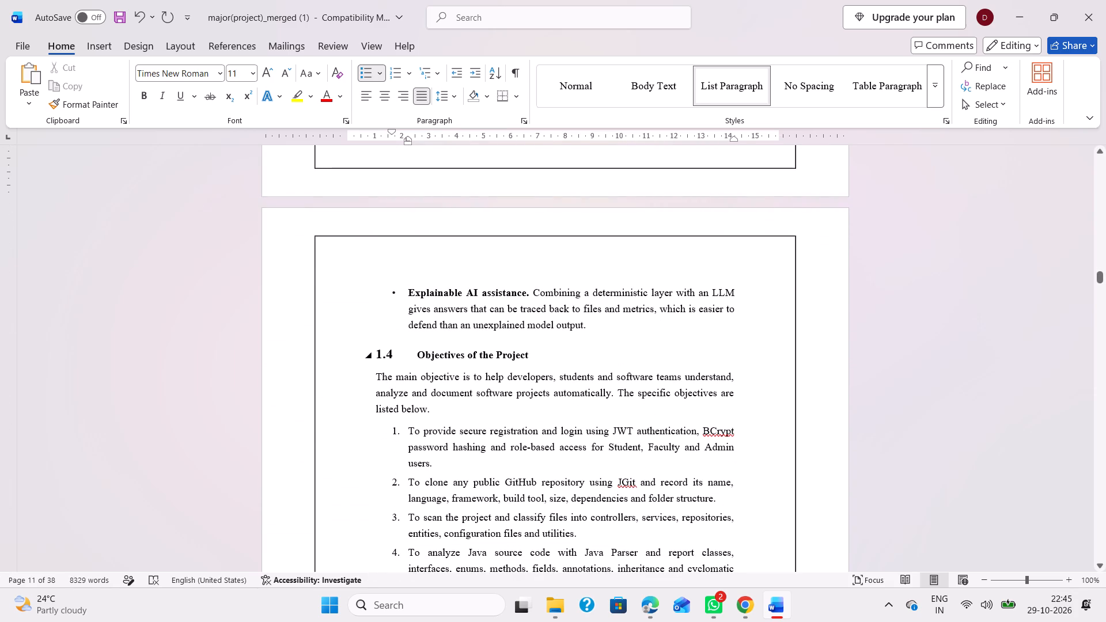
left_click_drag(414, 350, 536, 356)
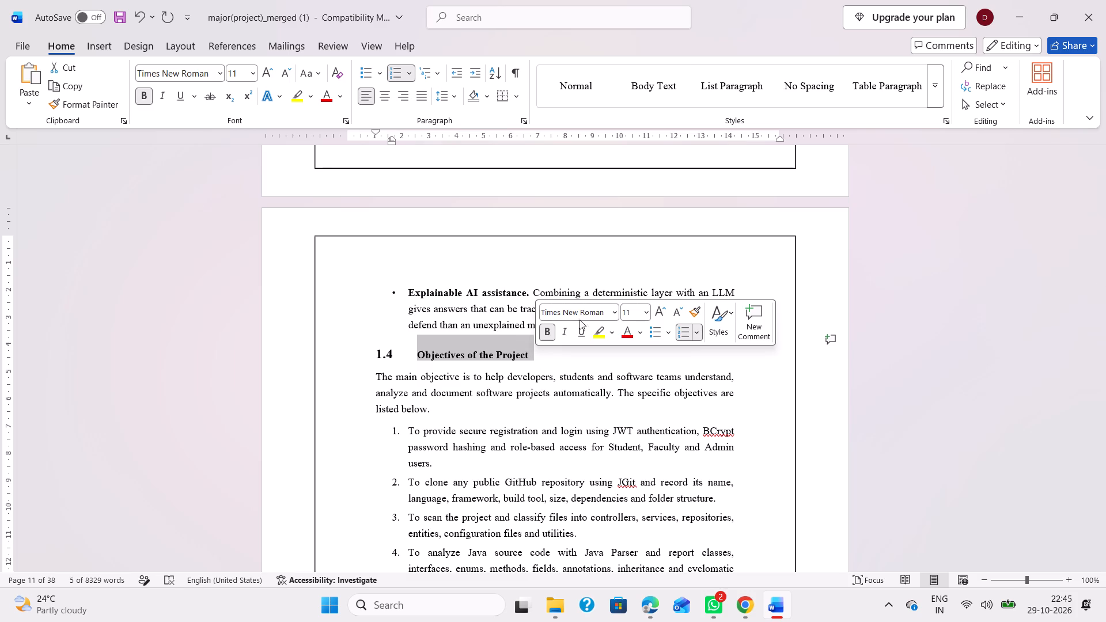
left_click(628, 310)
type("14")
key("Return")
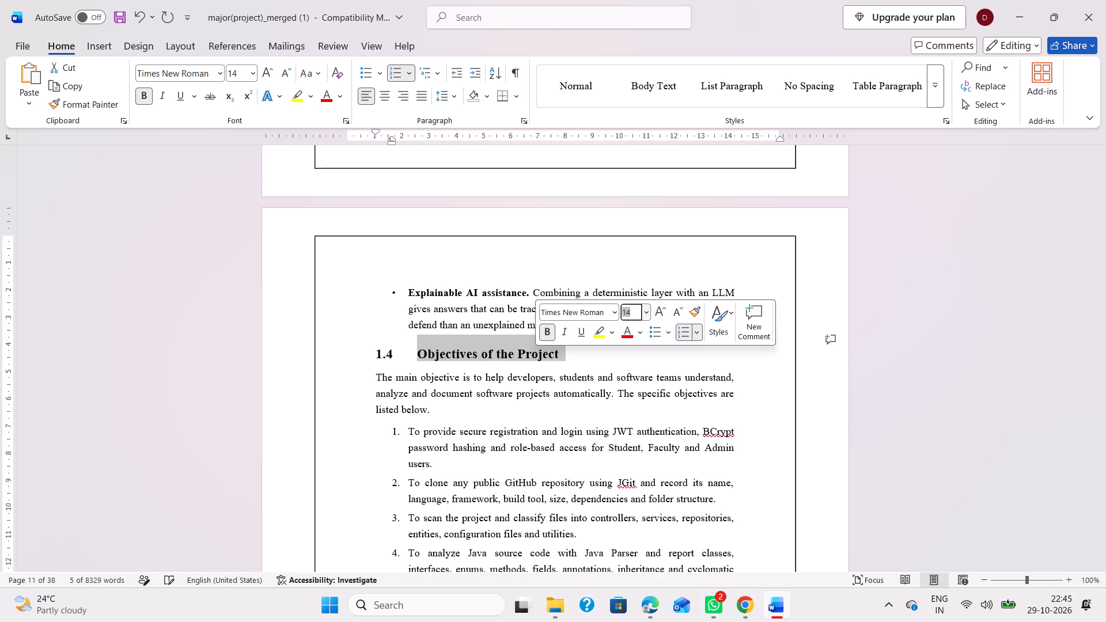
Adjust the tab stop and indents of heading 1.4 to narrow the gap between its number and title.
left_click(421, 346)
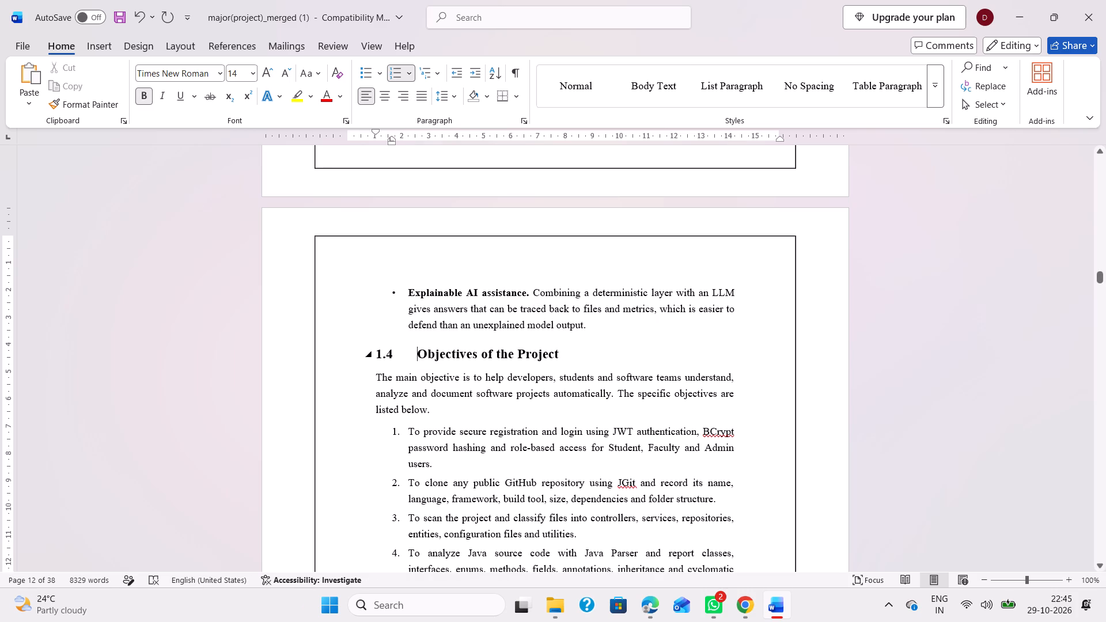
left_click_drag(399, 354, 373, 353)
left_click_drag(375, 353, 396, 353)
left_click_drag(402, 353, 387, 353)
left_click_drag(387, 353, 377, 352)
left_click_drag(377, 352, 402, 355)
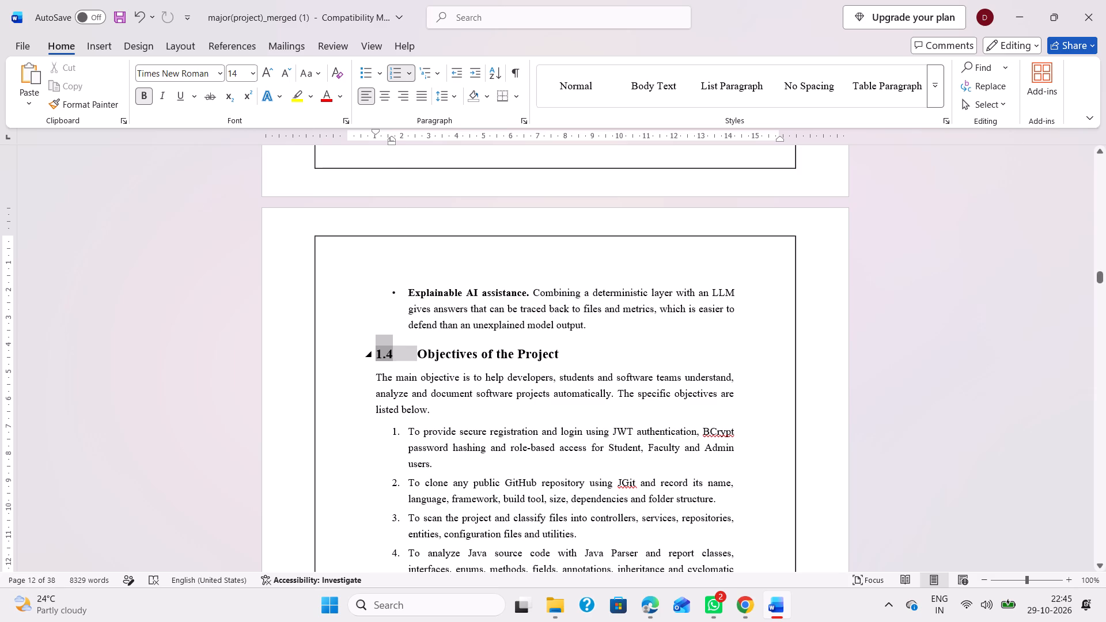
left_click(415, 355)
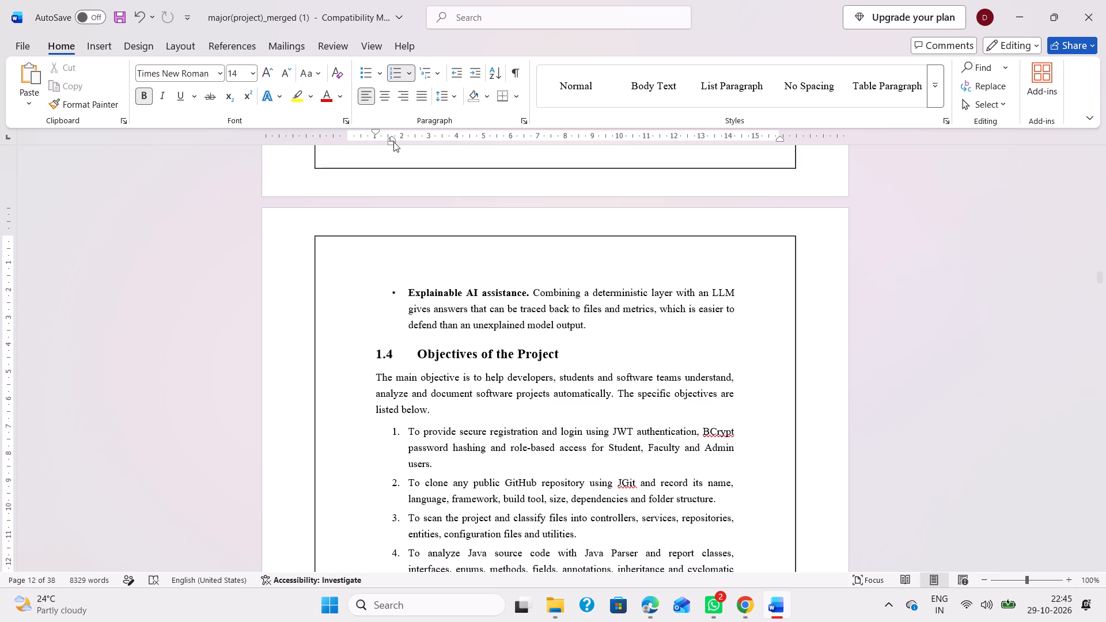
left_click_drag(393, 142, 383, 141)
left_click_drag(374, 130, 391, 130)
left_click_drag(391, 130, 392, 130)
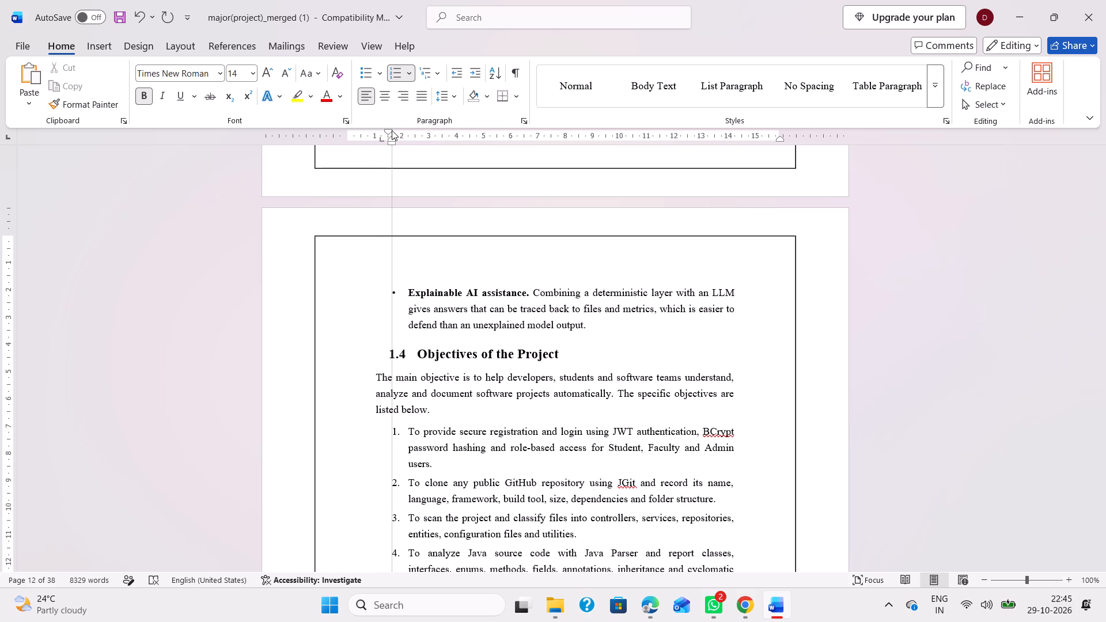
left_click_drag(392, 130, 391, 130)
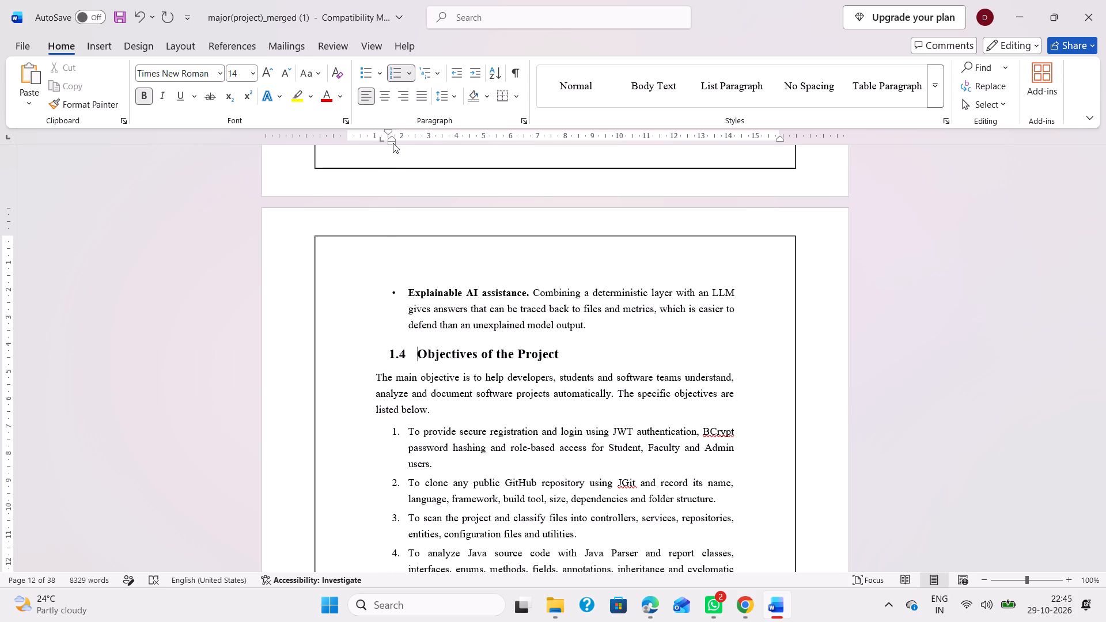
left_click(393, 142)
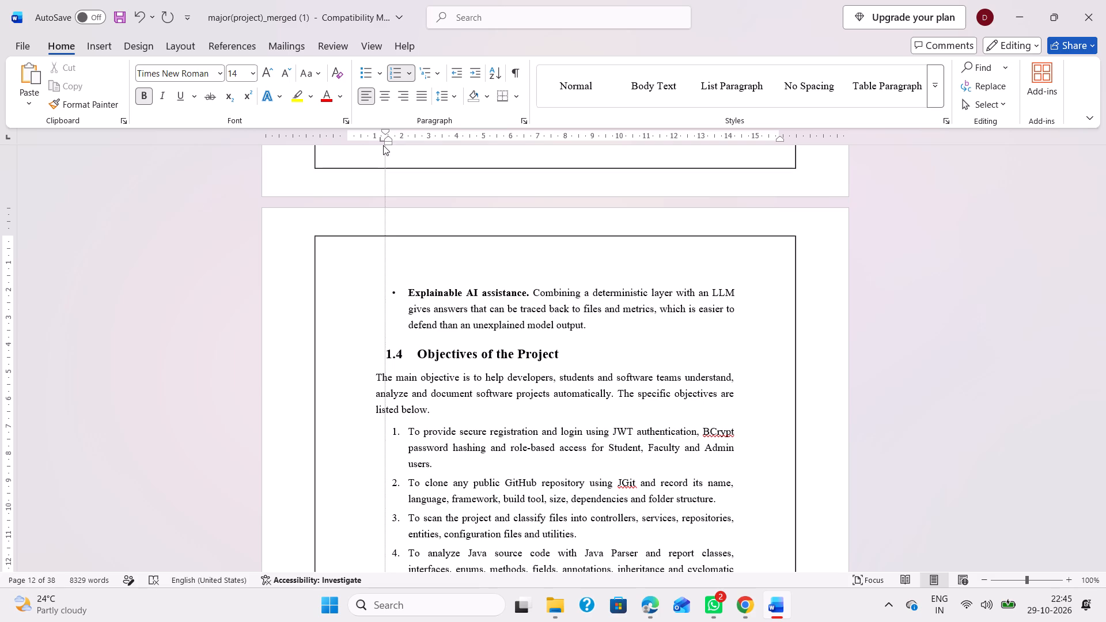
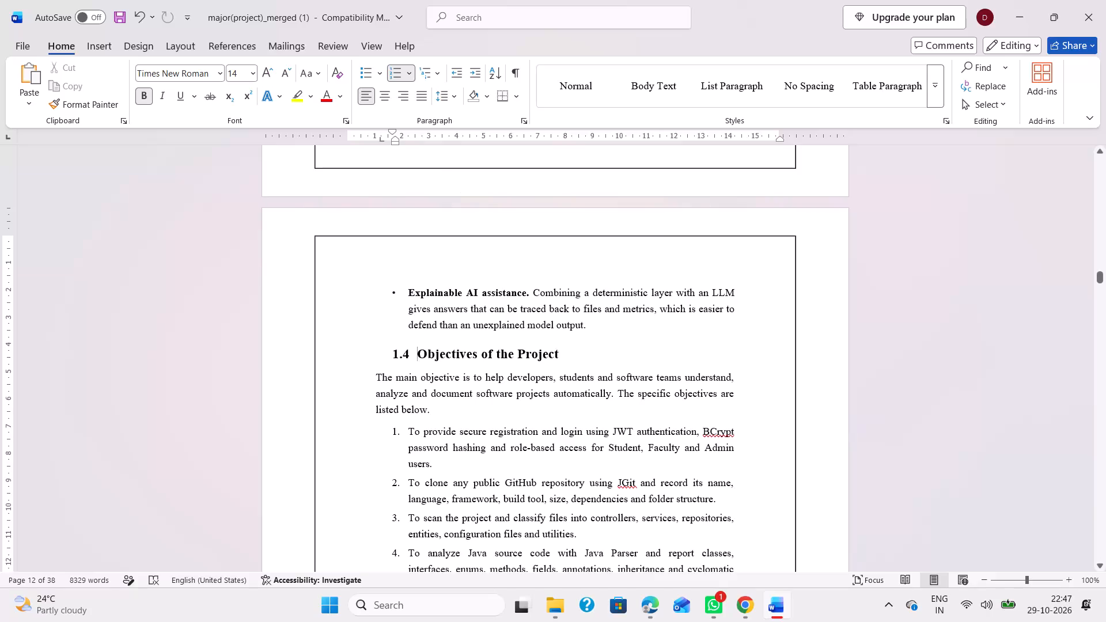
Align heading 1.4 Objectives of the Project with the body text's left edge and add a space before its title.
scroll(465, 290, "down", 1)
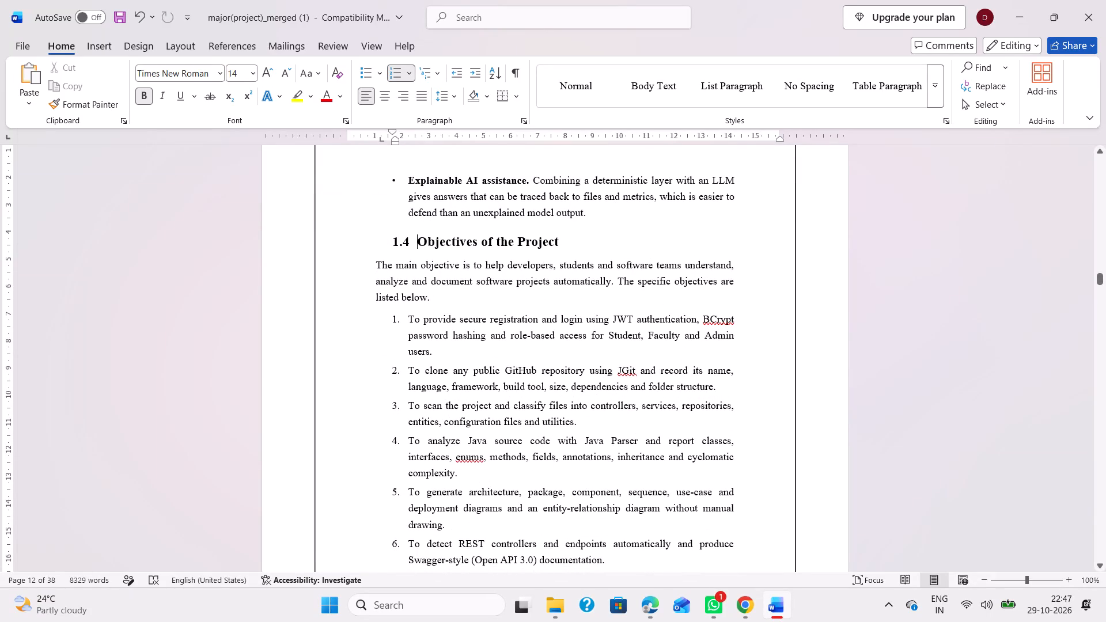
left_click_drag(391, 130, 377, 131)
left_click_drag(377, 131, 376, 131)
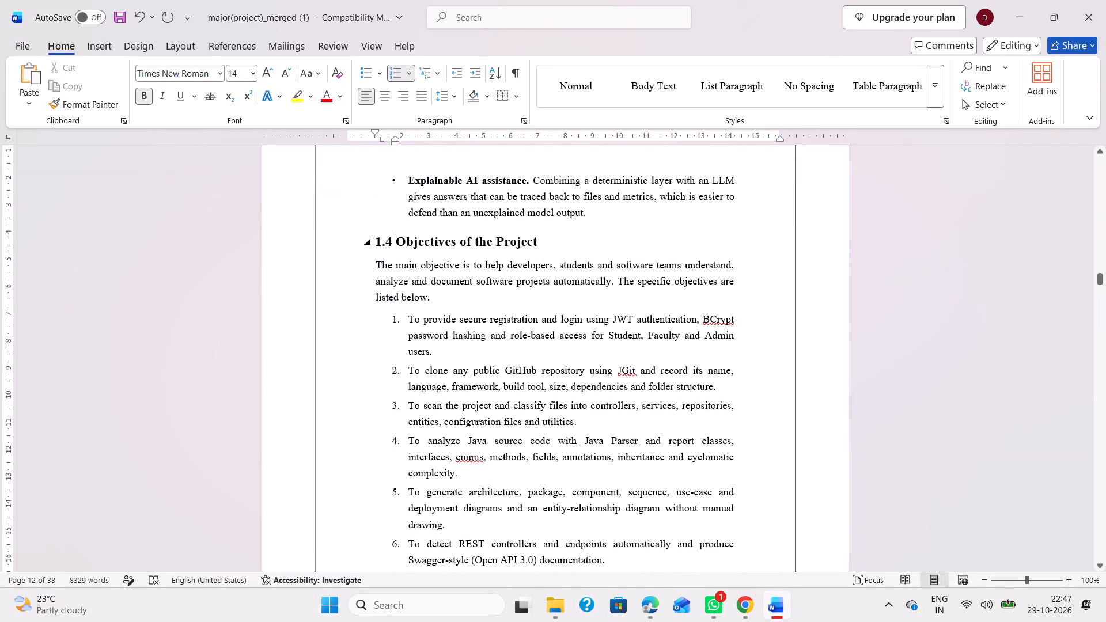
key("space")
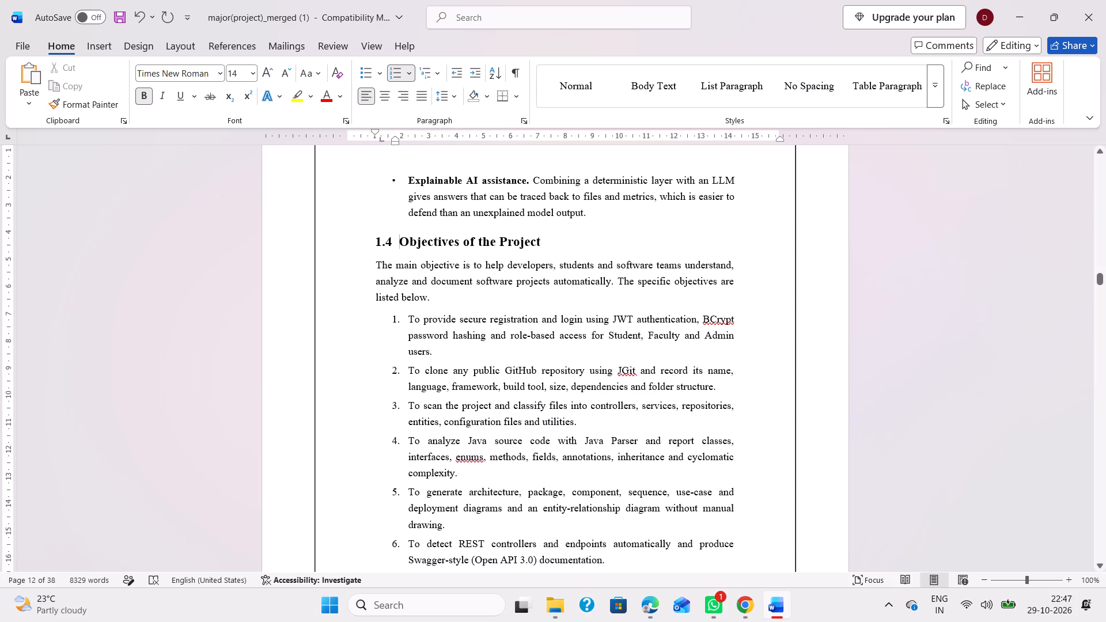
Shift the tab position of heading 1.5 Target Users to bring its title closer to the section number.
scroll(465, 355, "down", 3)
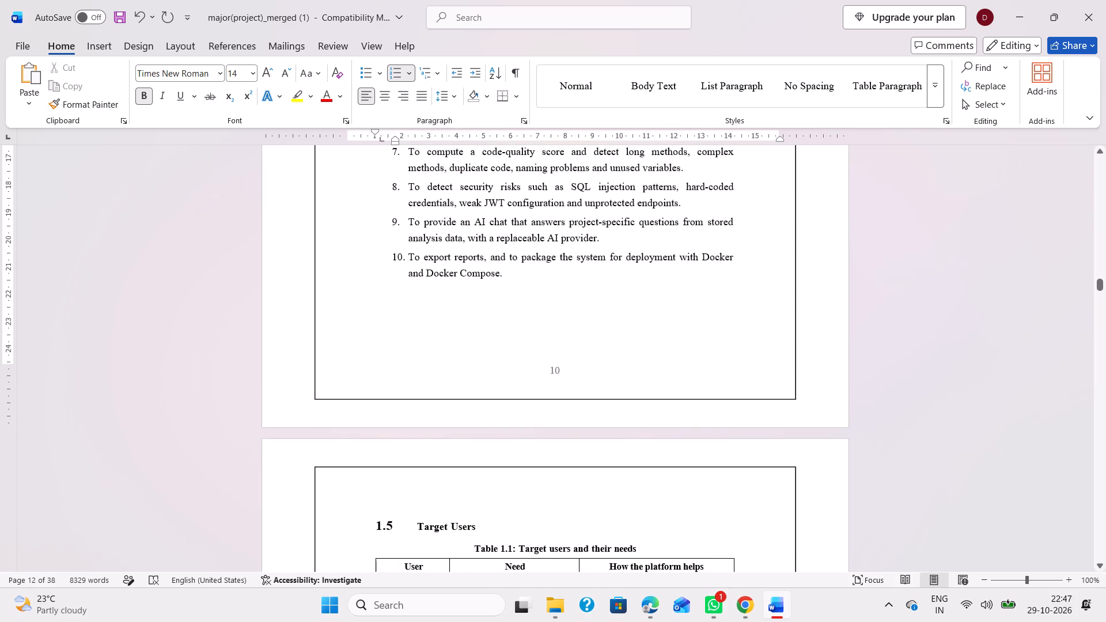
scroll(465, 355, "down", 1)
left_click_drag(487, 385, 418, 385)
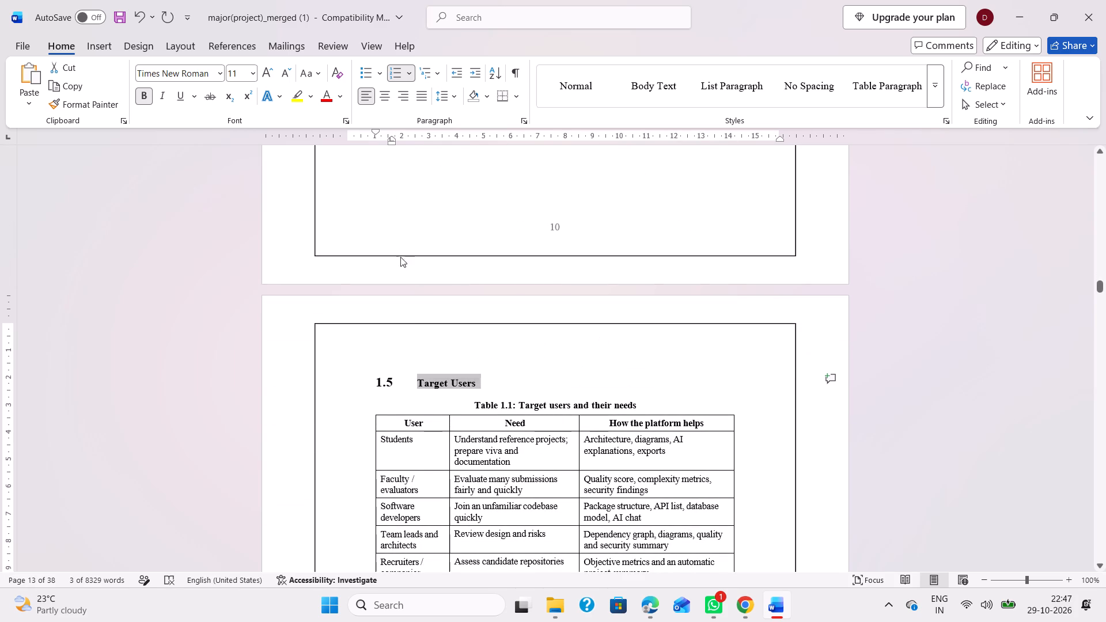
left_click_drag(393, 143, 400, 142)
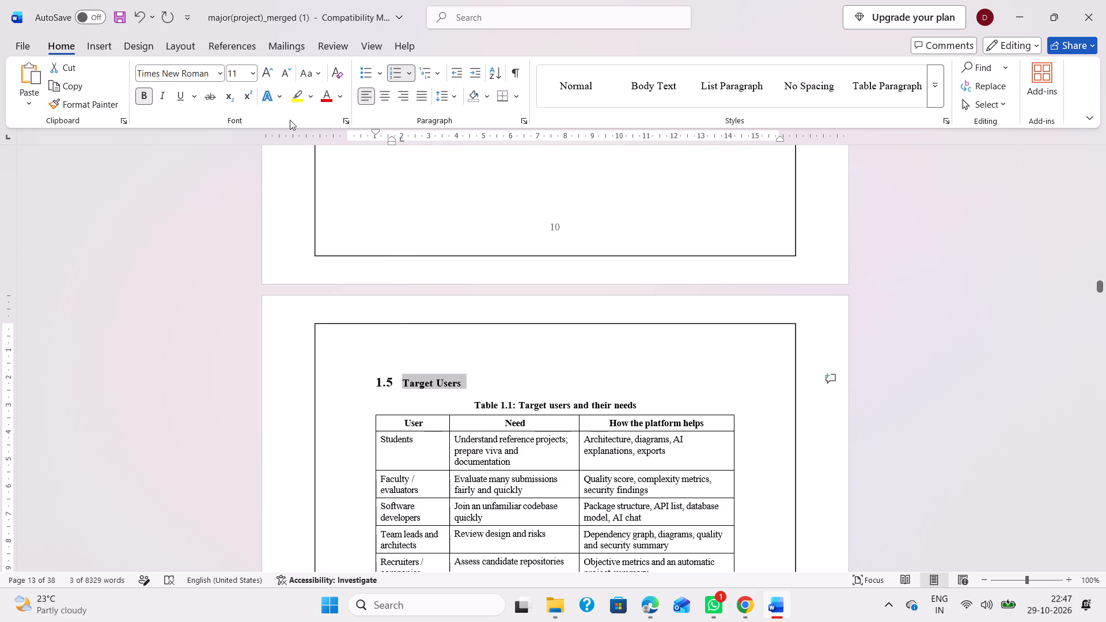
Set the font size of the 1.5 Target Users heading text to 14.
left_click(240, 71)
type("14")
key("Return")
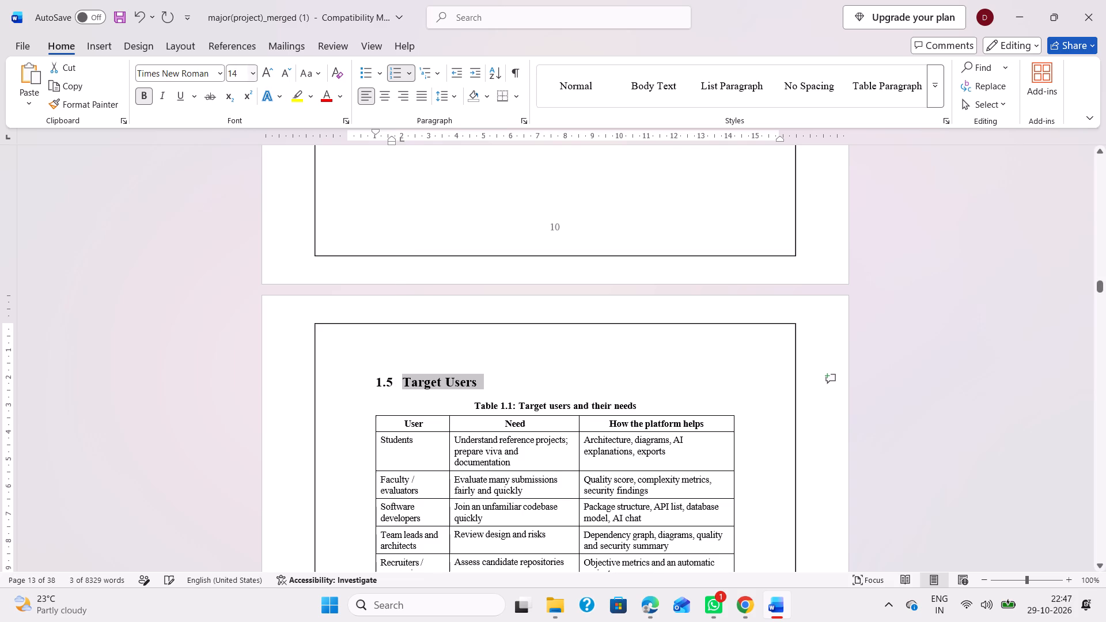
left_click(385, 372)
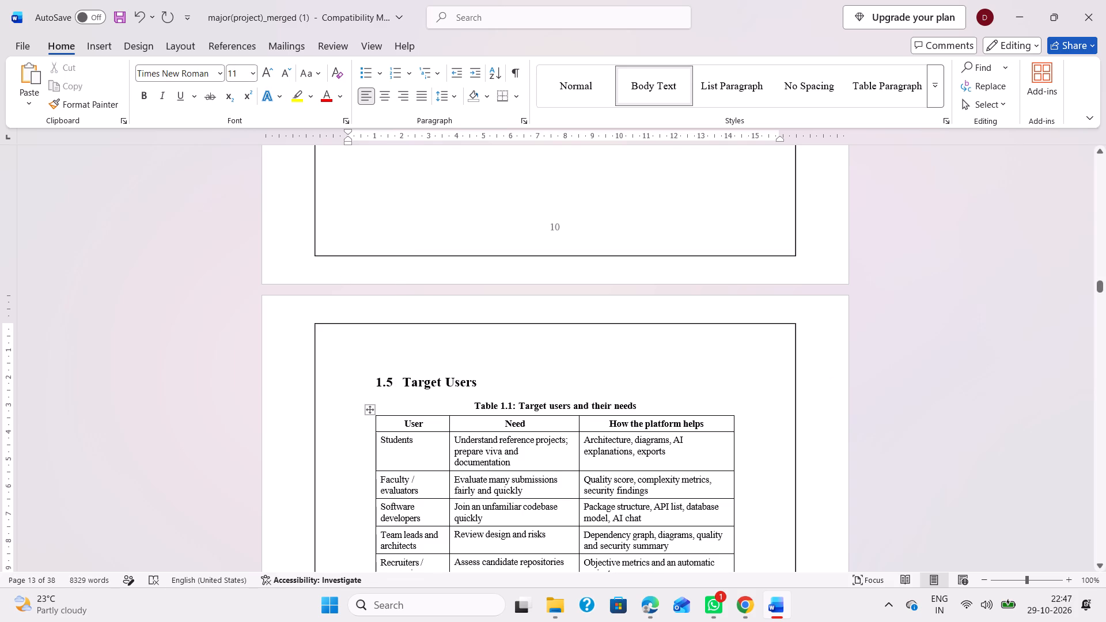
Set the font size of the 1.6 Scope of the Project heading text to 14.
scroll(414, 426, "down", 2)
scroll(512, 389, "up", 1)
scroll(512, 389, "down", 2)
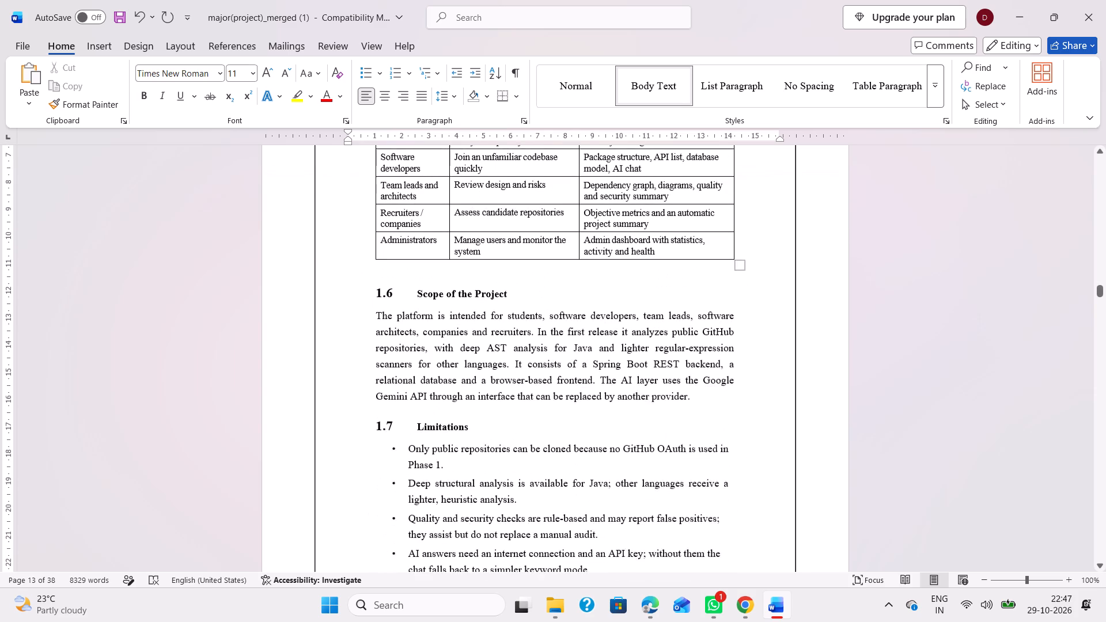
left_click_drag(522, 289, 402, 285)
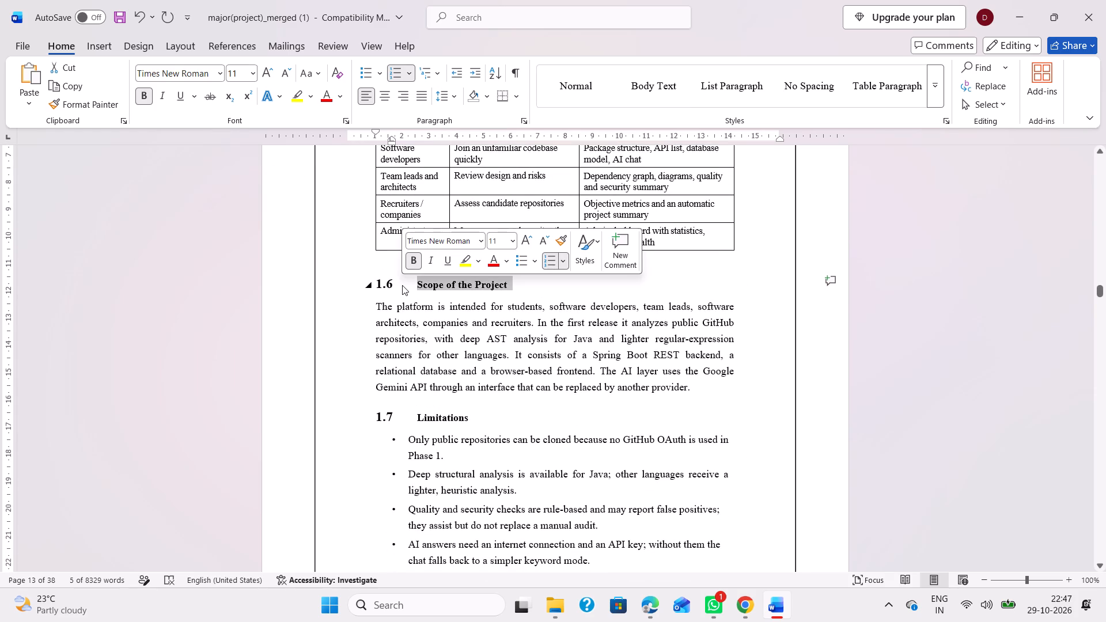
left_click(239, 70)
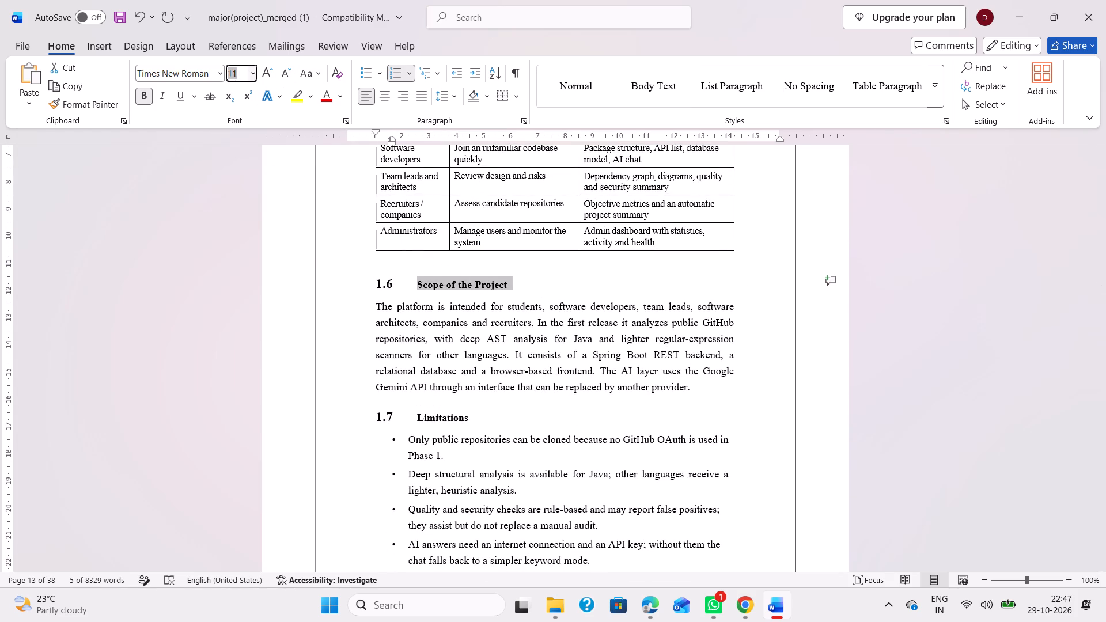
type("14")
key("Return")
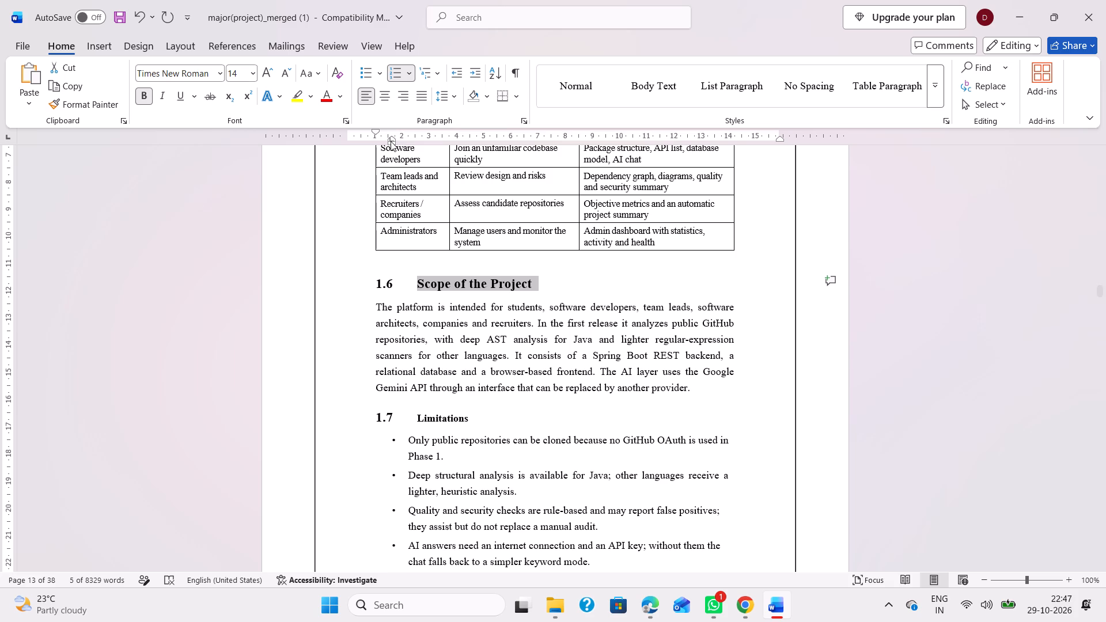
Adjust the first-line and left indents of heading 1.6 Scope of the Project to fix its alignment and number-to-title spacing.
left_click(391, 141)
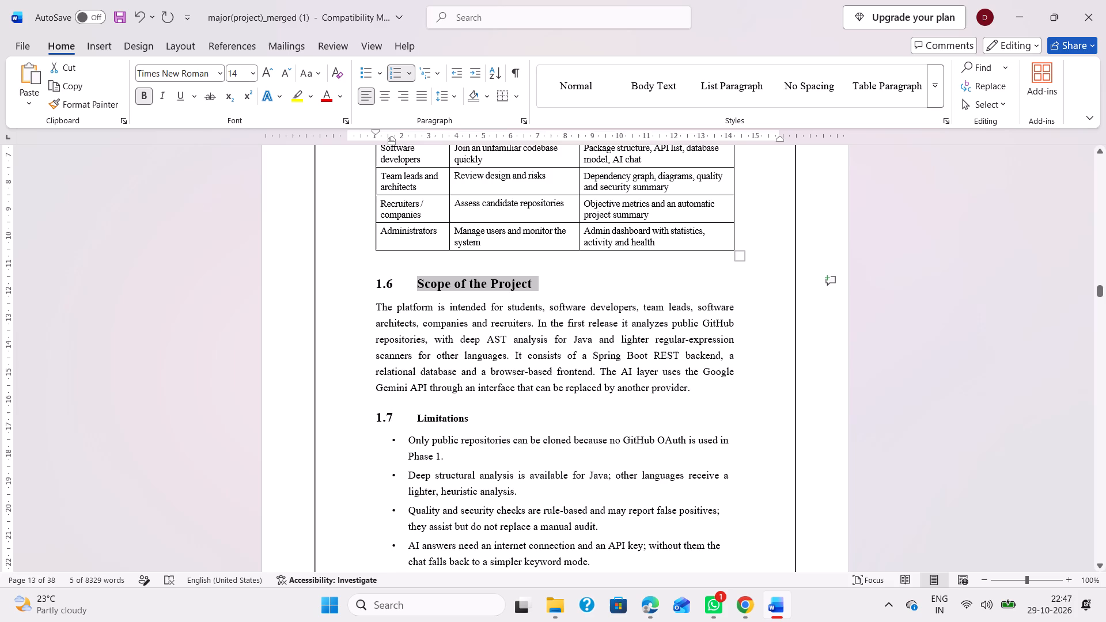
left_click(391, 142)
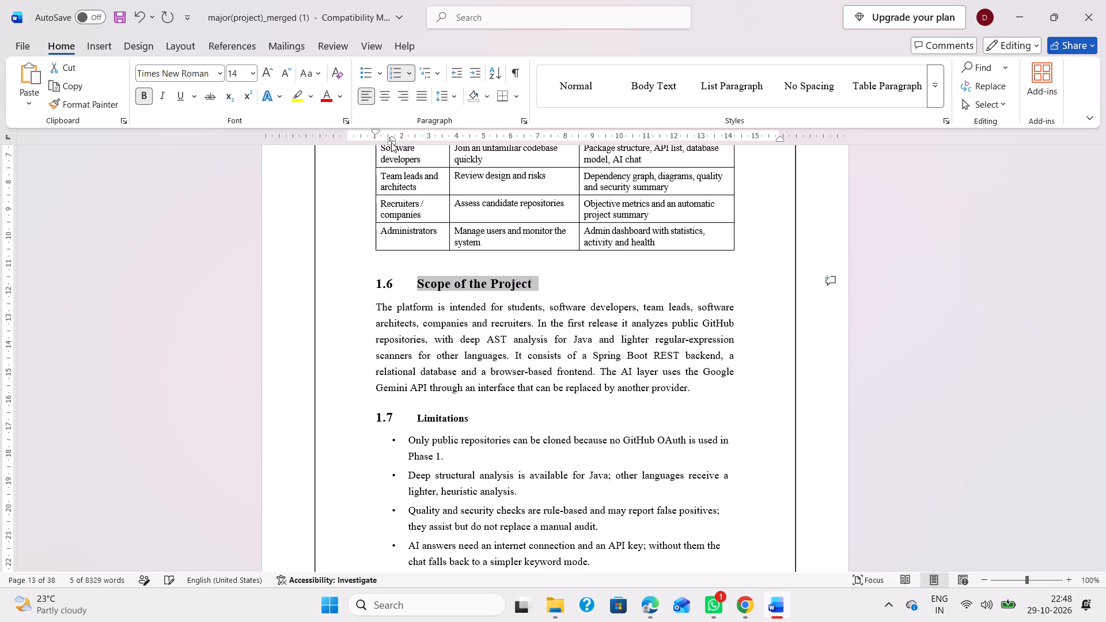
left_click(374, 130)
left_click(393, 142)
left_click_drag(374, 131, 385, 132)
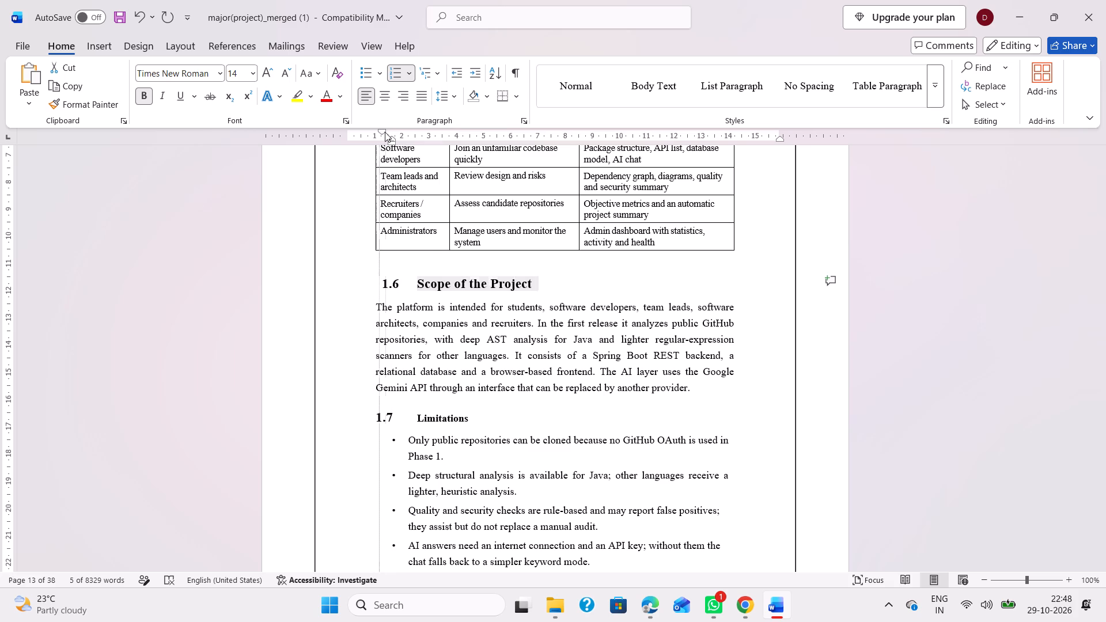
left_click_drag(385, 132, 389, 132)
left_click_drag(392, 143, 374, 143)
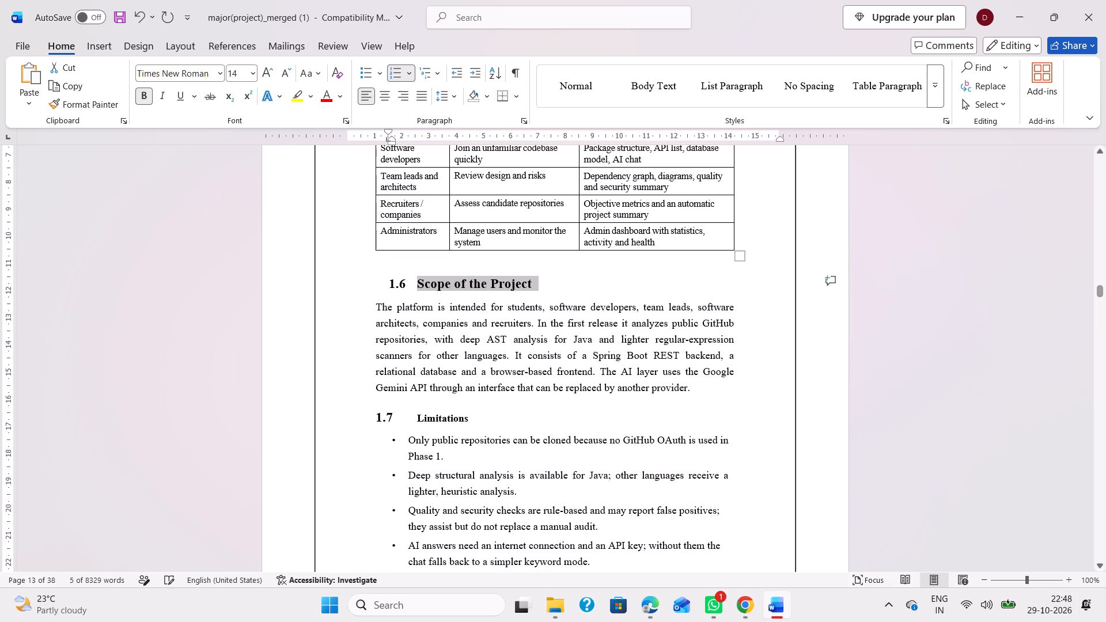
left_click_drag(392, 142, 381, 142)
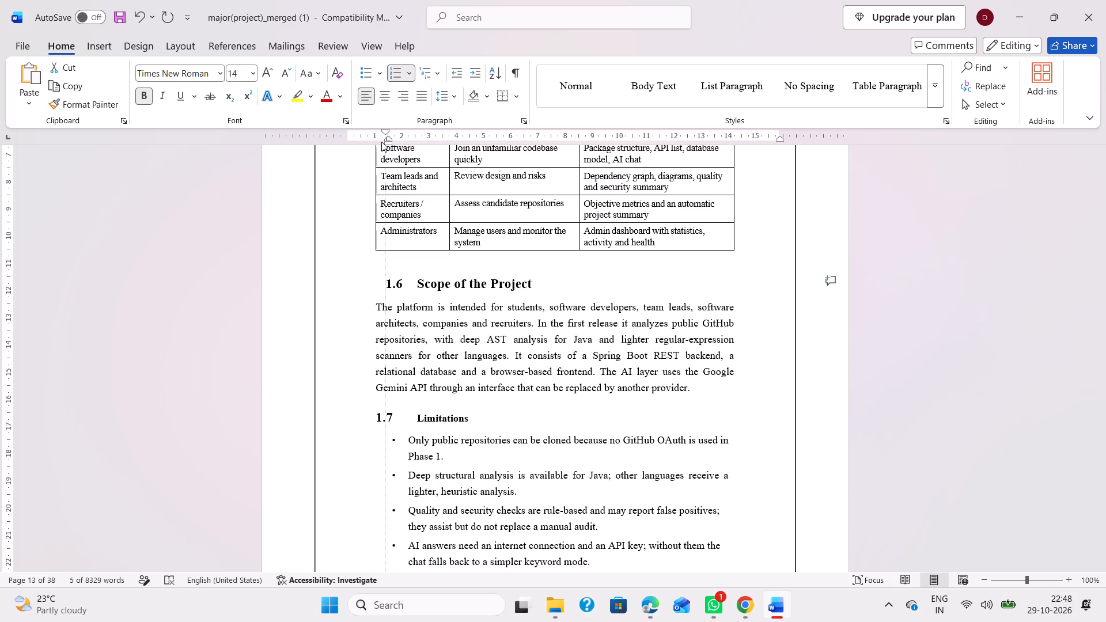
left_click_drag(381, 142, 378, 142)
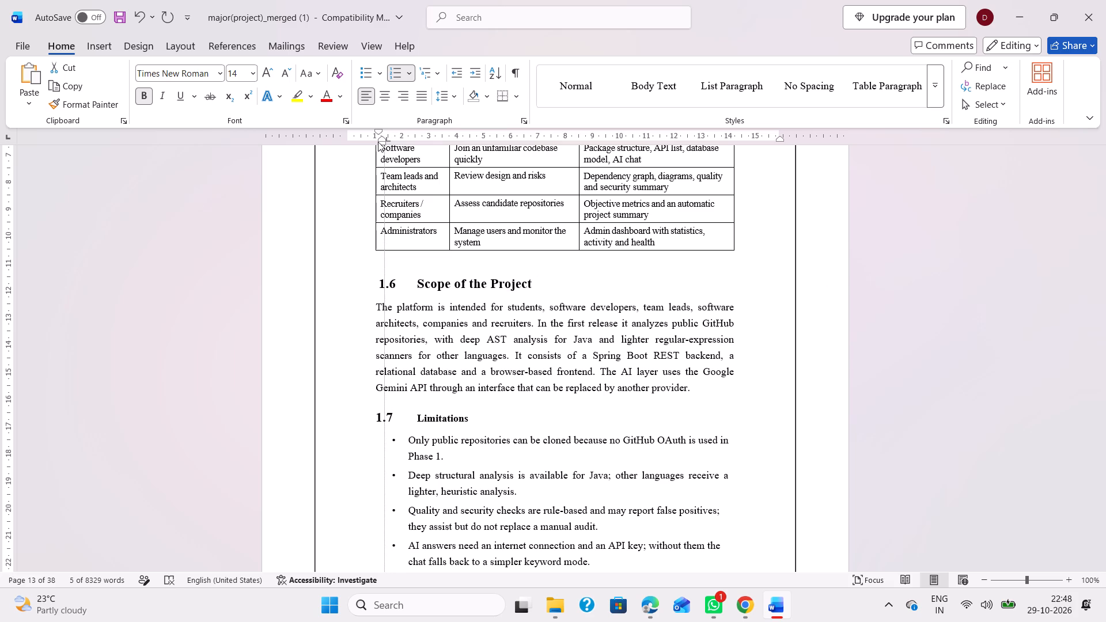
left_click_drag(378, 142, 378, 141)
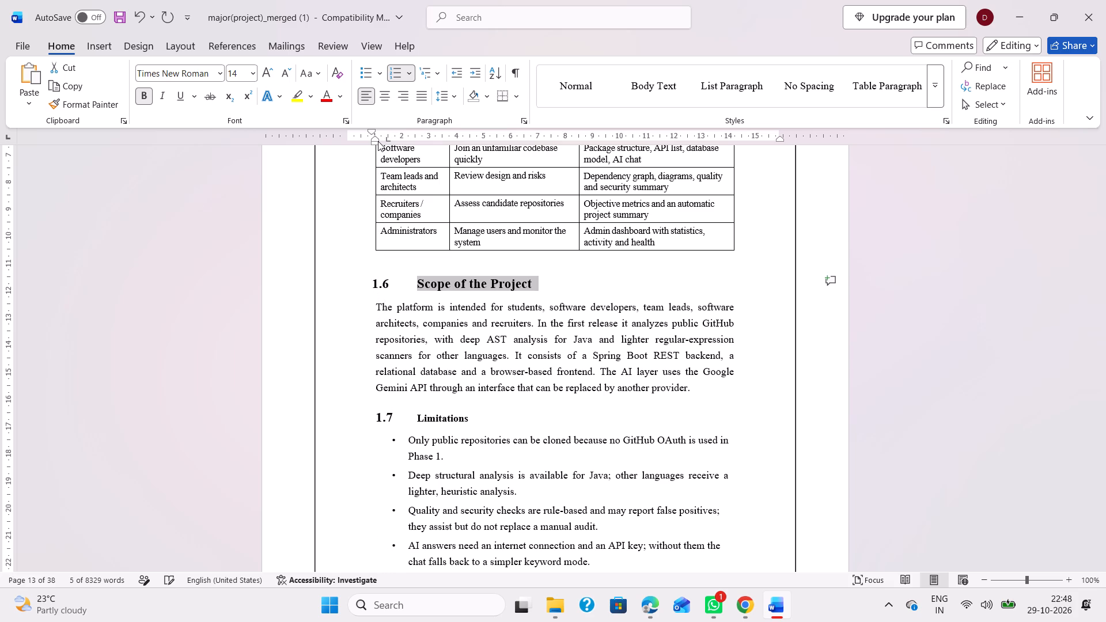
left_click(416, 280)
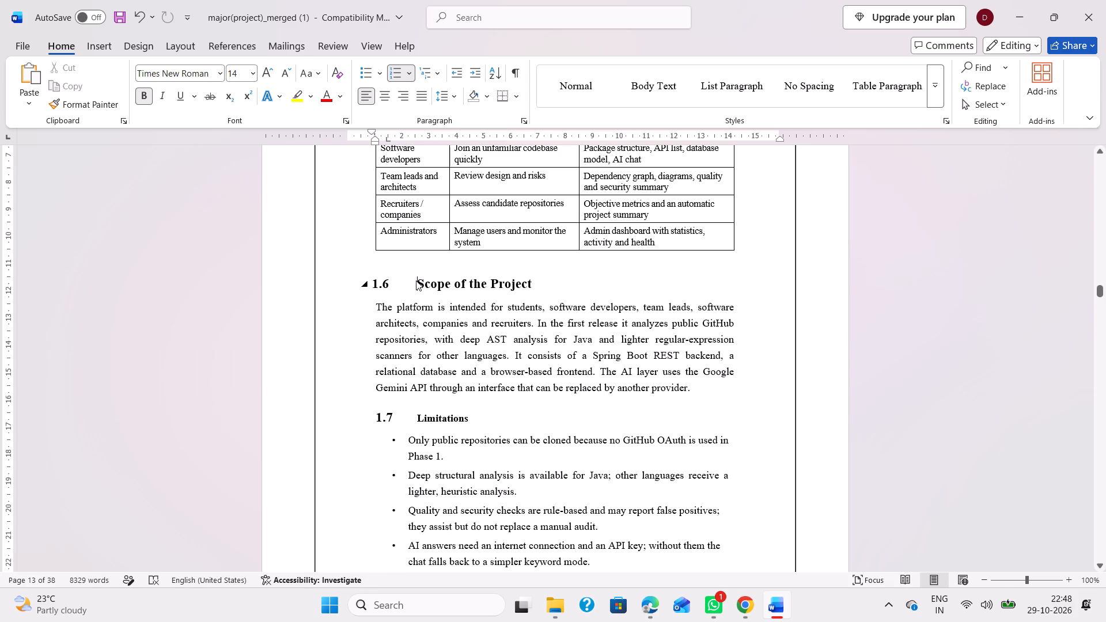
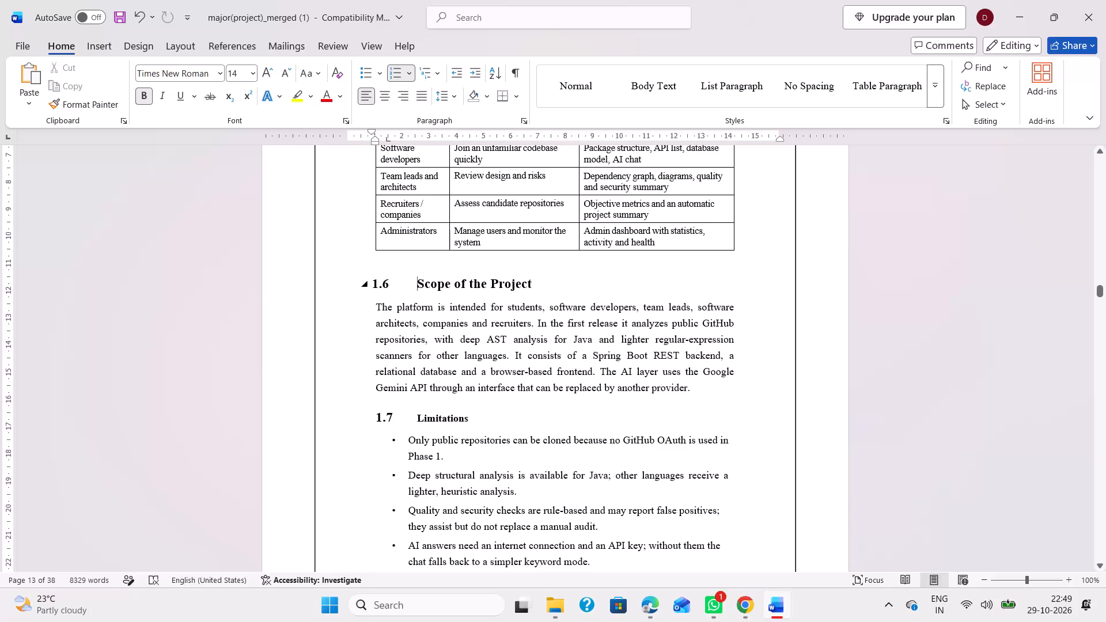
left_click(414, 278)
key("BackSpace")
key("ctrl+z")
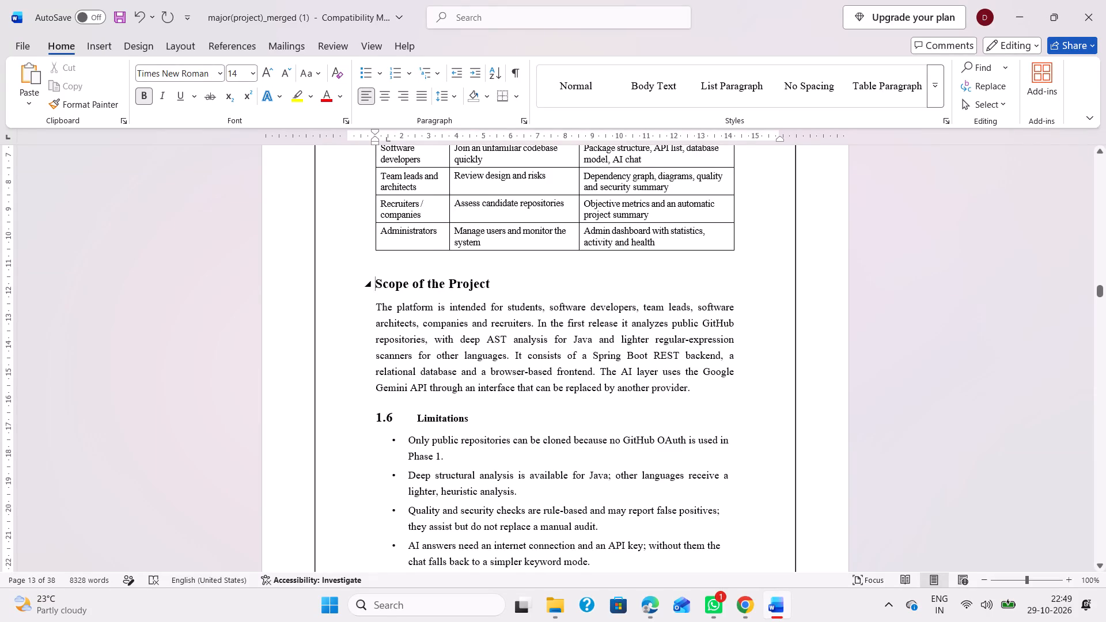
Reduce the first-line indent of heading 1.6 Scope of the Project to bring its title closer to the section number.
left_click(374, 143)
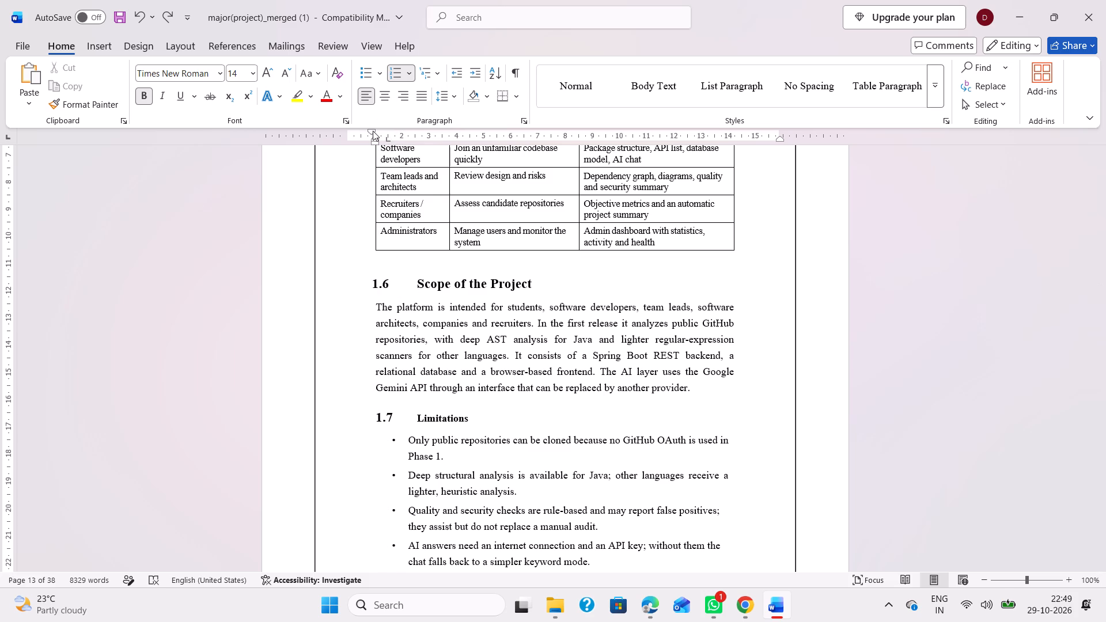
left_click_drag(373, 131, 357, 139)
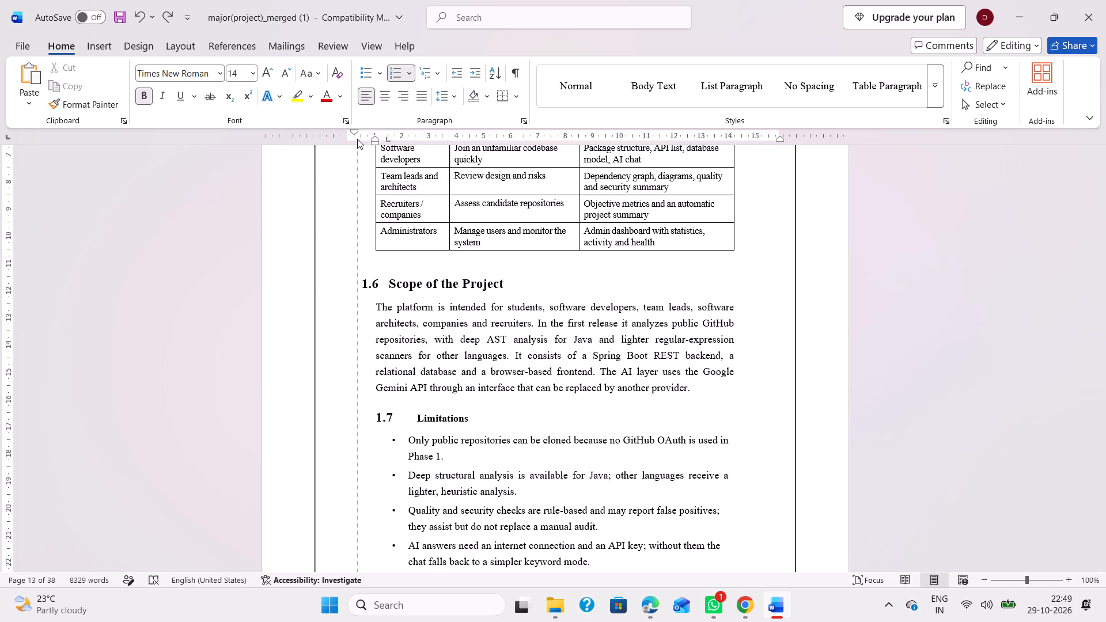
left_click_drag(357, 139, 377, 138)
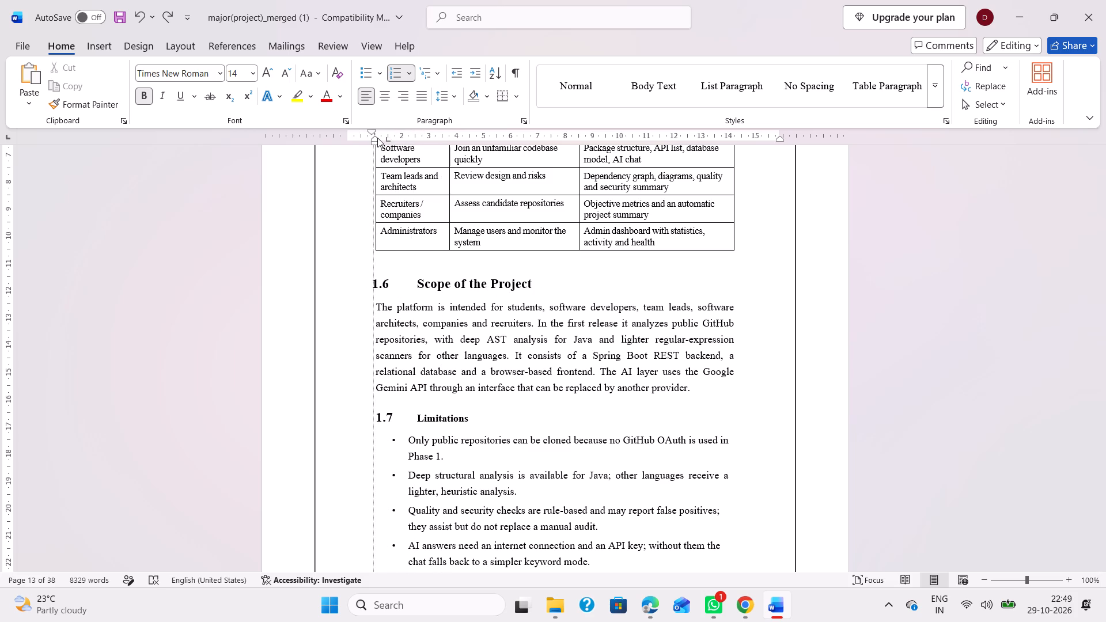
left_click_drag(377, 138, 370, 140)
left_click_drag(370, 140, 365, 140)
key("space")
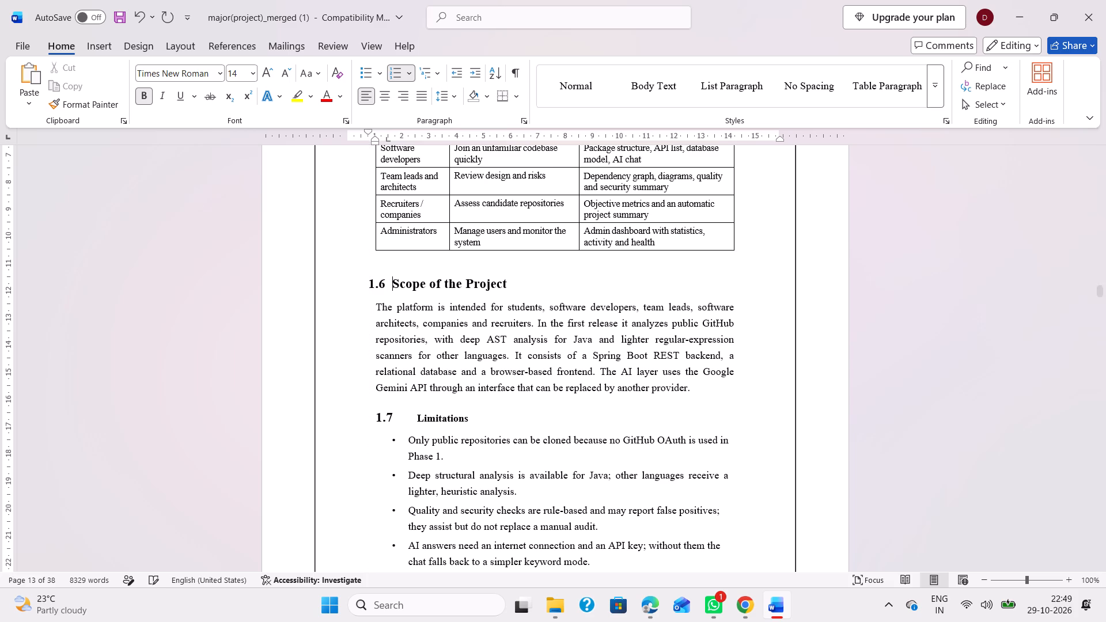
Set the font size of the 1.7 Limitations heading text to 14.
scroll(529, 406, "down", 1)
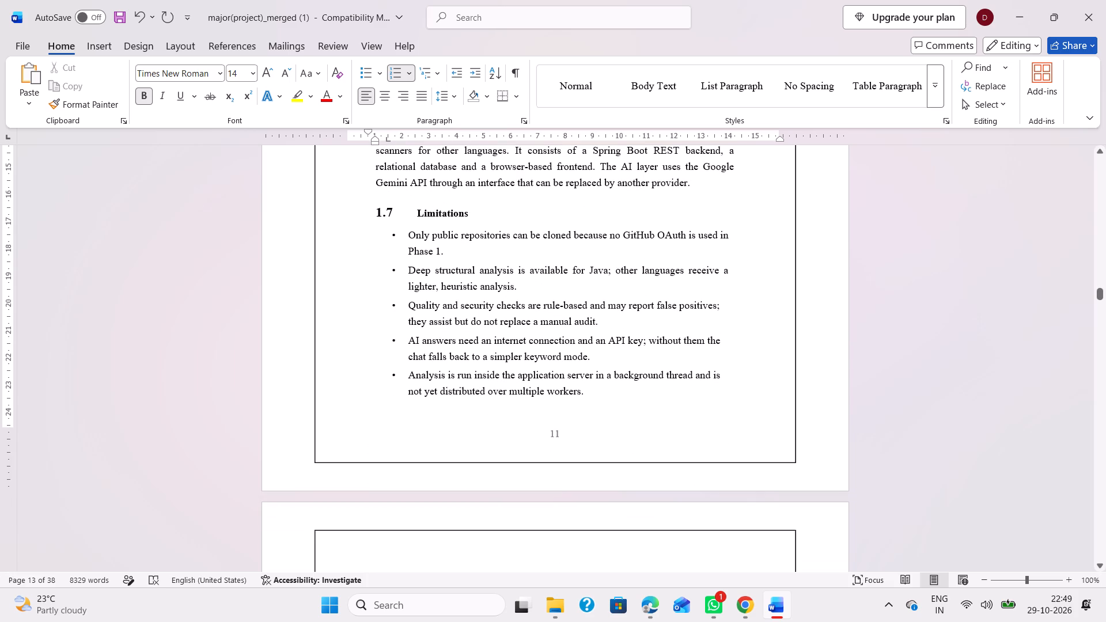
left_click_drag(483, 219, 422, 214)
left_click(466, 215)
left_click_drag(479, 215, 447, 209)
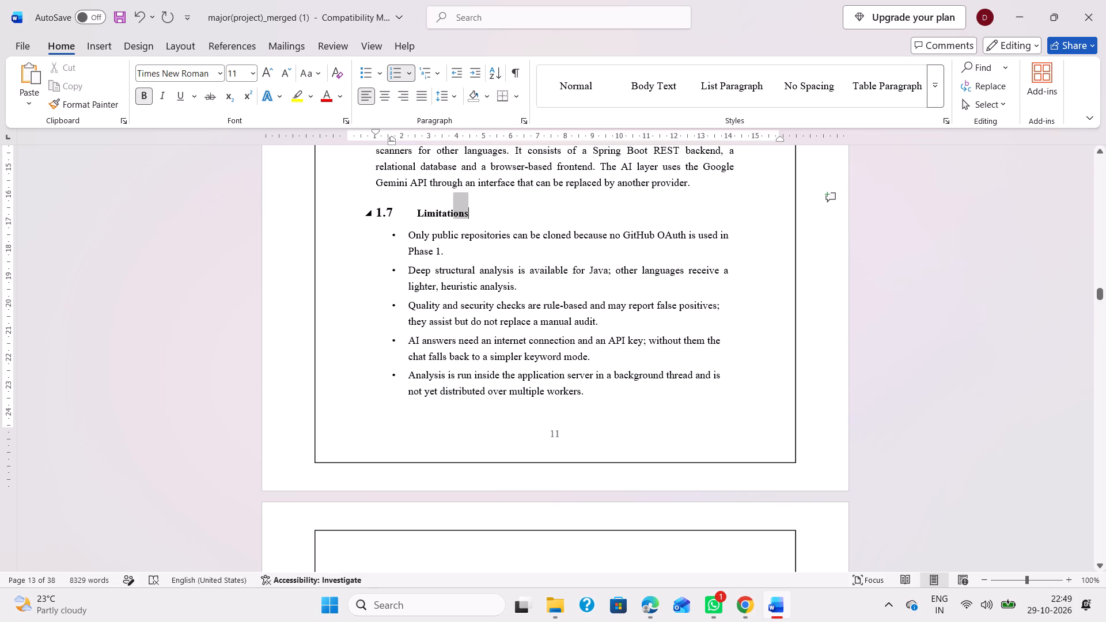
left_click_drag(447, 209, 406, 211)
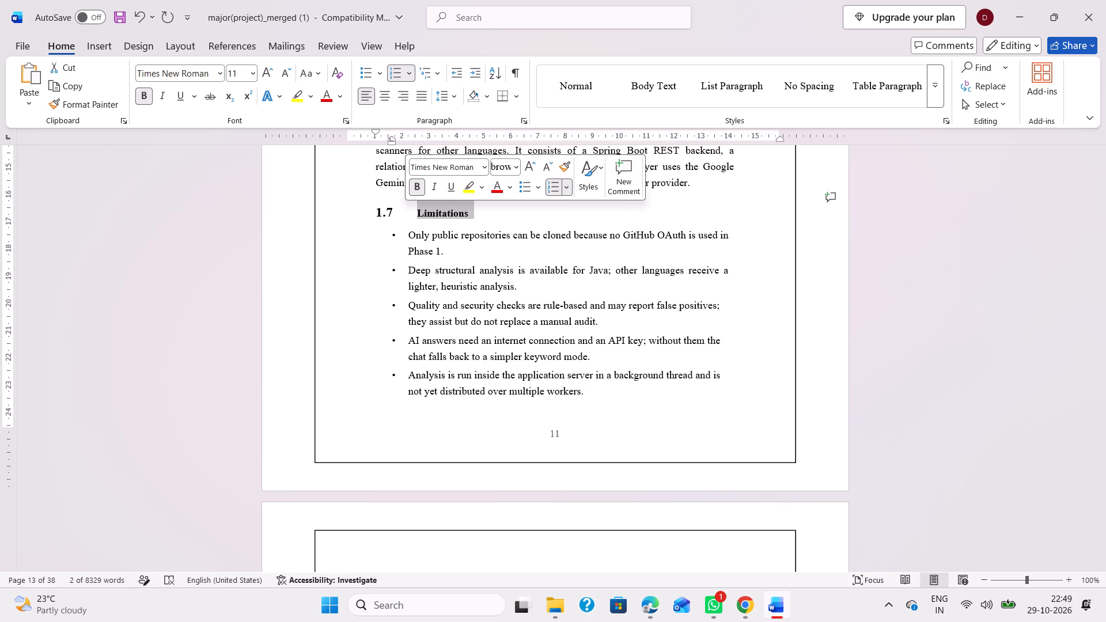
left_click(503, 169)
type("14")
key("Return")
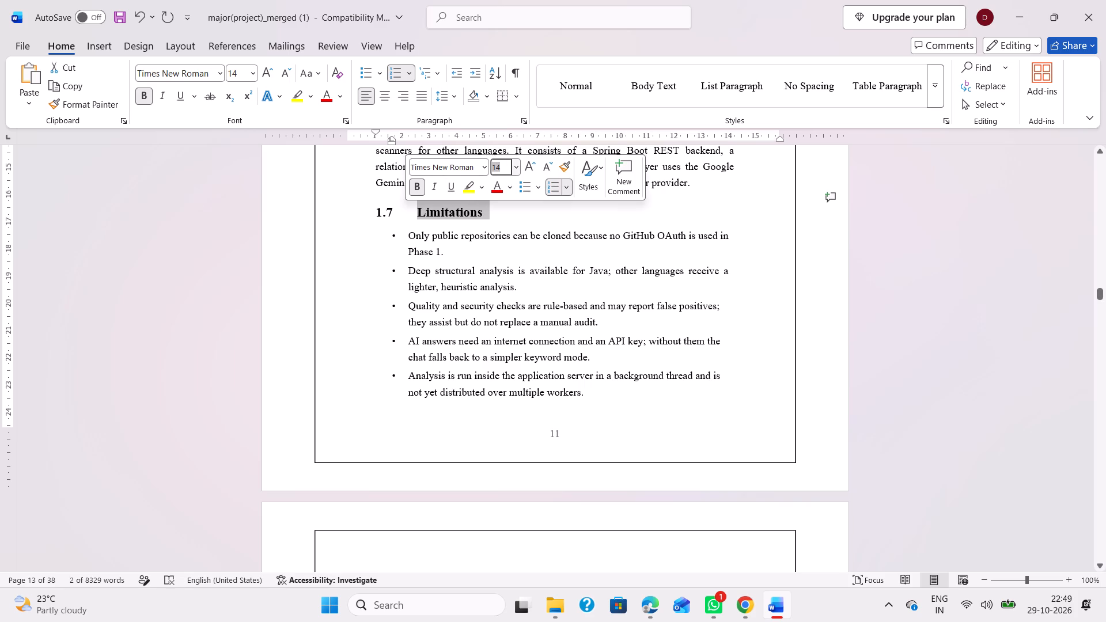
left_click(411, 212)
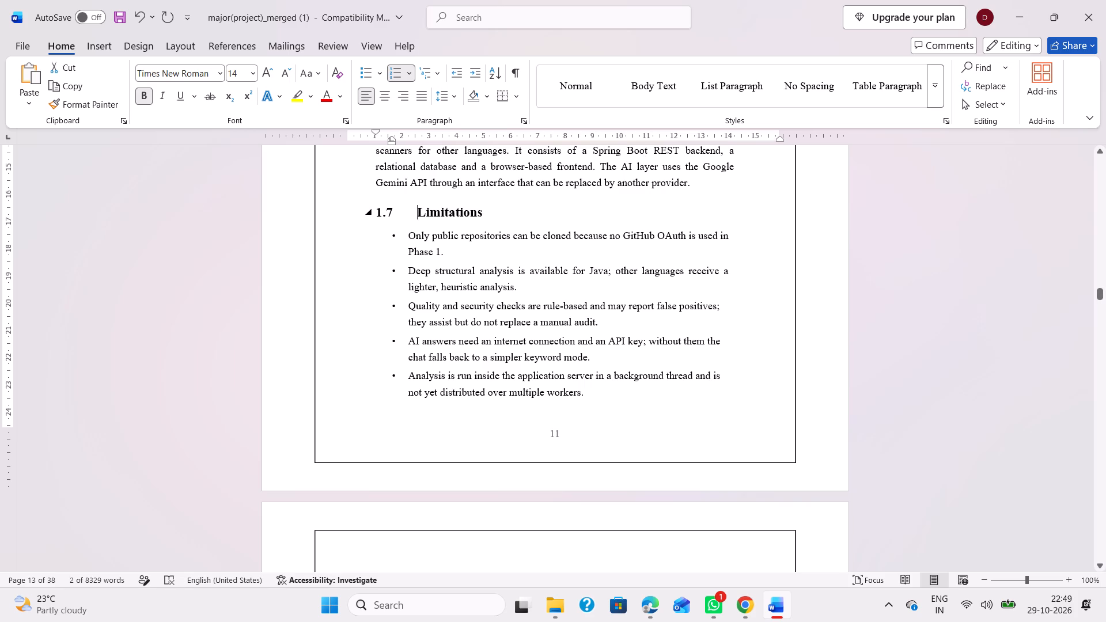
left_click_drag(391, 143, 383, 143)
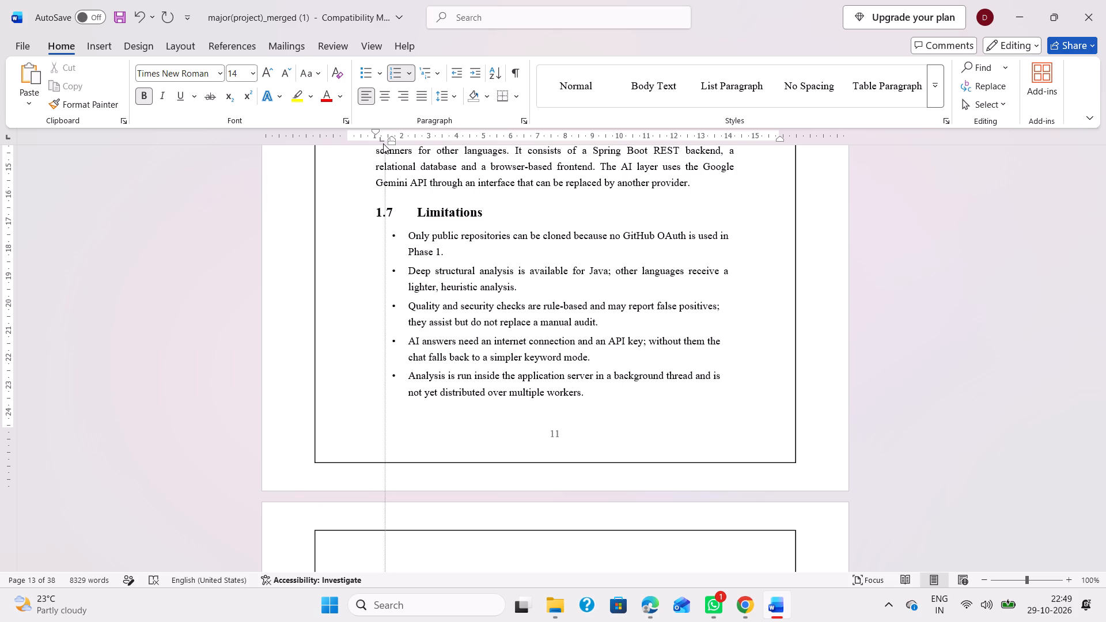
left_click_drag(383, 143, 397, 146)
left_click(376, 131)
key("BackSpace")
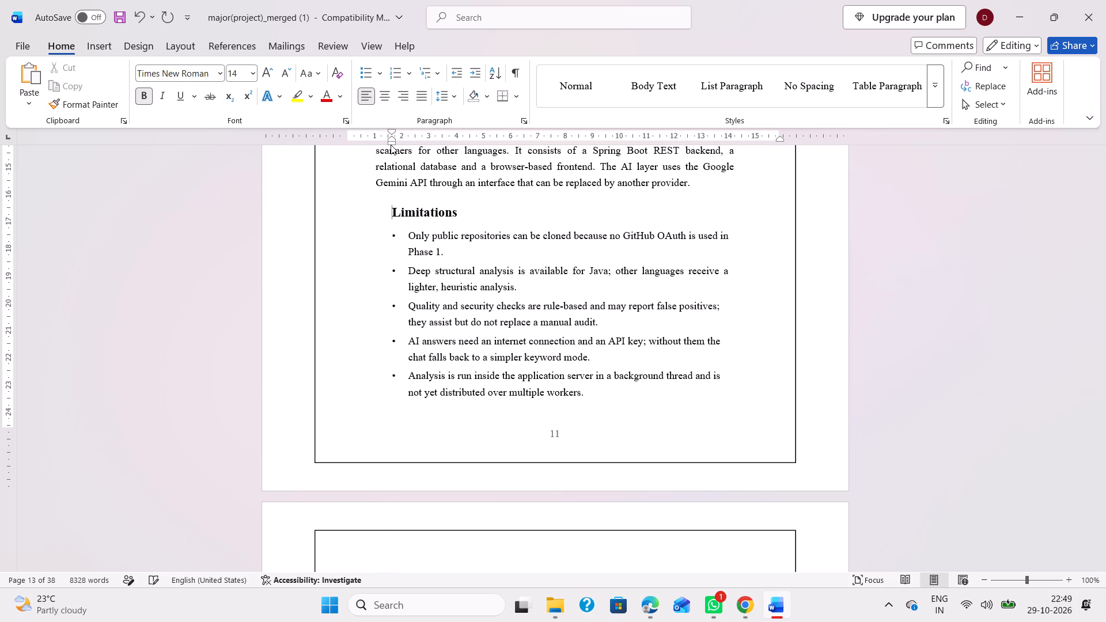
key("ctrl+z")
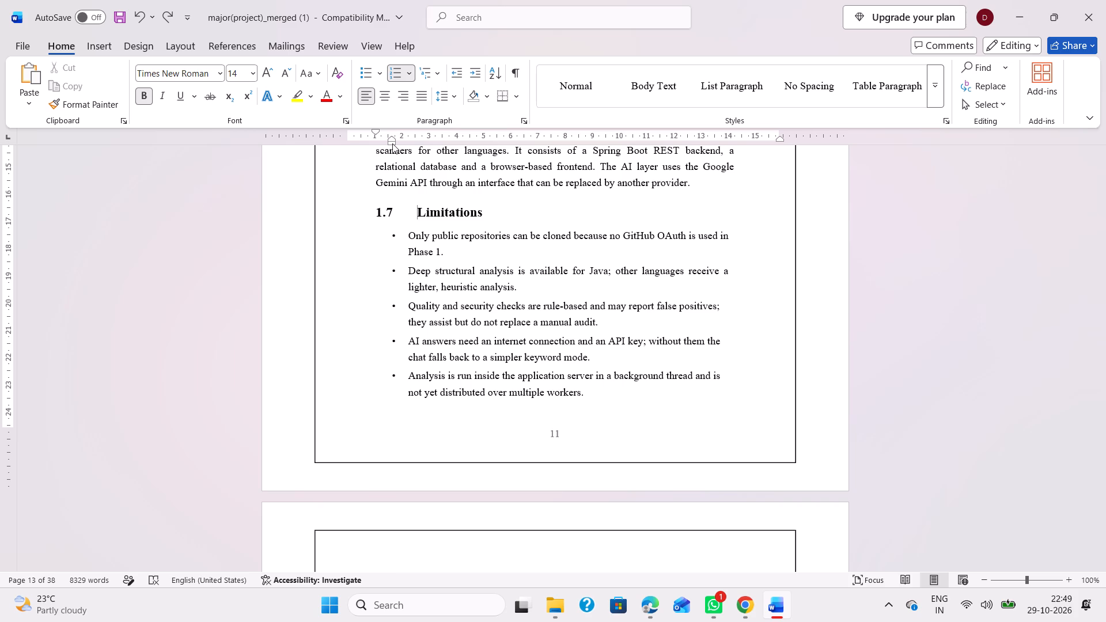
Increase the left and first-line indents of heading 1.7 Limitations to bring the section number closer to its title.
left_click(392, 143)
left_click_drag(380, 130, 414, 132)
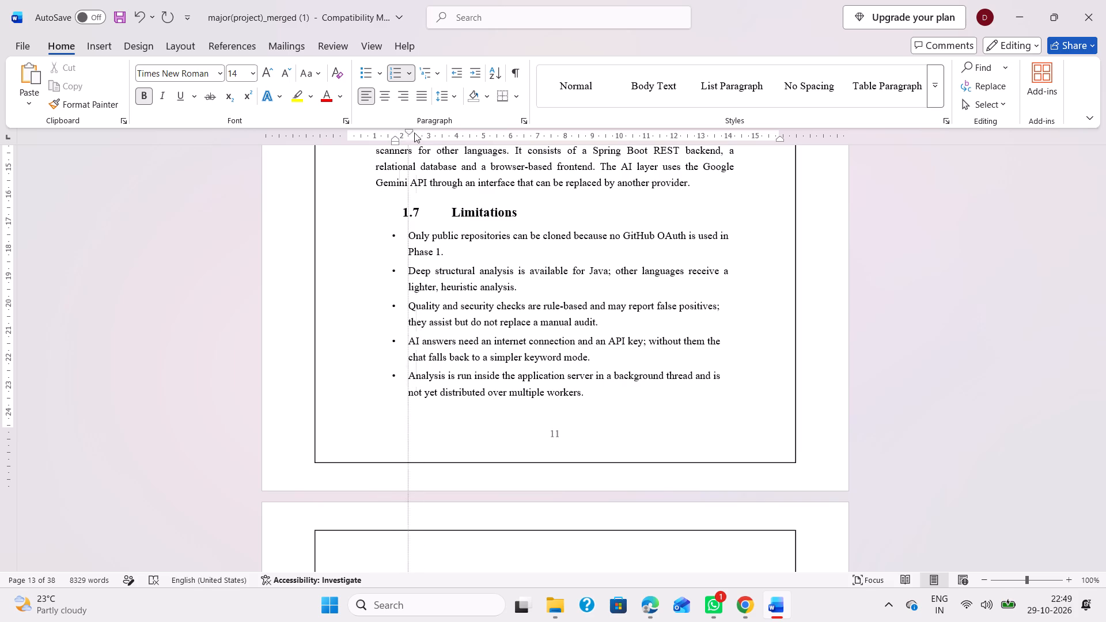
left_click_drag(414, 132, 382, 135)
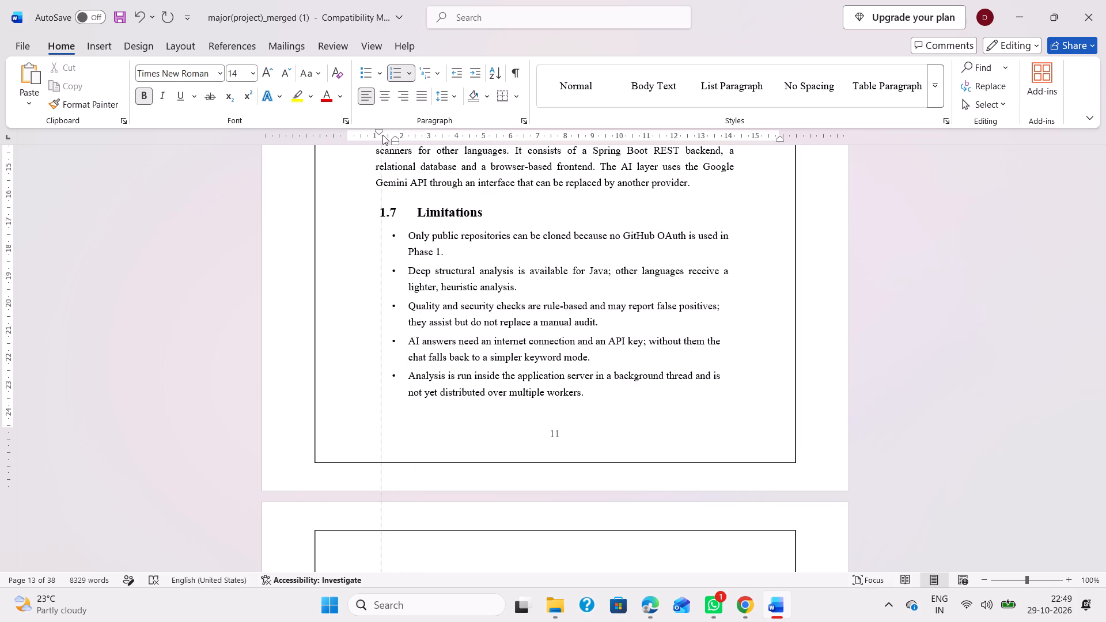
left_click_drag(382, 135, 378, 135)
left_click_drag(378, 135, 344, 143)
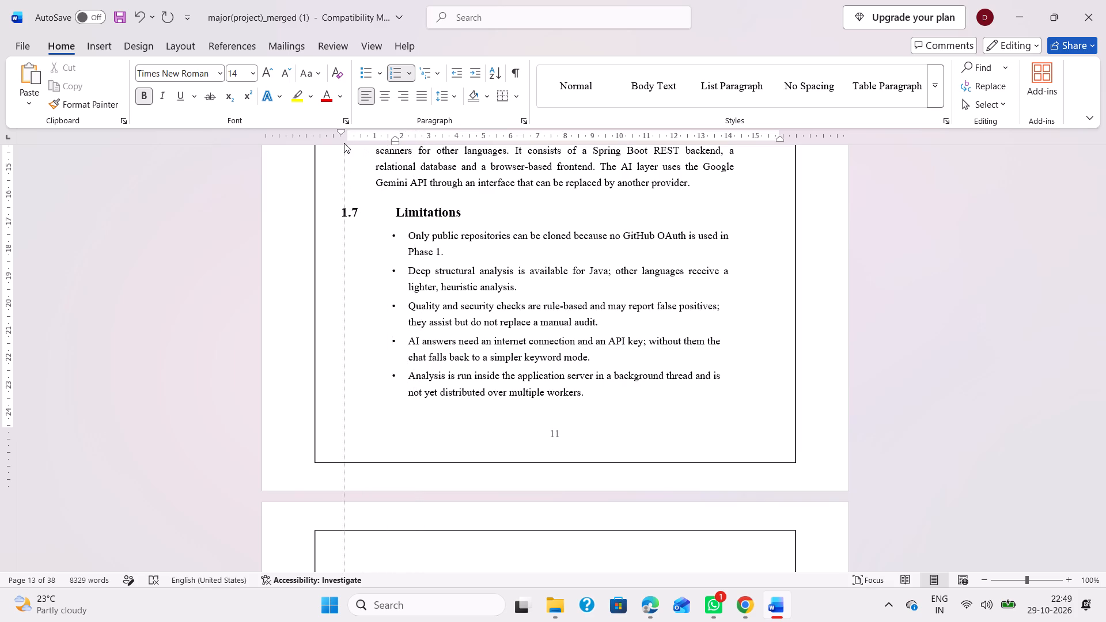
left_click_drag(344, 143, 384, 145)
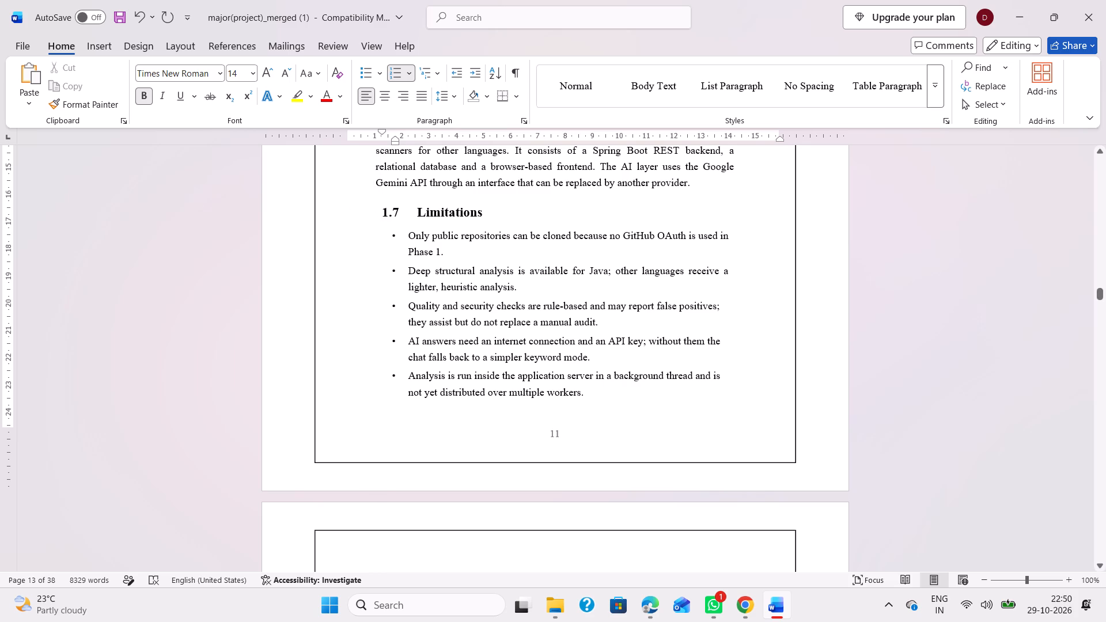
left_click(416, 214)
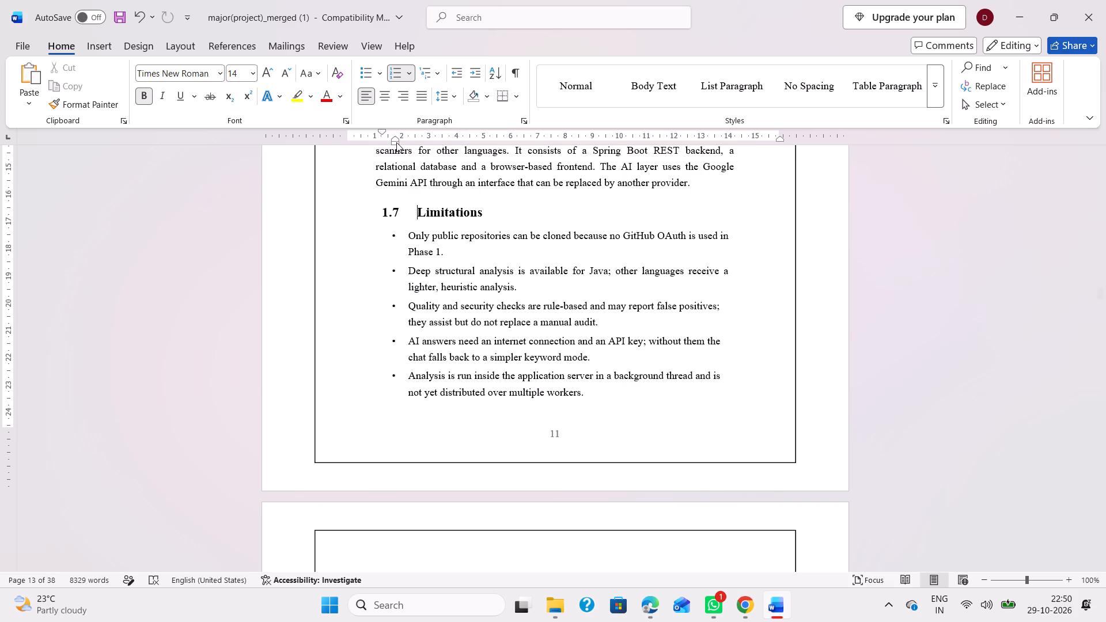
left_click(396, 142)
Set the font size of the 1.8 Organization of the Report heading text to 14.
scroll(484, 401, "down", 1)
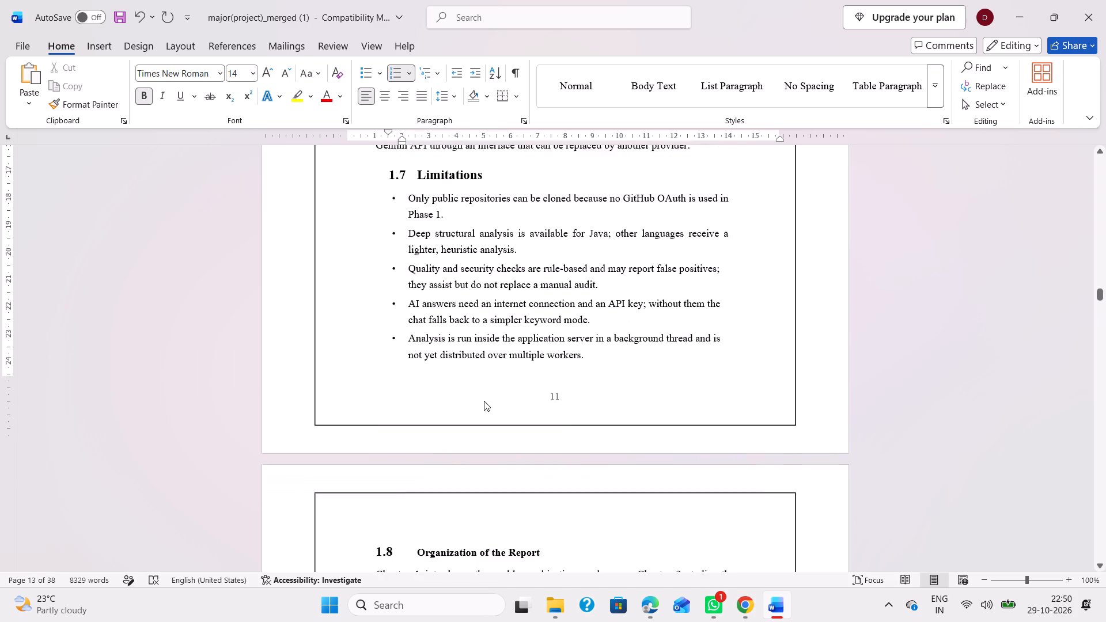
scroll(499, 367, "down", 2)
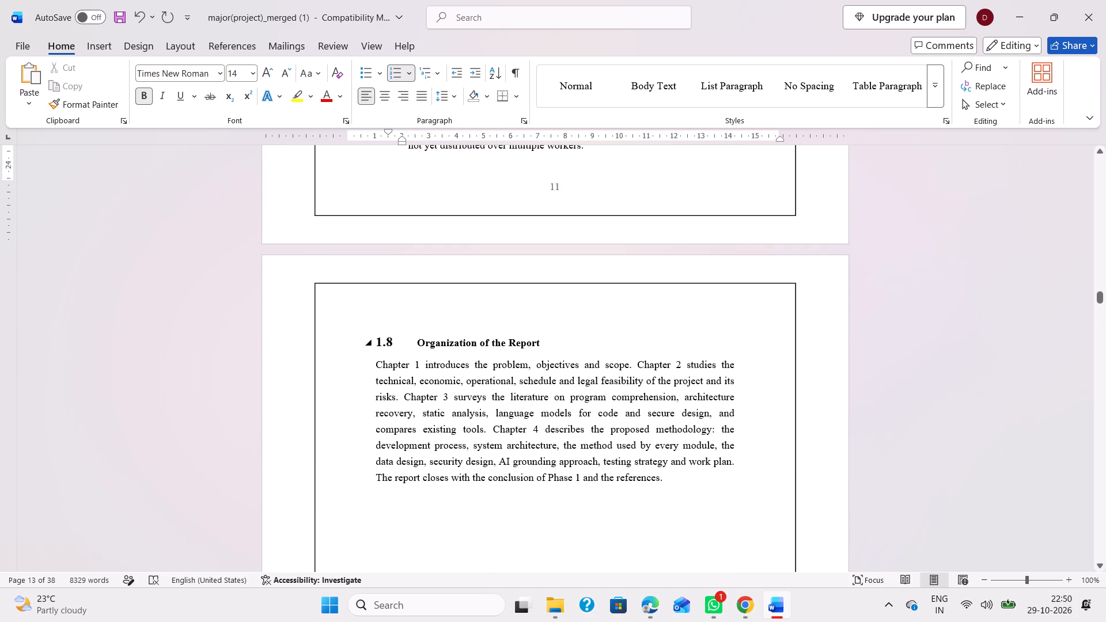
left_click_drag(556, 342, 404, 335)
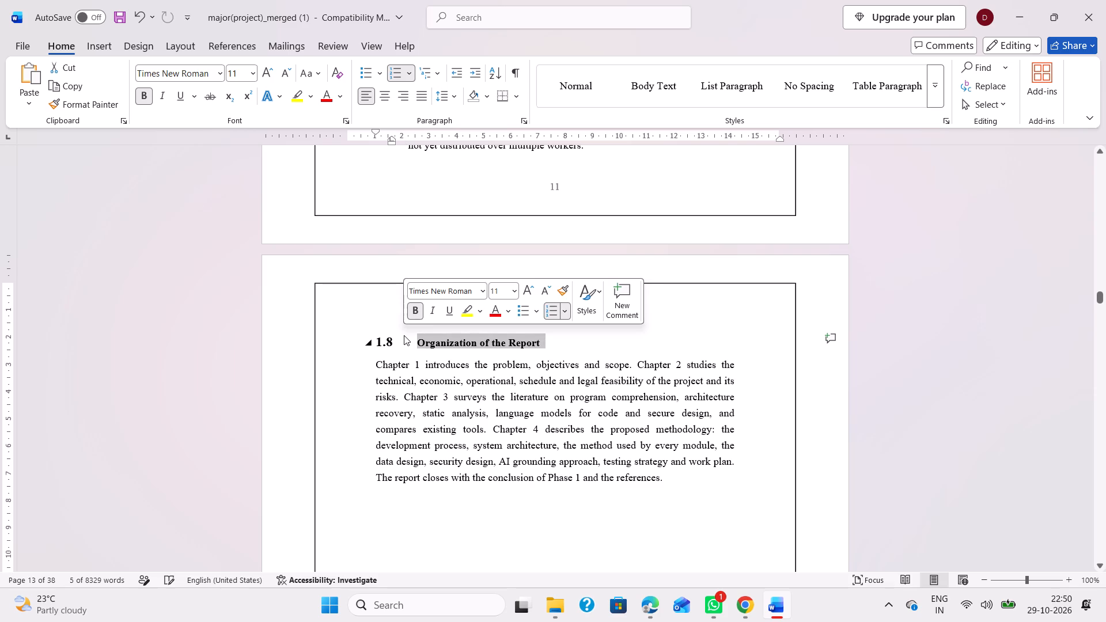
left_click(238, 70)
type("14")
key("Return")
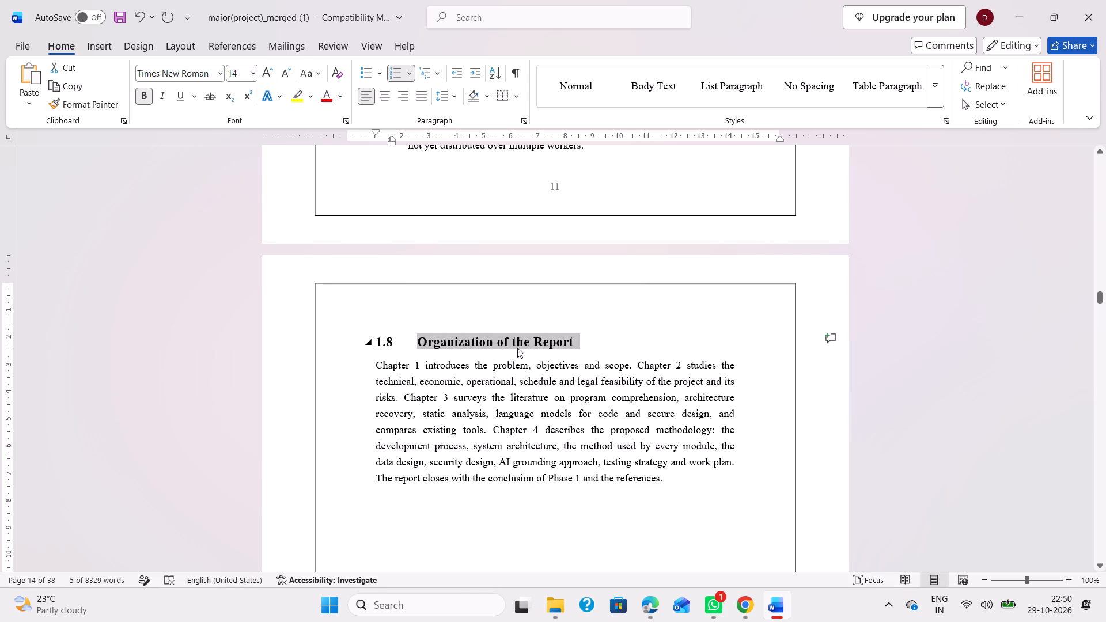
Reduce the first-line indent of heading 1.8 Organization of the Report to bring its title closer to the section number.
left_click(425, 340)
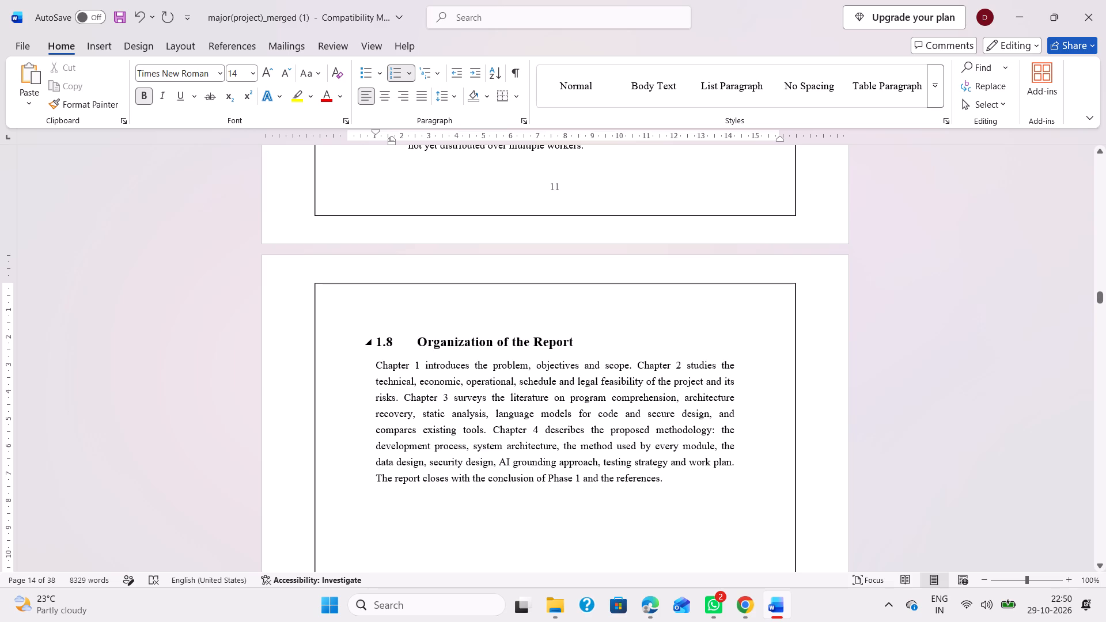
left_click(411, 337)
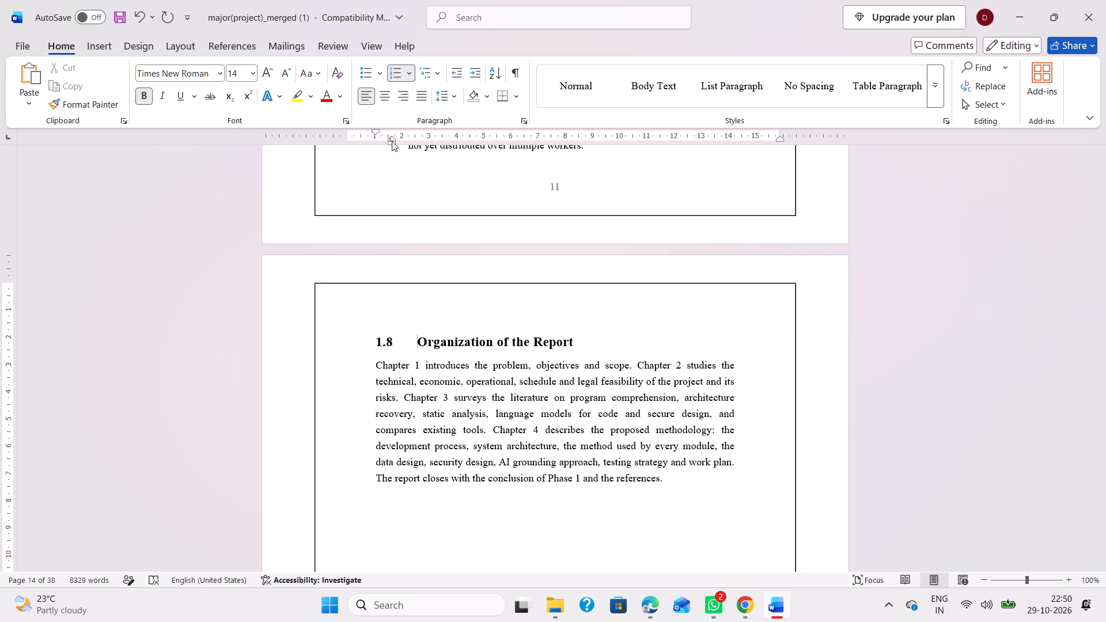
left_click(392, 141)
left_click(392, 141)
left_click(392, 141)
left_click_drag(393, 143, 368, 150)
left_click_drag(373, 130, 394, 134)
left_click_drag(394, 134, 286, 141)
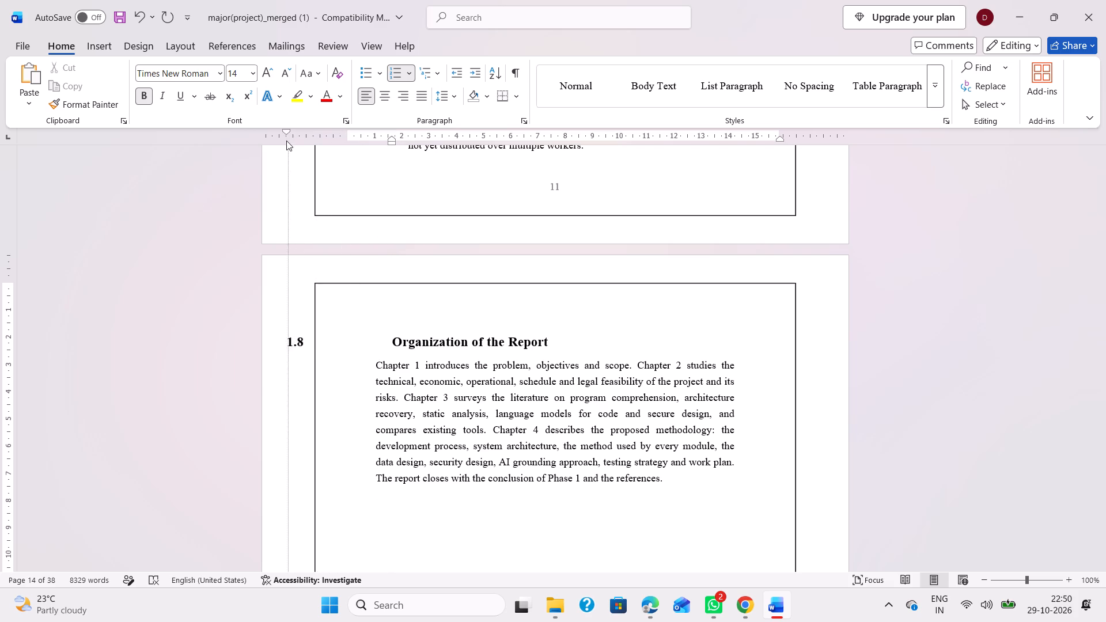
left_click_drag(286, 141, 366, 149)
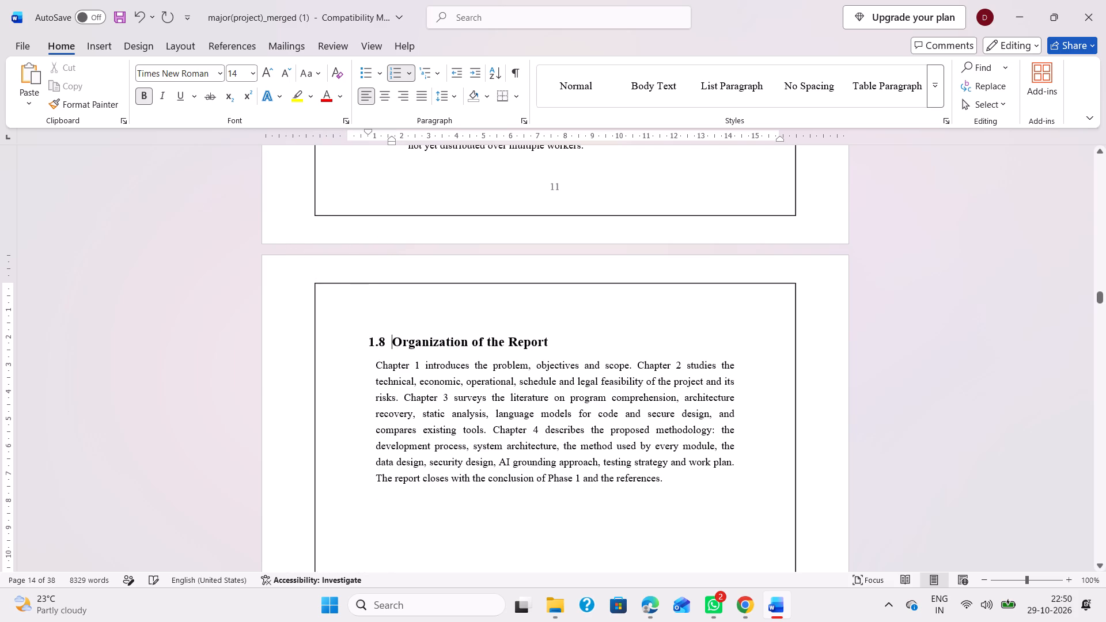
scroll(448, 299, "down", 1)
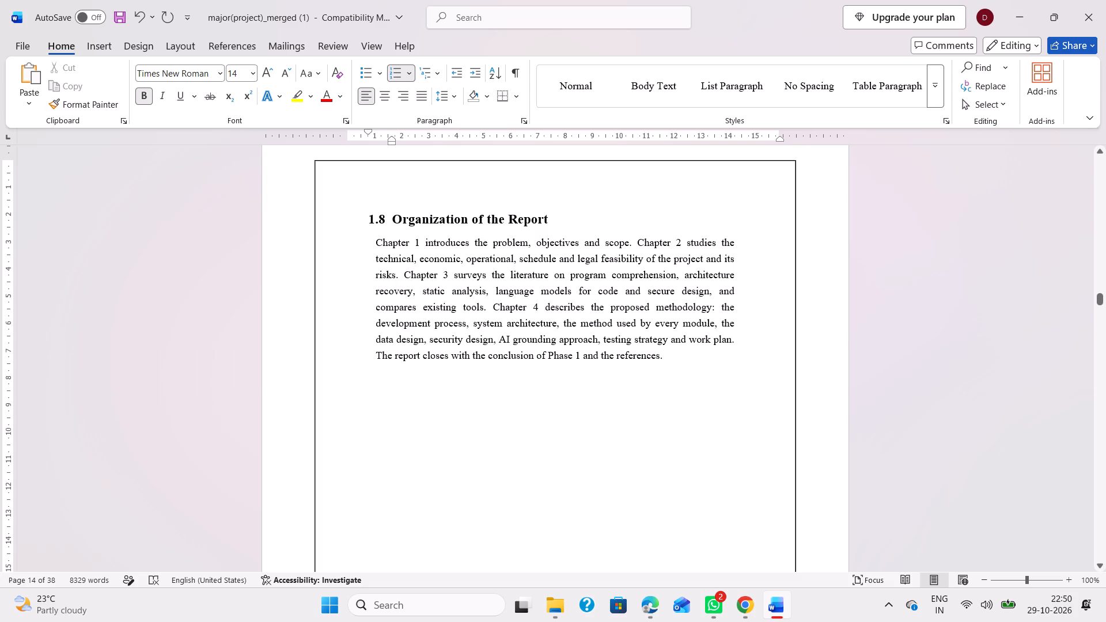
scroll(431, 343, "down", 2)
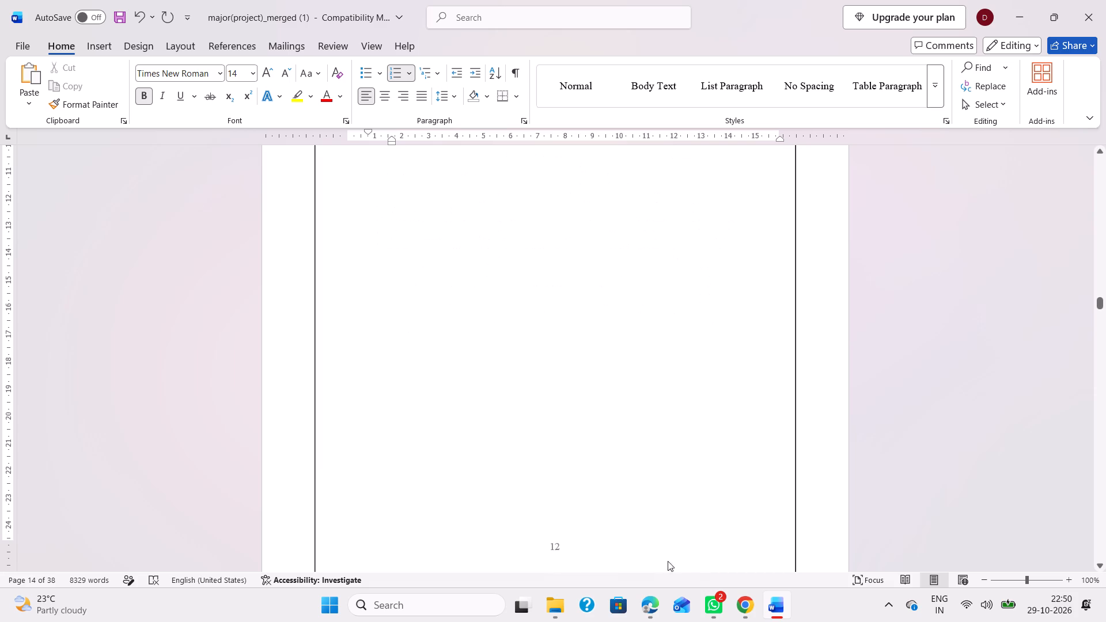
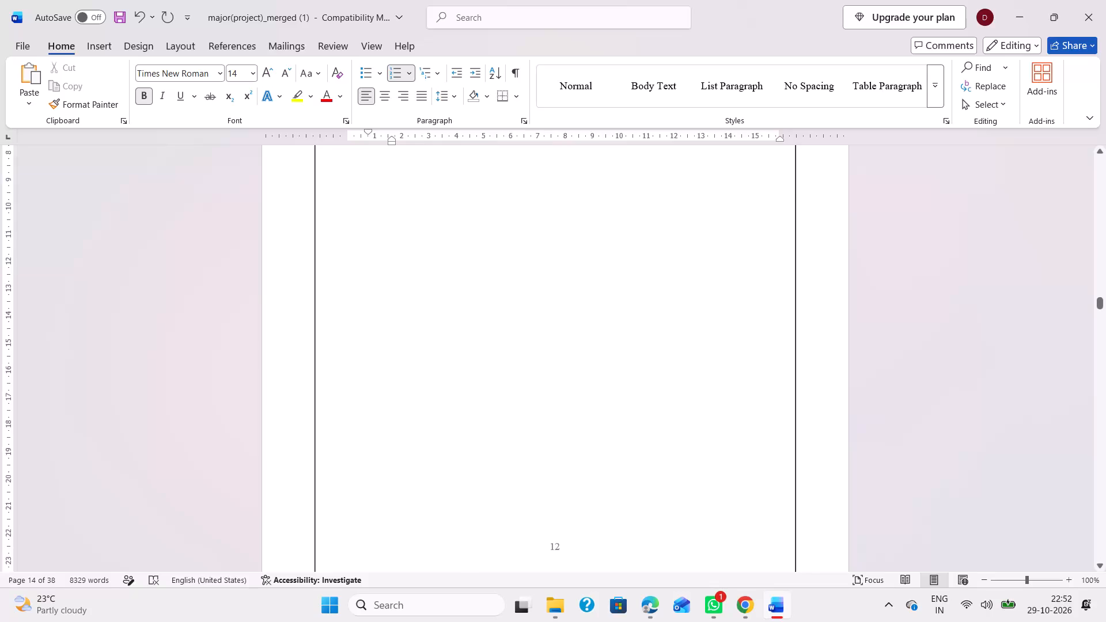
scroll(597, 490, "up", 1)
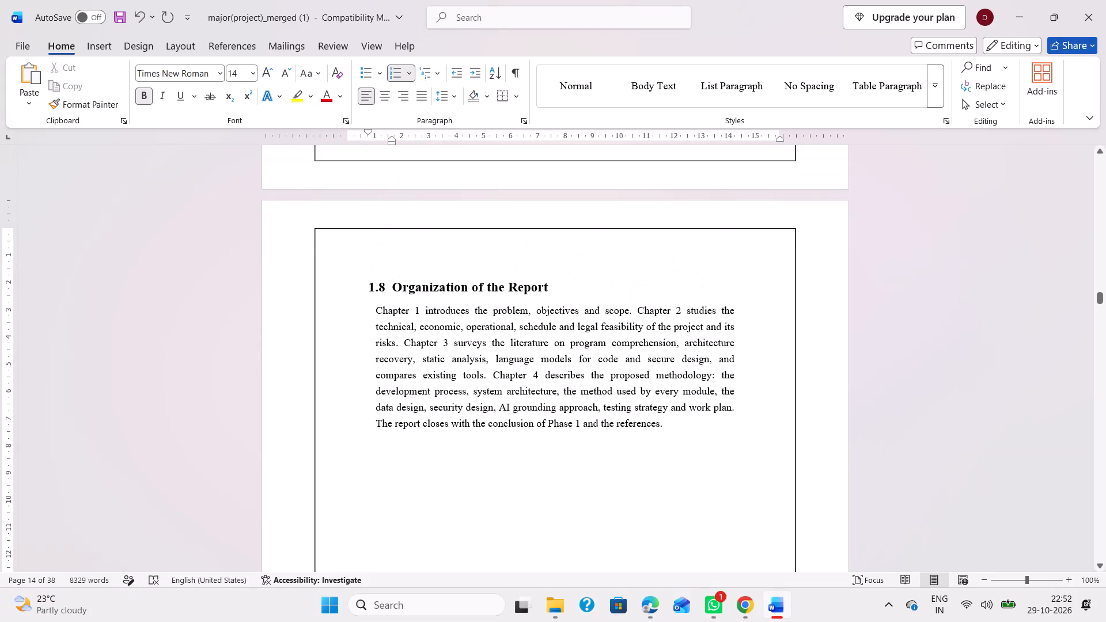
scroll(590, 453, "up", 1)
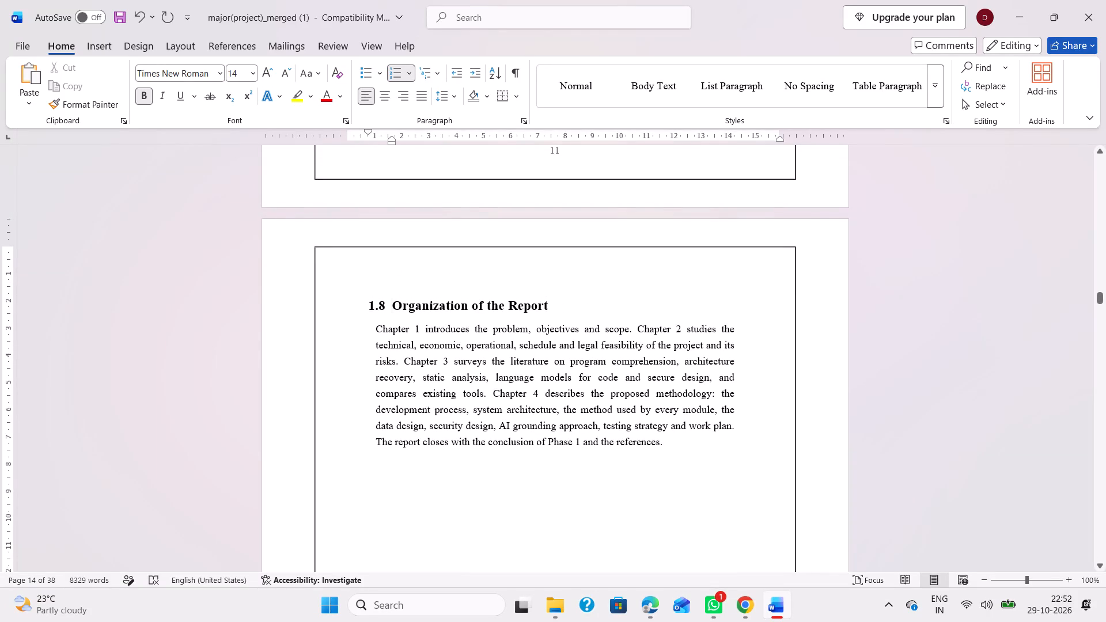
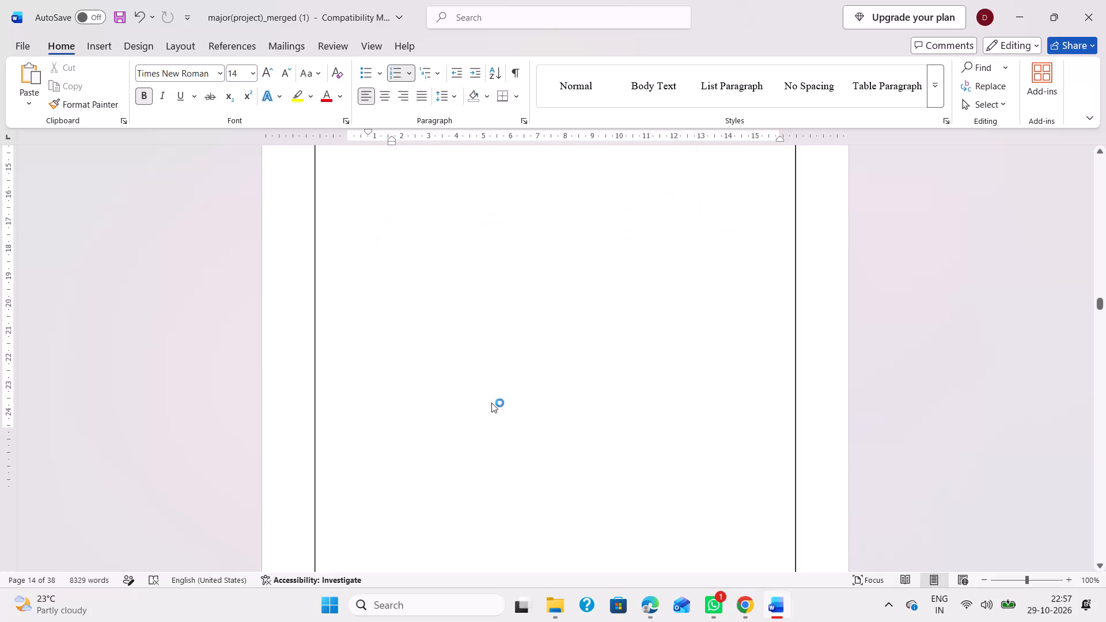
Set the heading number 2.1 in Chapter 2, Feasibility Study, to font size 14.
scroll(592, 446, "down", 1)
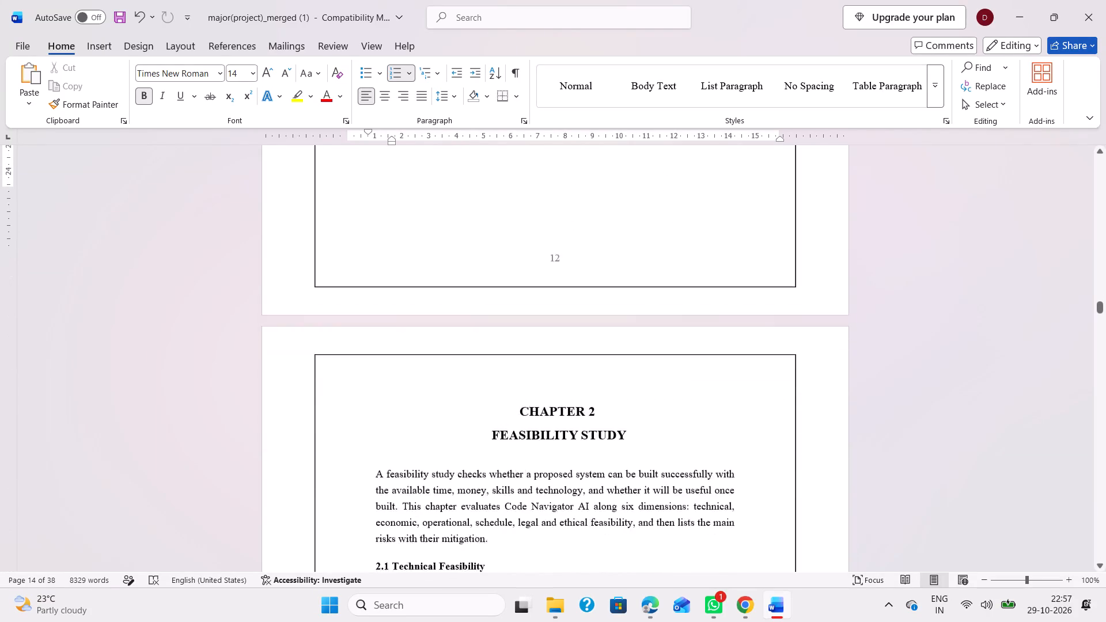
scroll(592, 446, "down", 1)
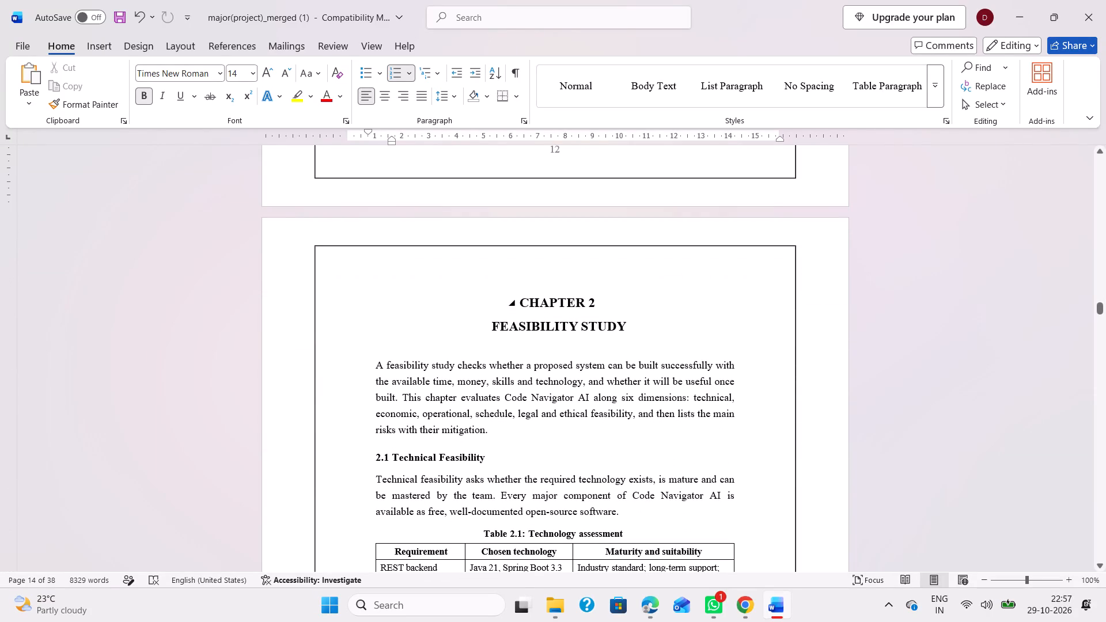
left_click_drag(521, 299, 652, 331)
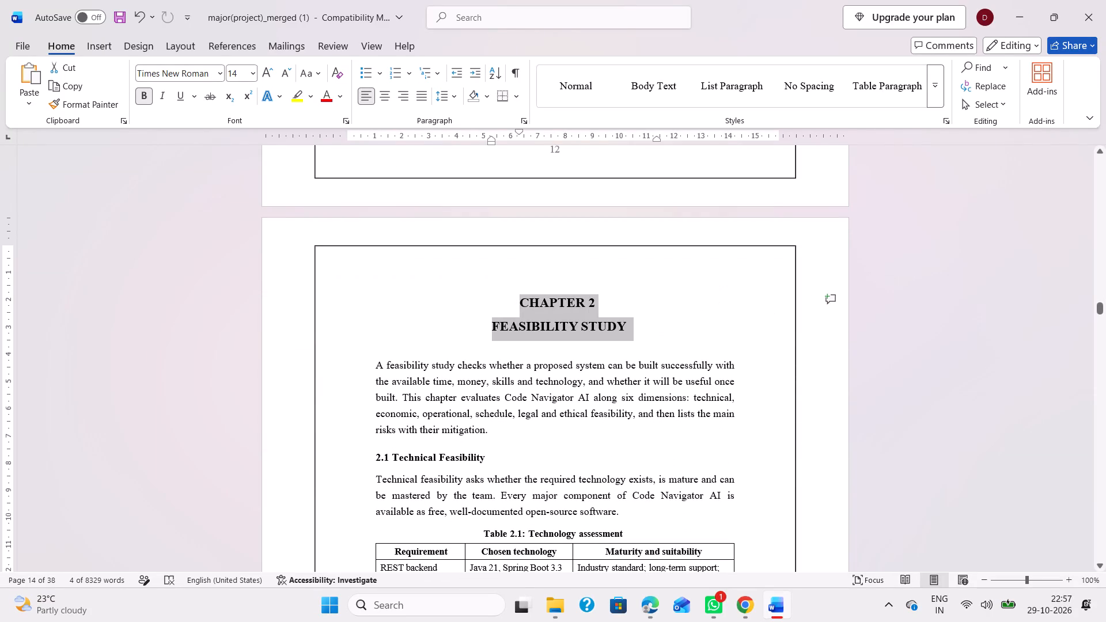
scroll(580, 370, "down", 1)
left_click(476, 327)
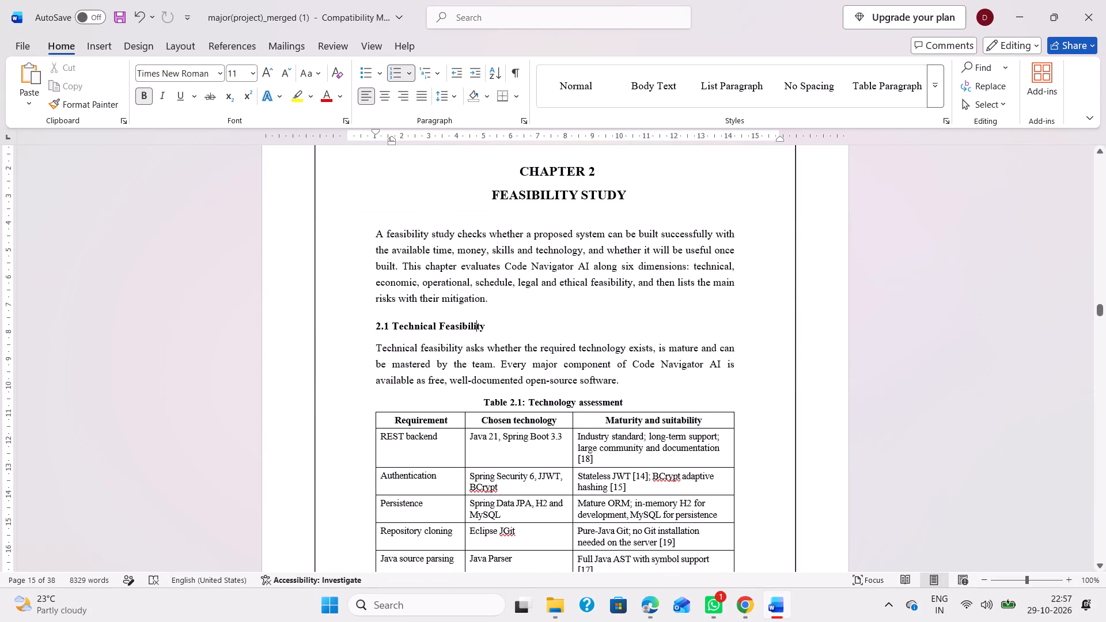
left_click_drag(505, 332, 378, 328)
left_click(378, 328)
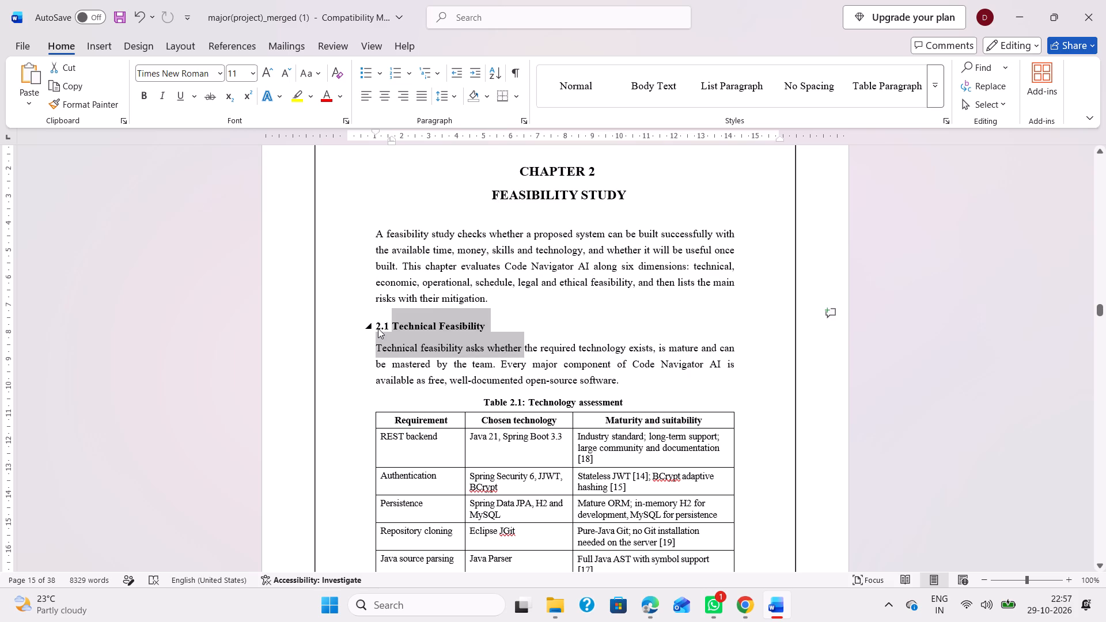
left_click(238, 71)
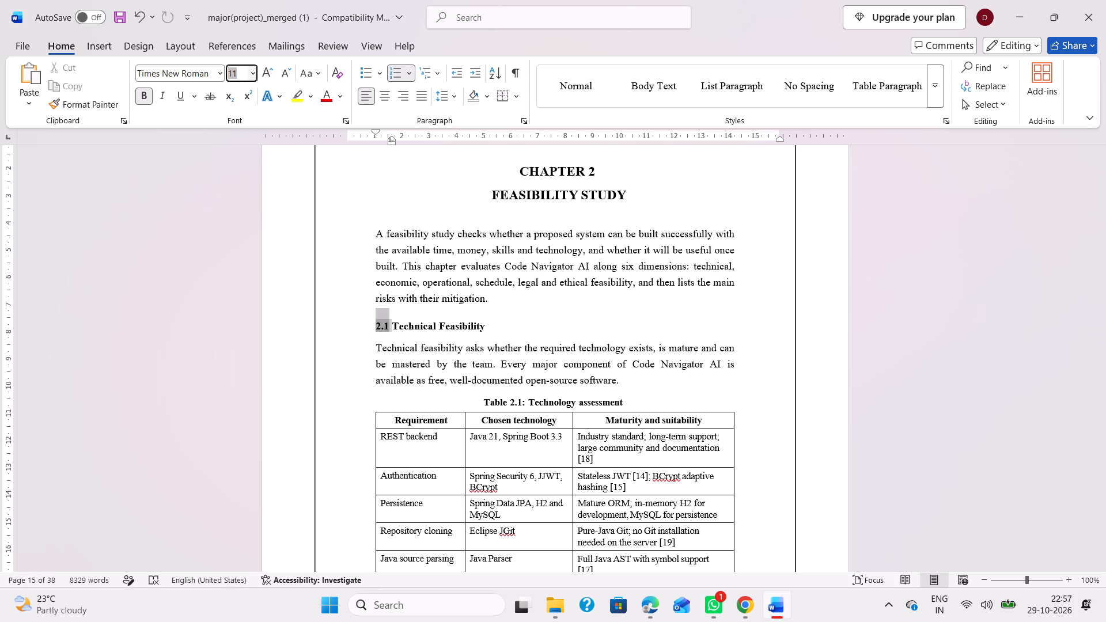
type("14")
key("Return")
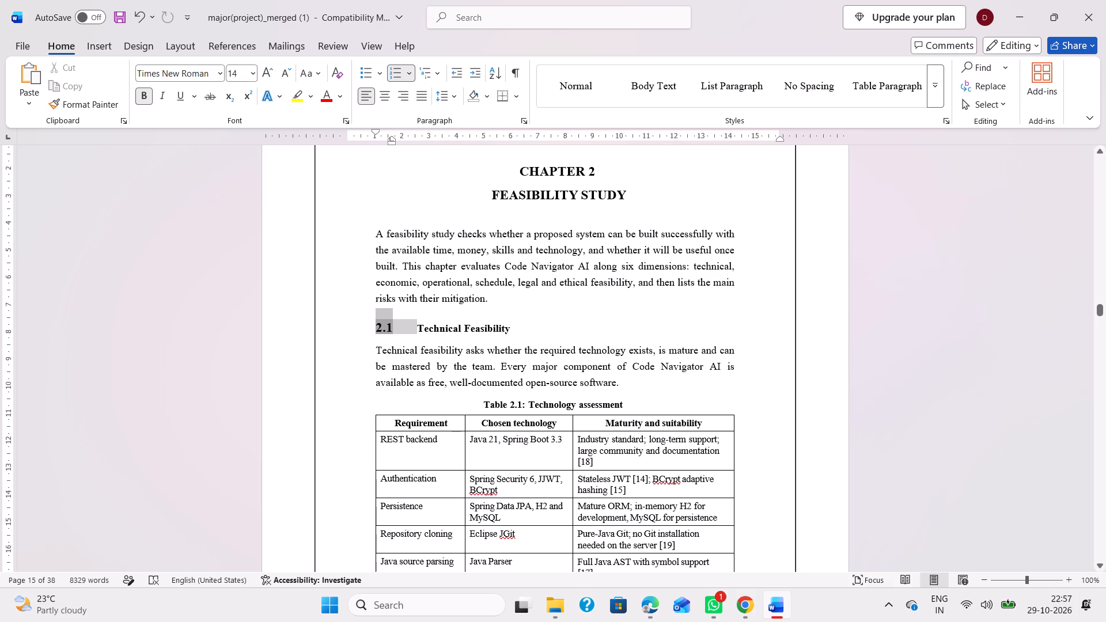
Set the heading text "Technical Feasibility" in section 2.1 to font size 14.
left_click(514, 327)
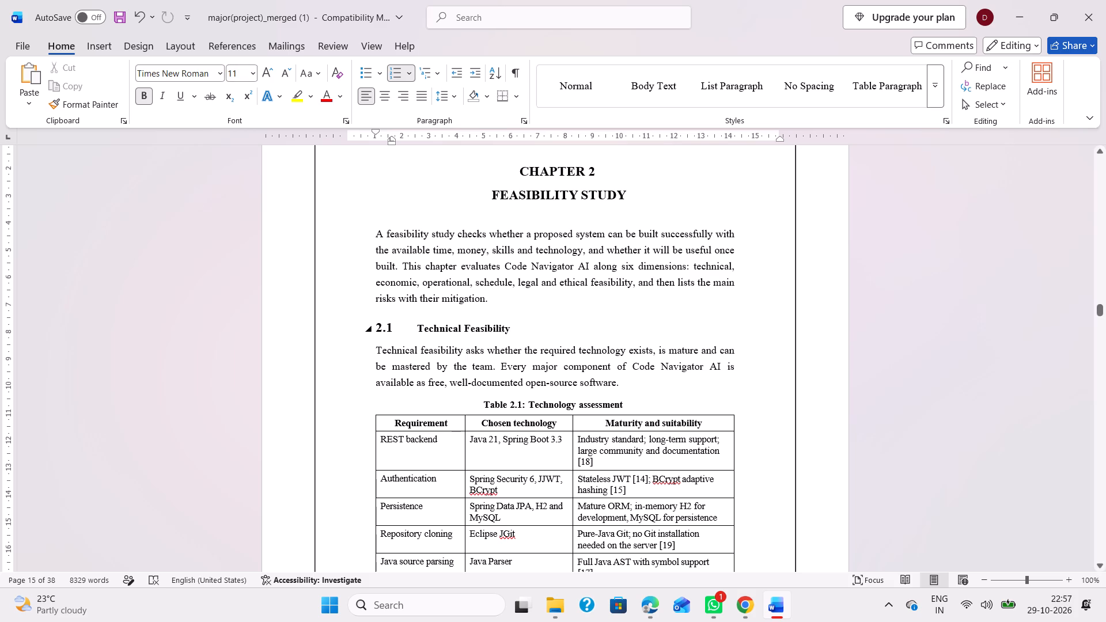
left_click_drag(522, 325, 399, 331)
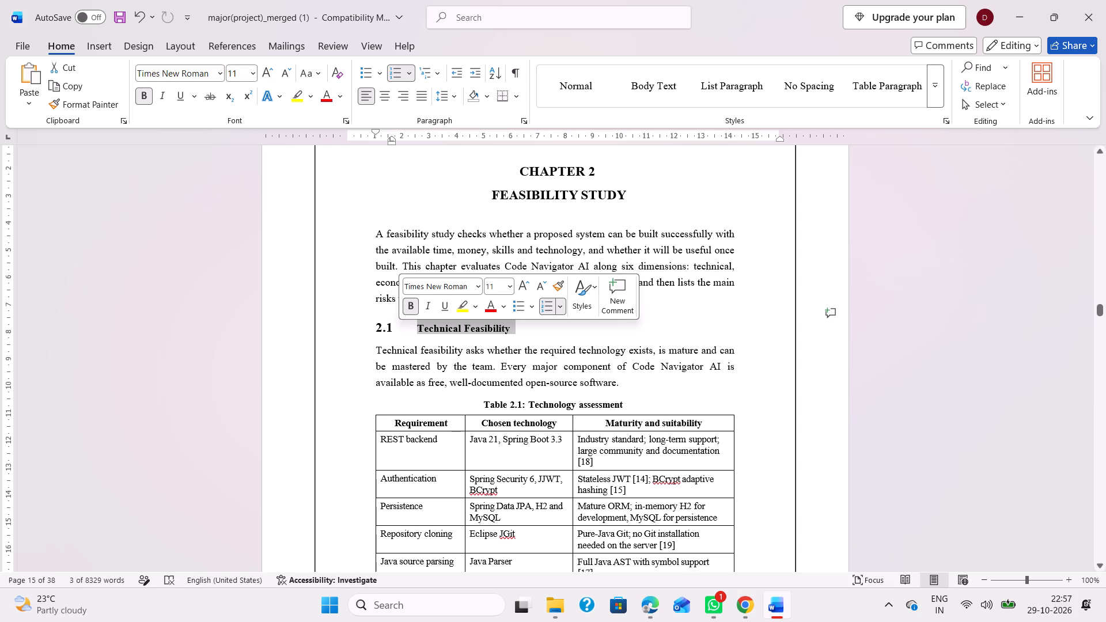
left_click(238, 69)
type("14")
key("Return")
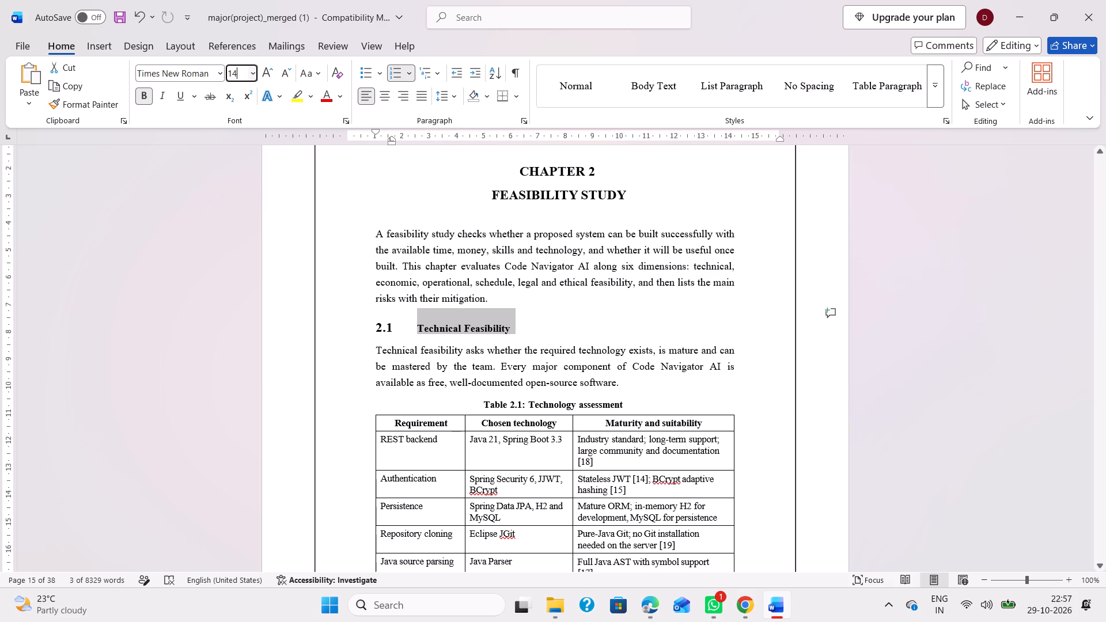
Adjust the 2.1 Technical Feasibility heading's first-line indent to about 0.5 cm and its hanging indent to about 1 cm.
left_click(419, 330)
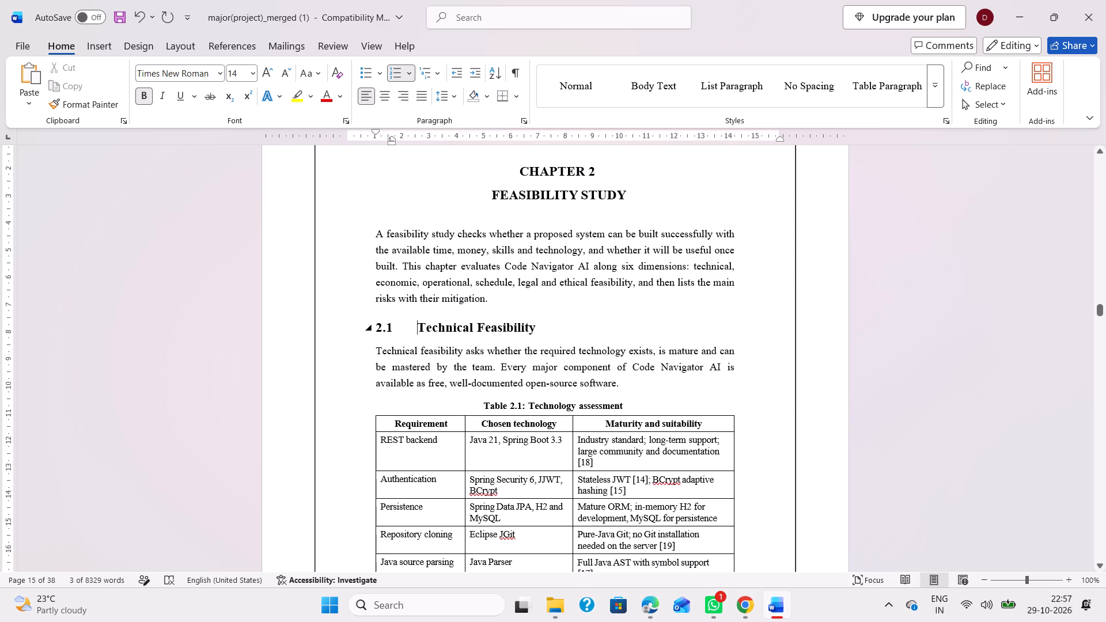
left_click_drag(392, 142, 404, 150)
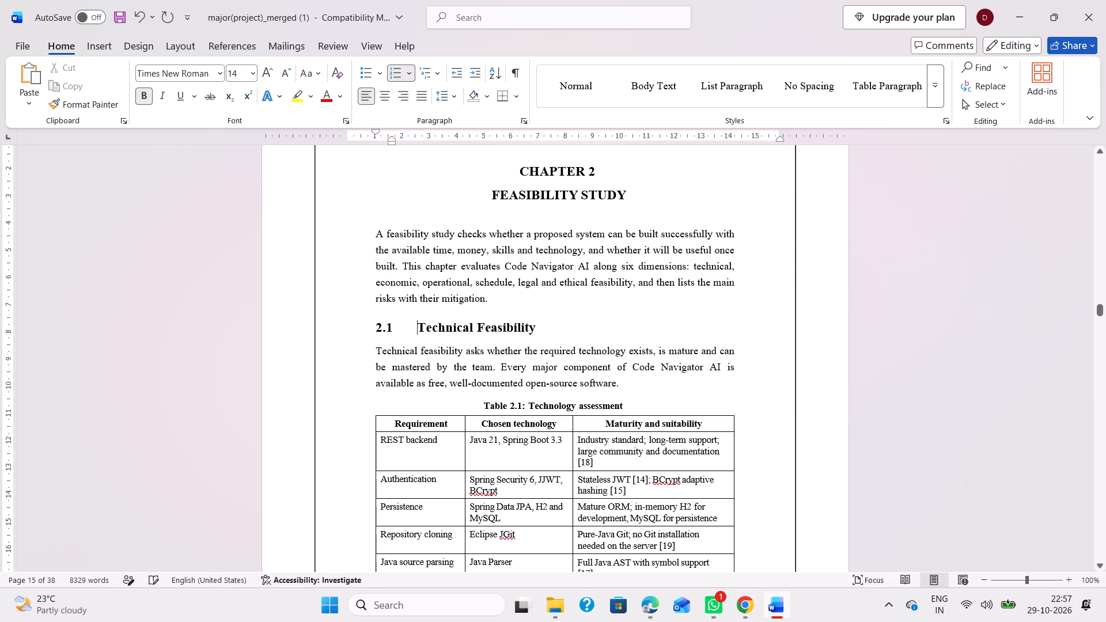
left_click_drag(391, 141, 412, 143)
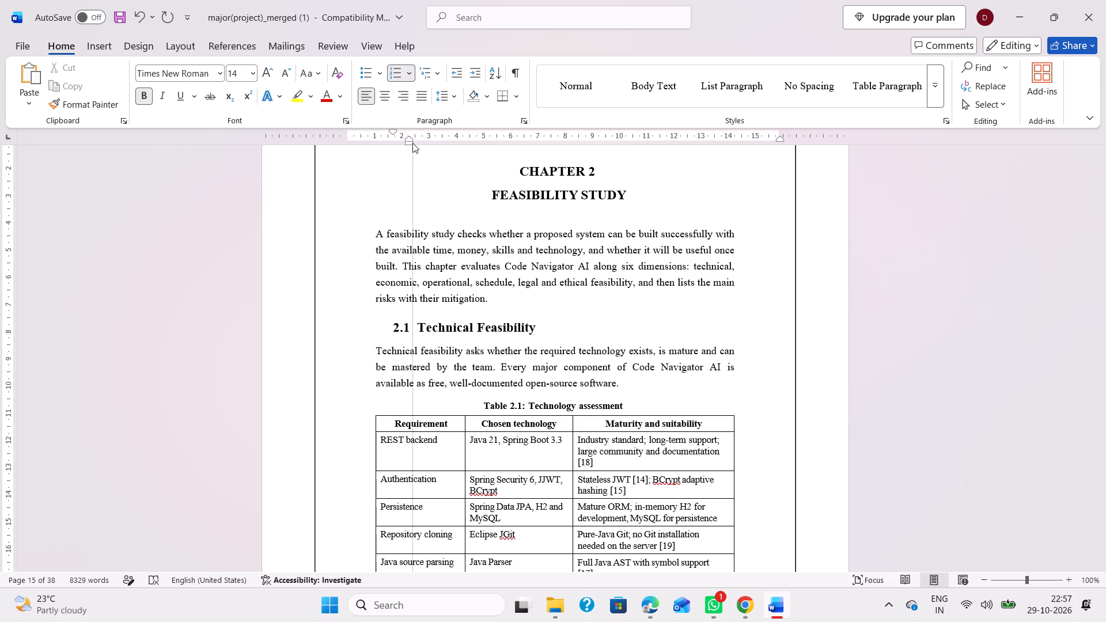
left_click_drag(412, 143, 410, 143)
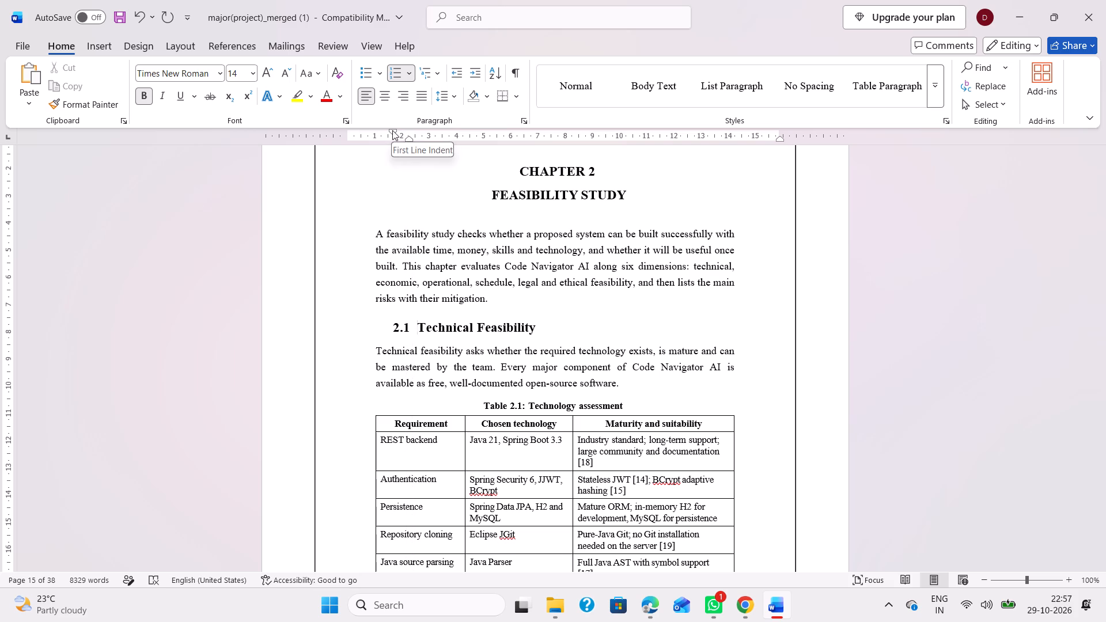
left_click_drag(392, 130, 345, 168)
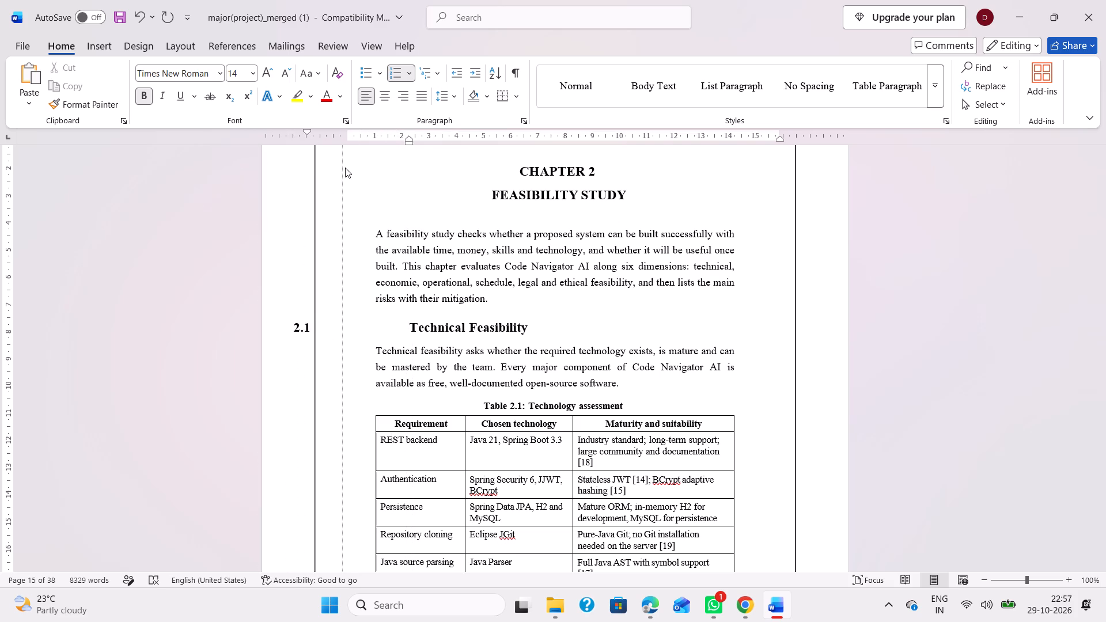
left_click_drag(345, 168, 373, 173)
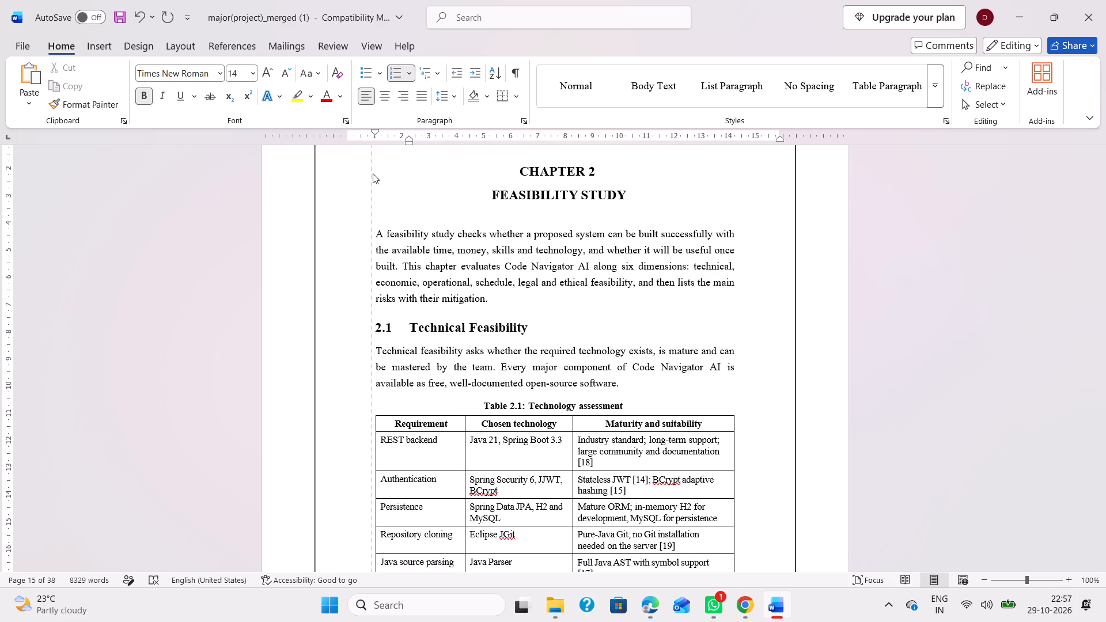
left_click_drag(373, 173, 368, 173)
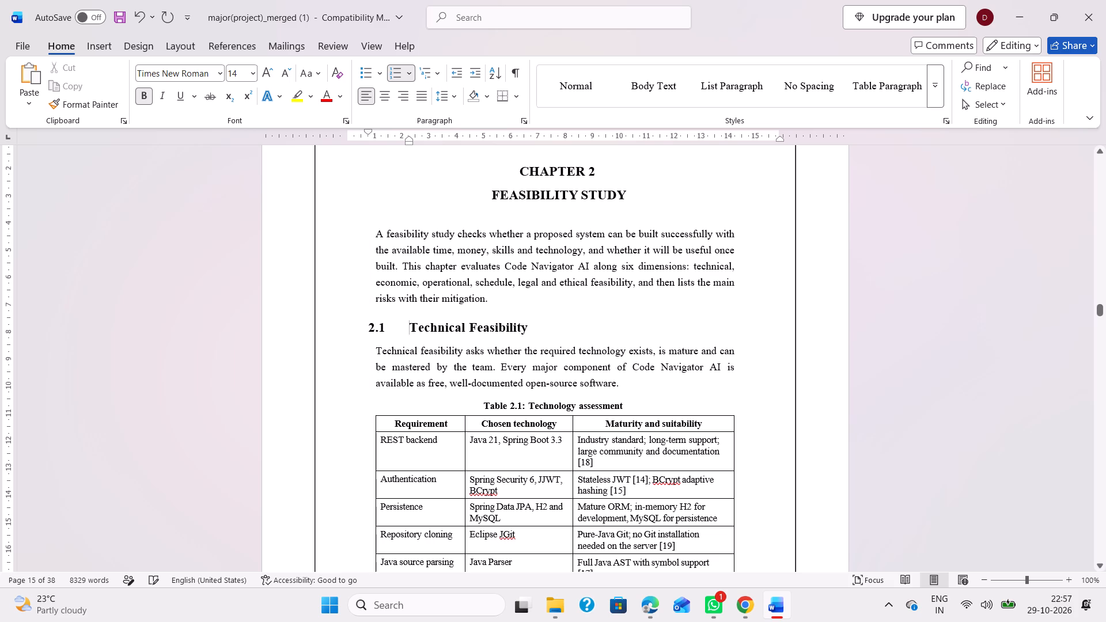
left_click_drag(409, 142, 379, 151)
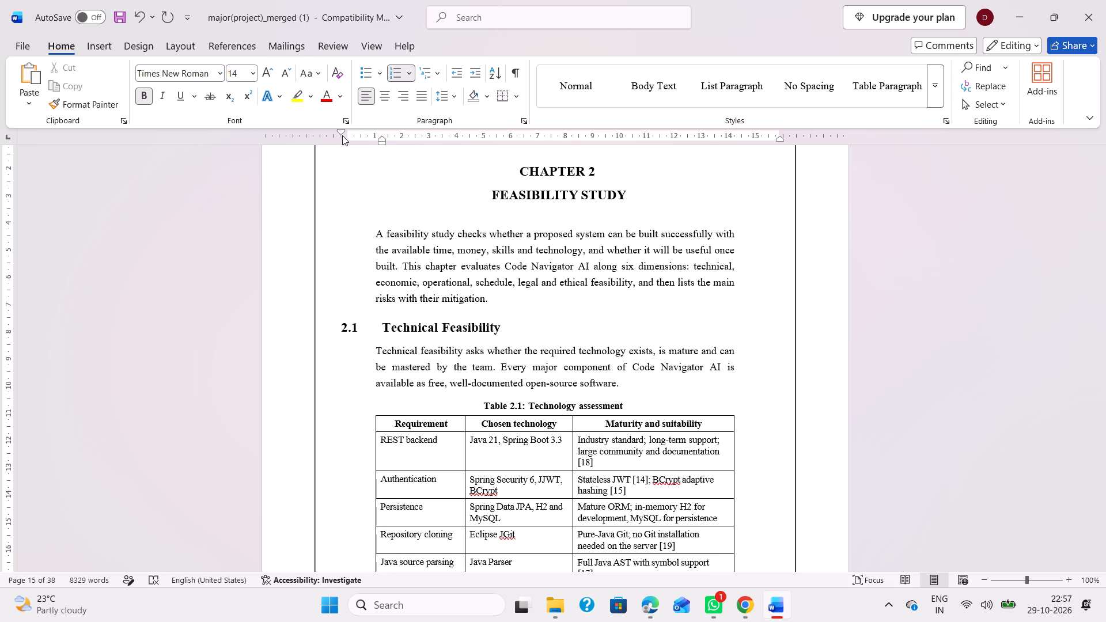
left_click_drag(341, 131, 368, 133)
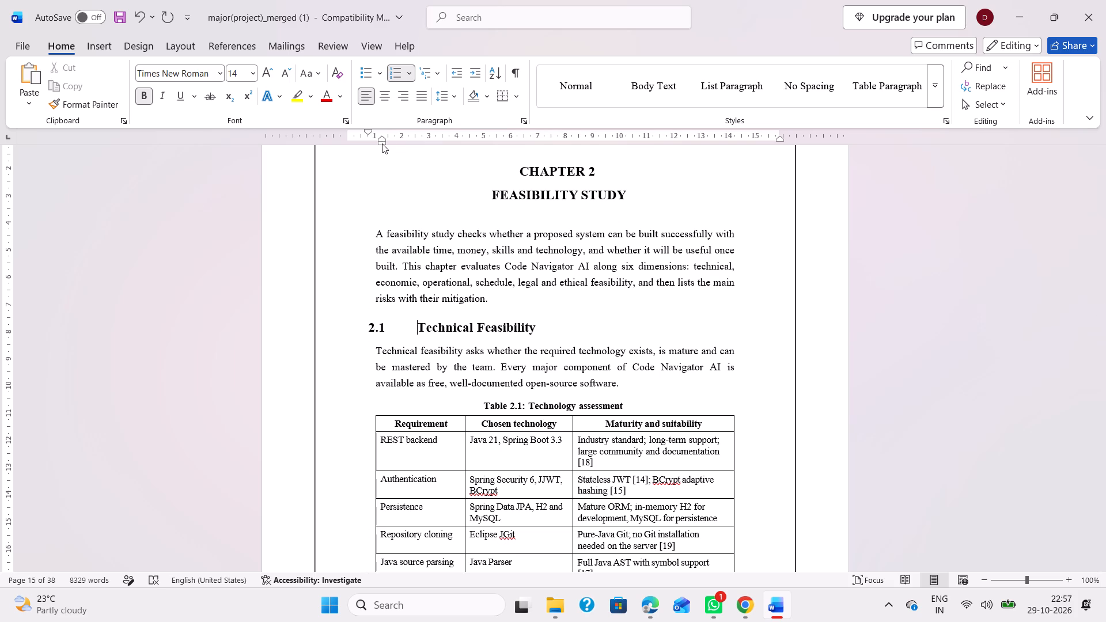
left_click_drag(382, 143, 378, 158)
left_click_drag(378, 158, 377, 156)
Set the heading text "Economic Feasibility" in section 2.2 to font size 14.
scroll(415, 359, "down", 1)
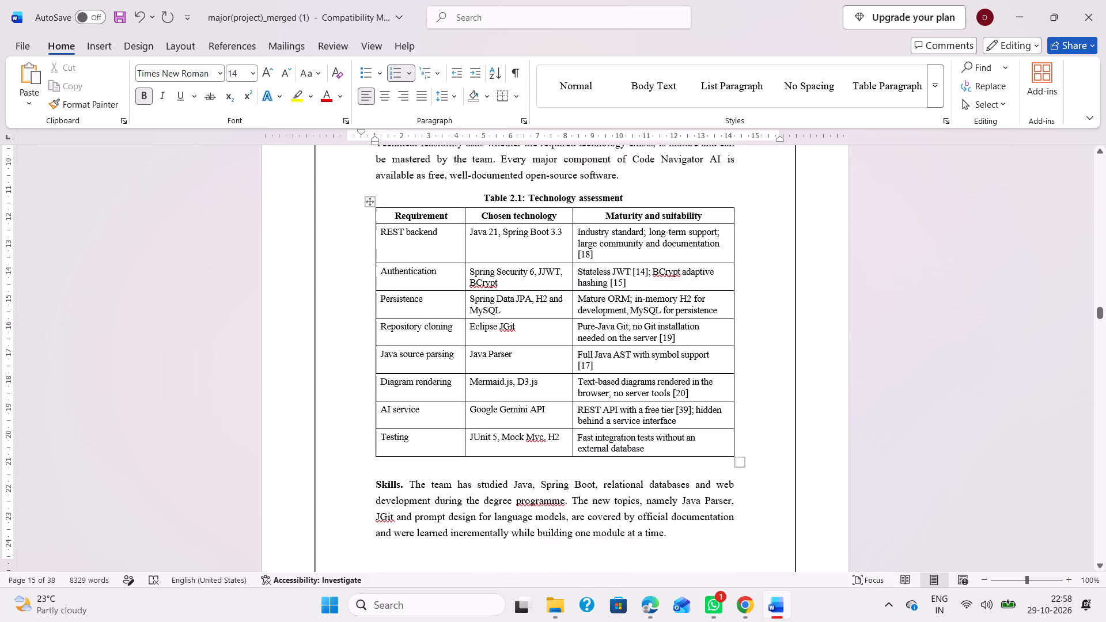
scroll(455, 323, "up", 1)
scroll(455, 323, "down", 1)
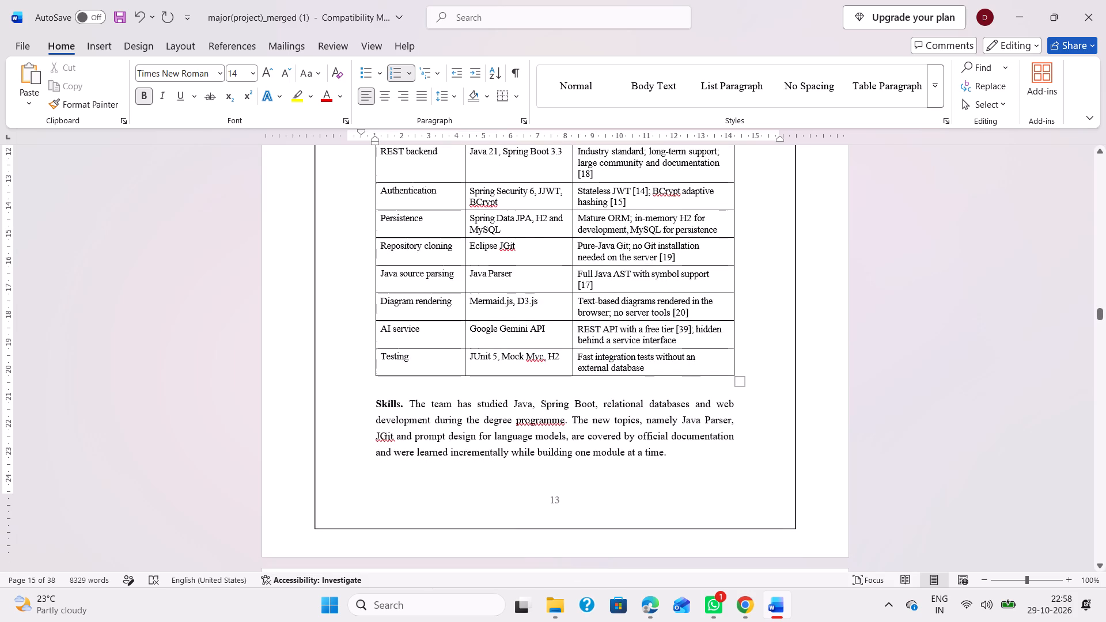
scroll(499, 340, "down", 1)
scroll(495, 412, "down", 1)
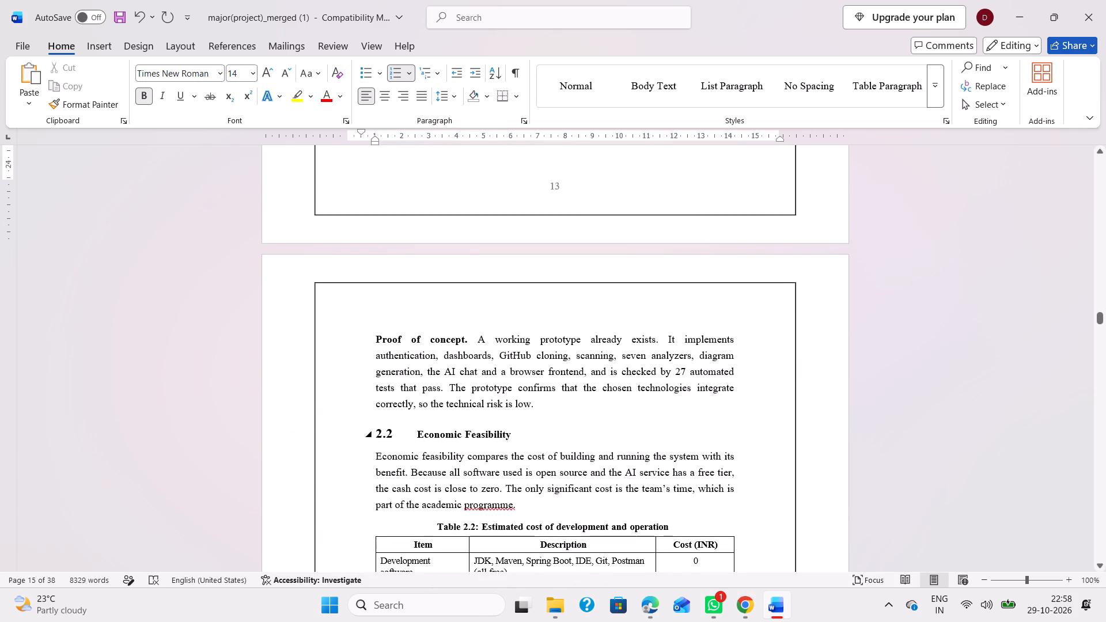
left_click(419, 437)
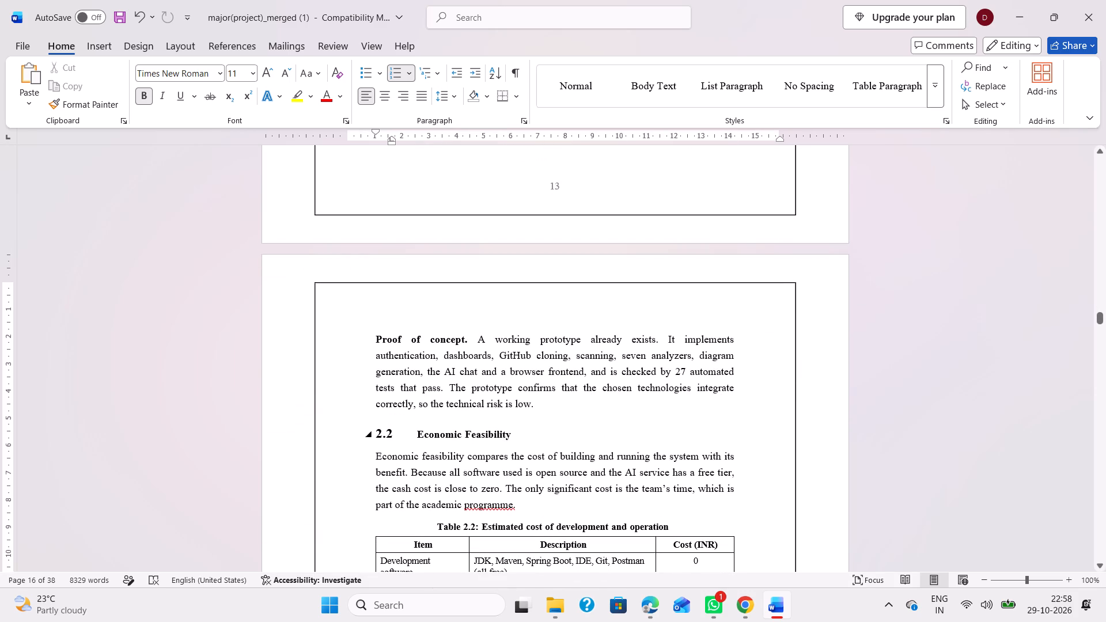
left_click_drag(519, 430, 425, 437)
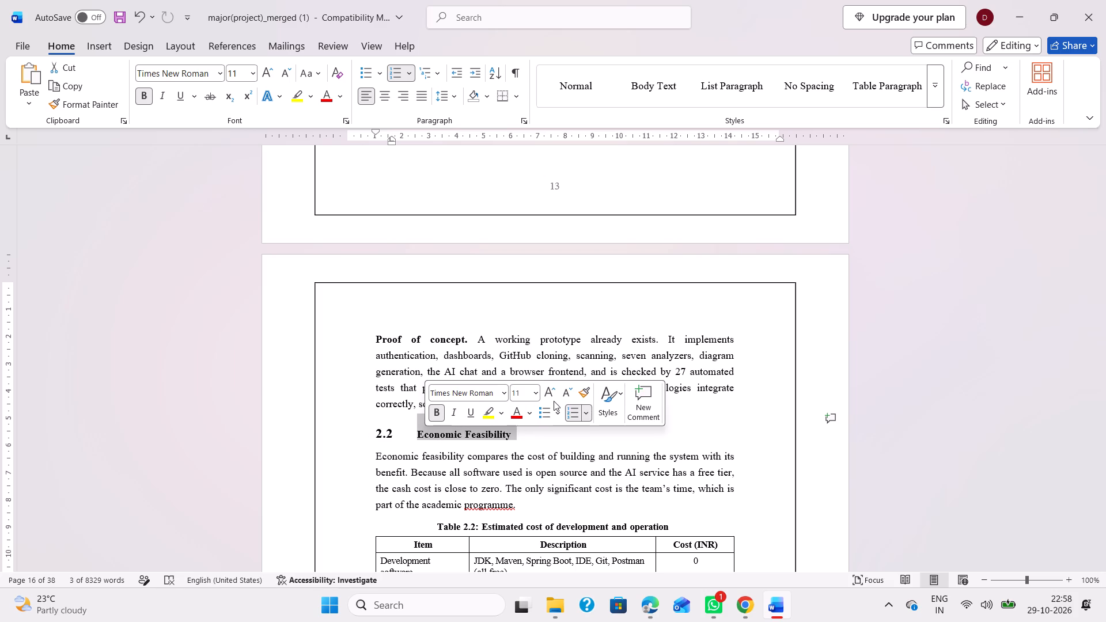
left_click(526, 395)
type("14")
key("Return")
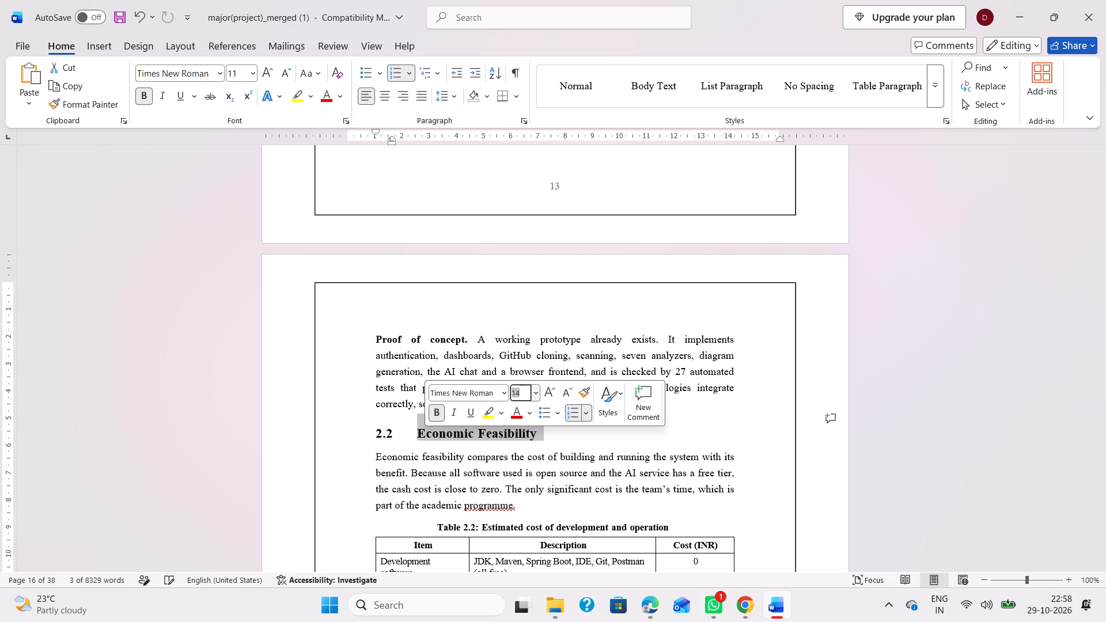
Reduce the first-line indent of the 2.2 Economic Feasibility heading to about 0.75 cm.
left_click(416, 438)
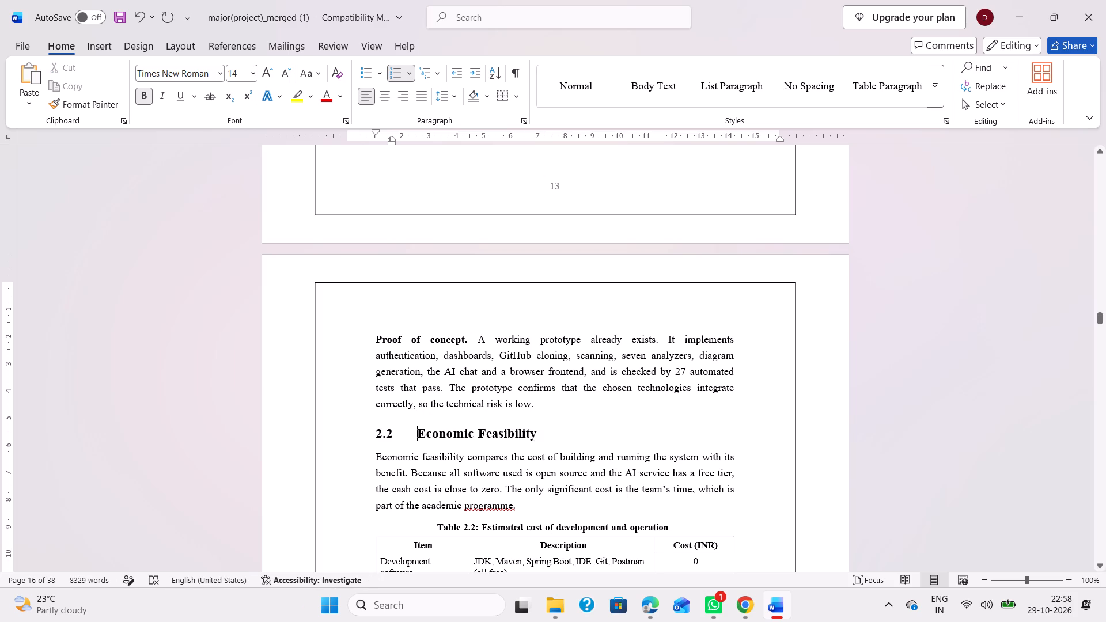
left_click_drag(392, 143, 372, 146)
left_click_drag(372, 146, 364, 148)
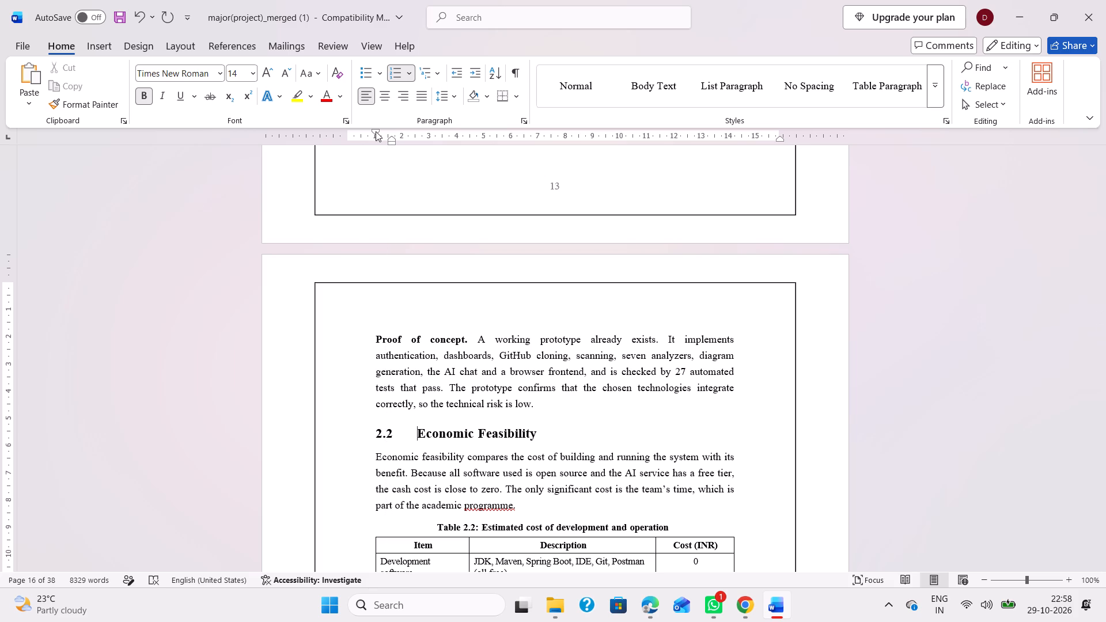
left_click_drag(376, 131, 366, 131)
left_click_drag(366, 131, 365, 131)
Set the heading text "Operational Feasibility" in section 2.3 to font size 14.
scroll(514, 433, "down", 1)
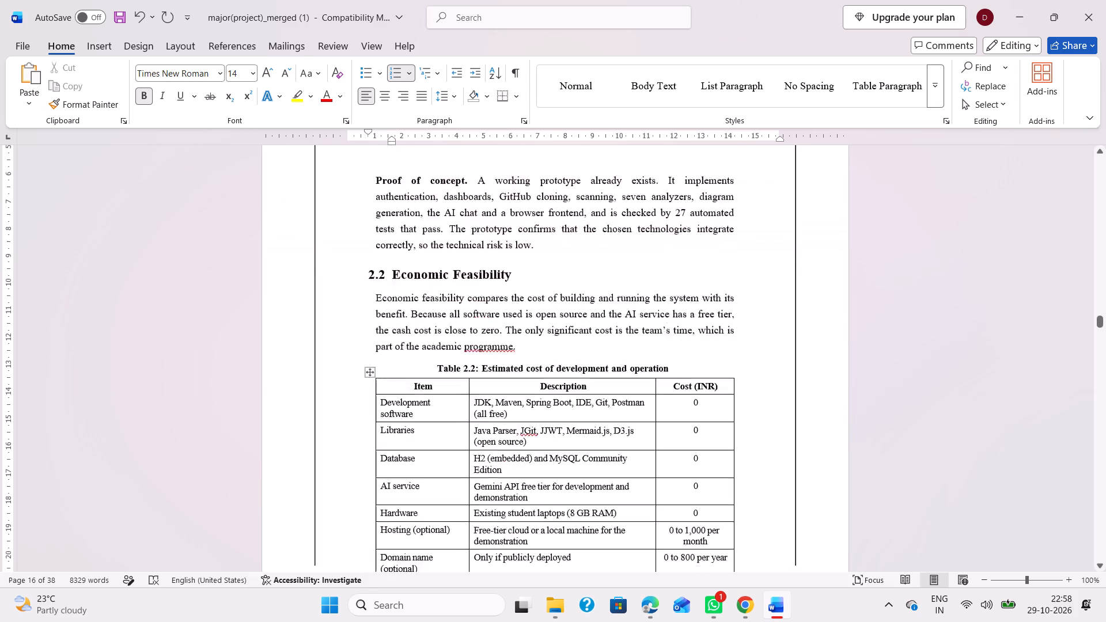
scroll(514, 433, "down", 1)
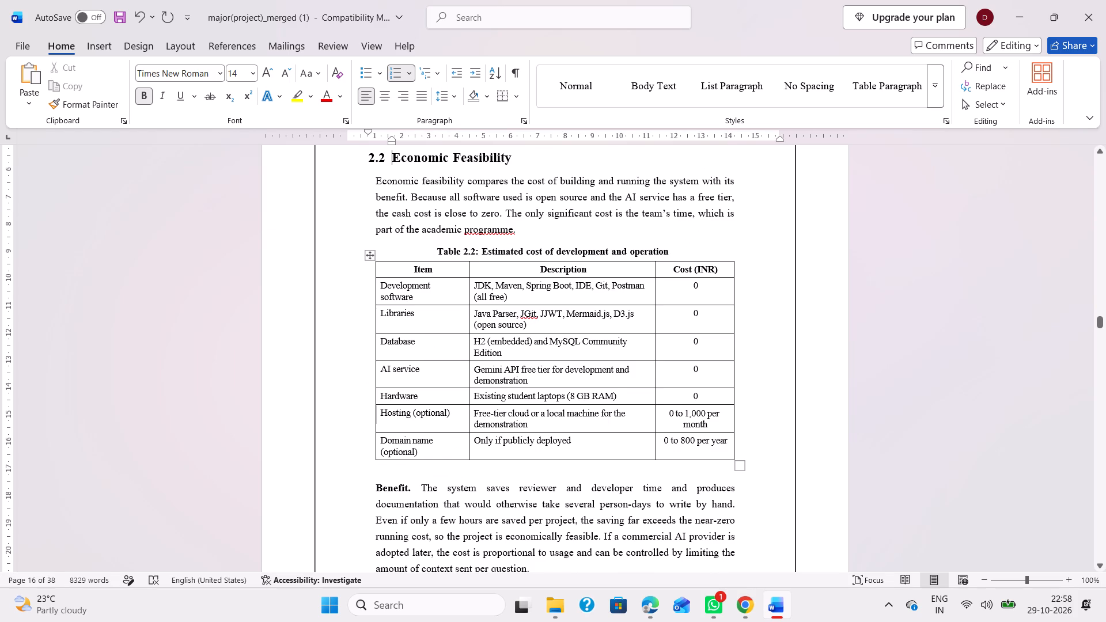
scroll(543, 352, "down", 1)
scroll(456, 363, "down", 1)
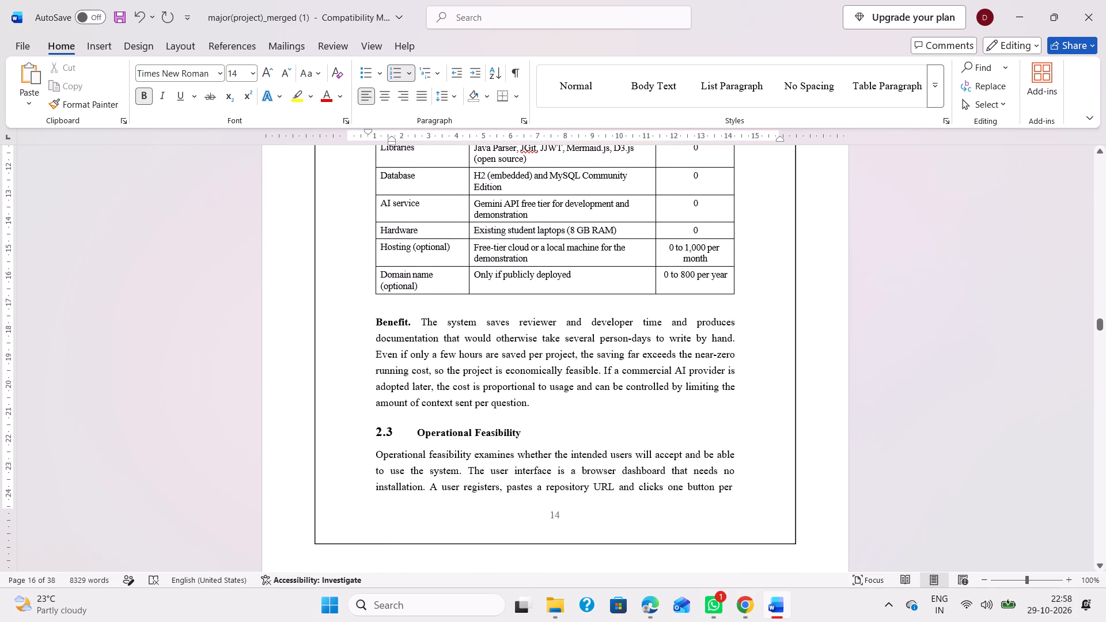
left_click_drag(534, 433, 443, 433)
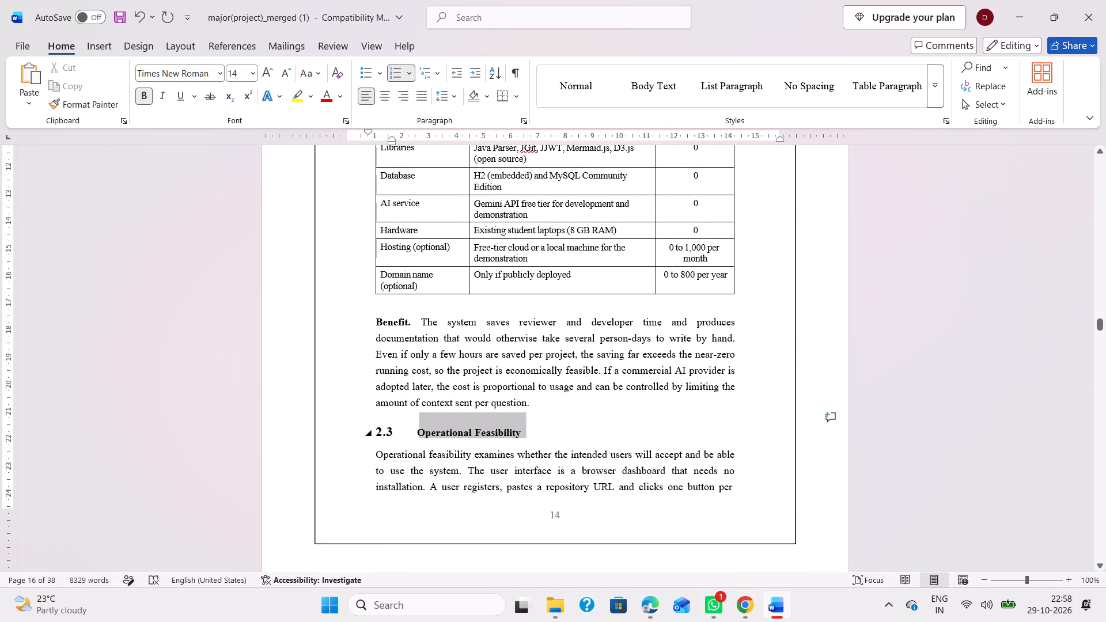
left_click_drag(443, 433, 437, 434)
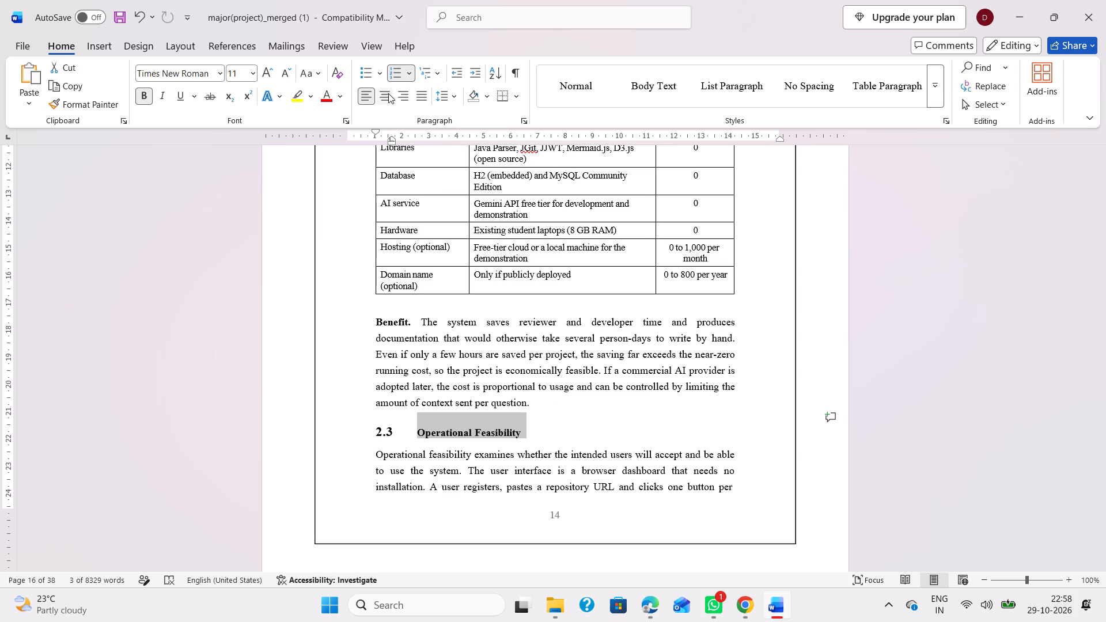
left_click(235, 73)
type("14")
key("Return")
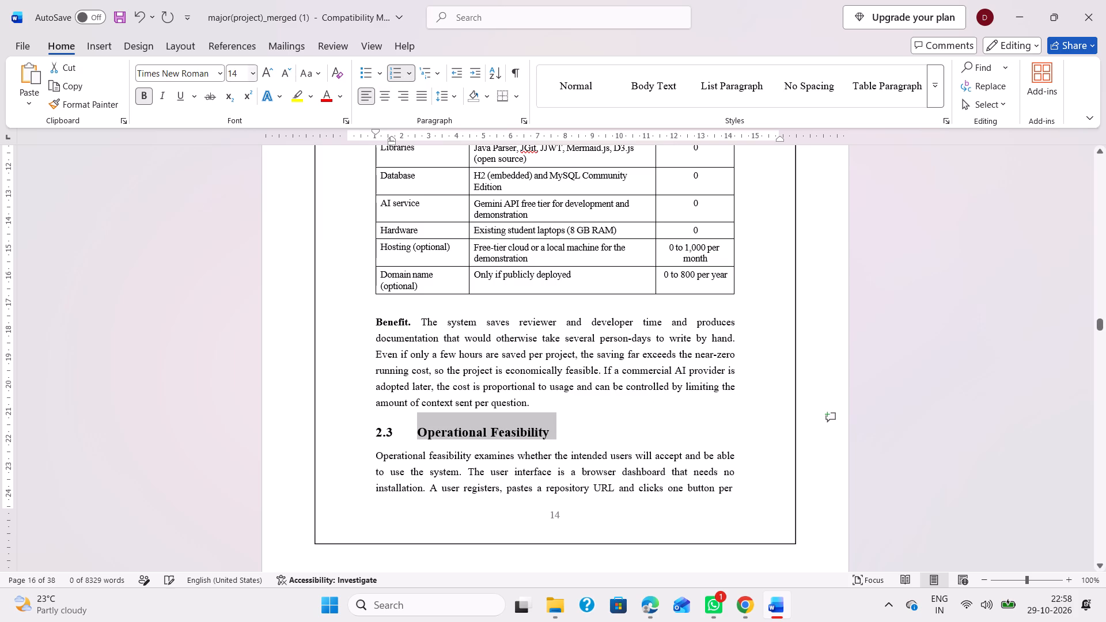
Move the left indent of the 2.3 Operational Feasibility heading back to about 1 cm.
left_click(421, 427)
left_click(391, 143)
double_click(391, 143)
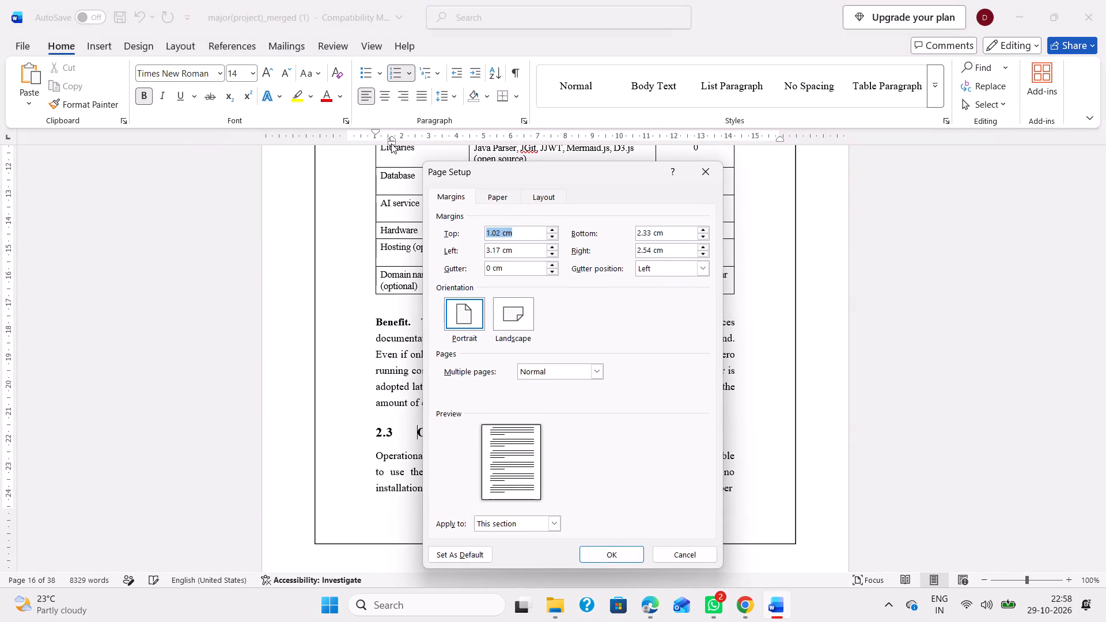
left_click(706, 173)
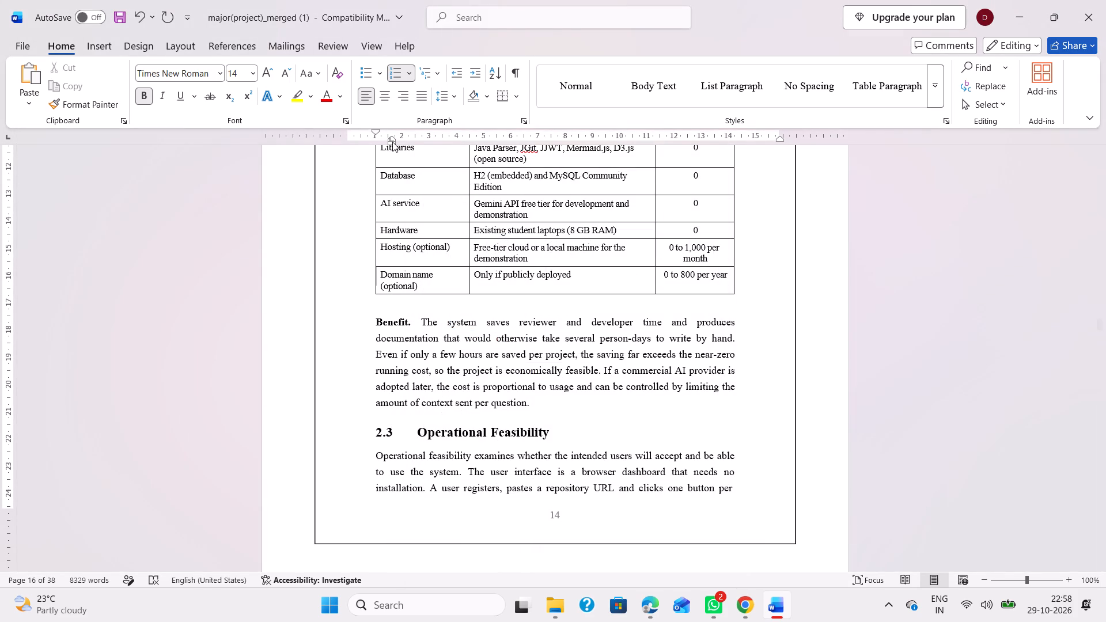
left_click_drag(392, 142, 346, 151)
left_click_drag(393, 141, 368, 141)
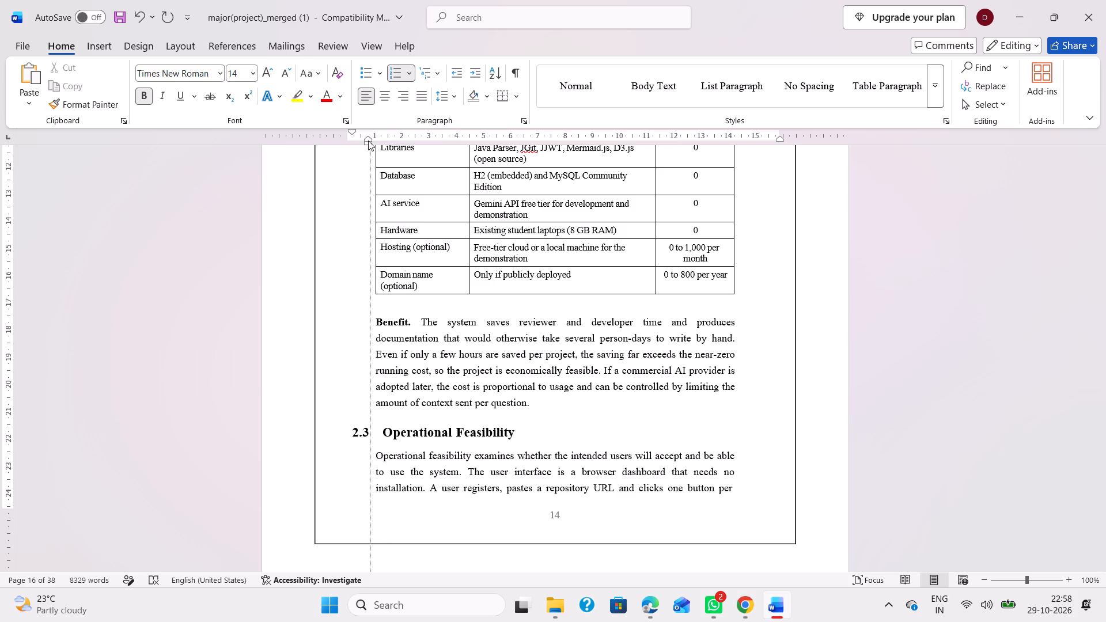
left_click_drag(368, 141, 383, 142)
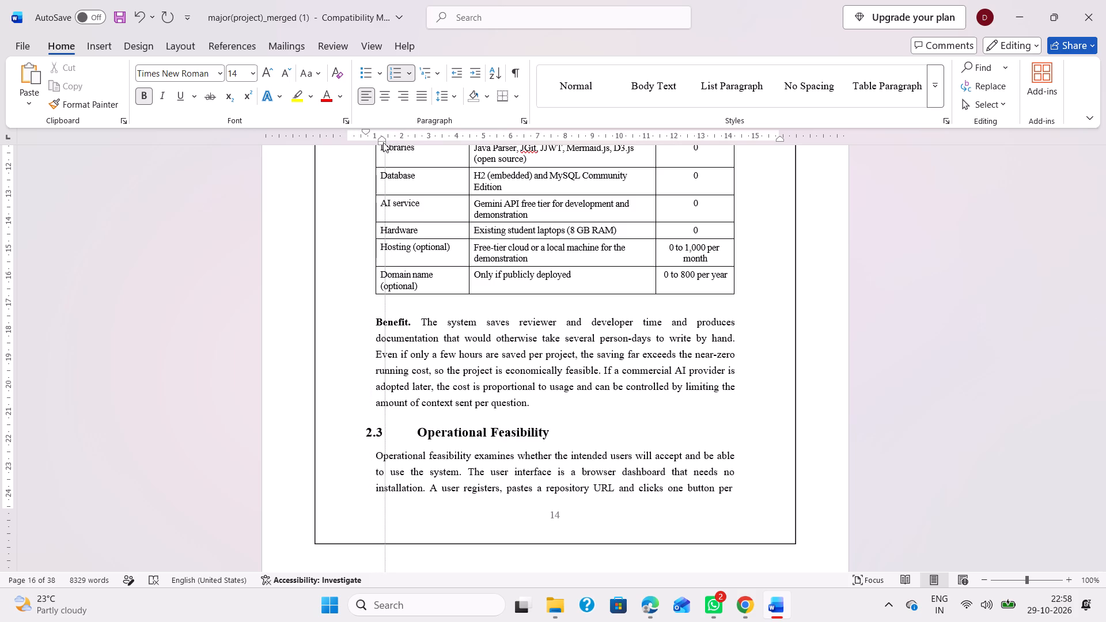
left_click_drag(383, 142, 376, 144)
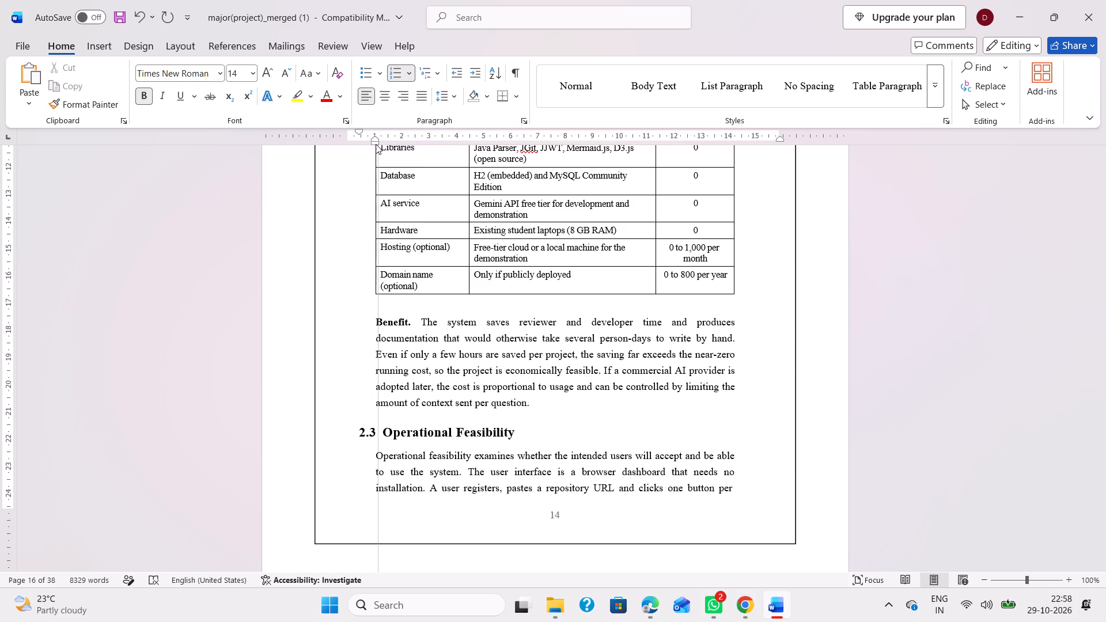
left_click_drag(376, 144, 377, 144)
Adjust the 2.3 Operational Feasibility heading's left indent to about 1.25 cm and its first-line indent to about 0.5 cm.
scroll(430, 306, "down", 1)
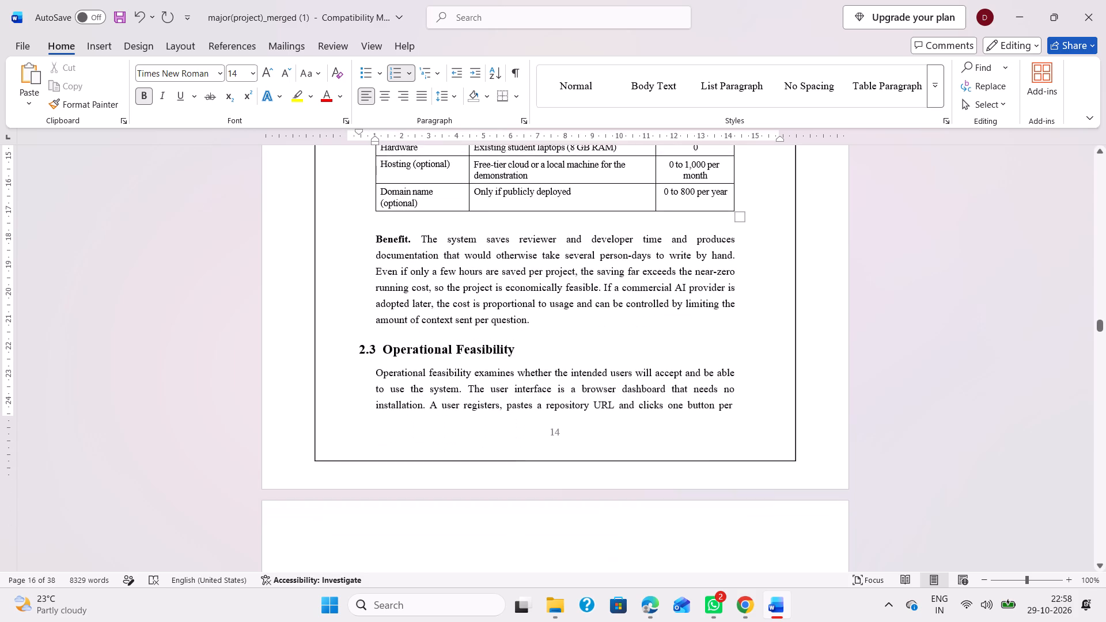
scroll(387, 290, "down", 2)
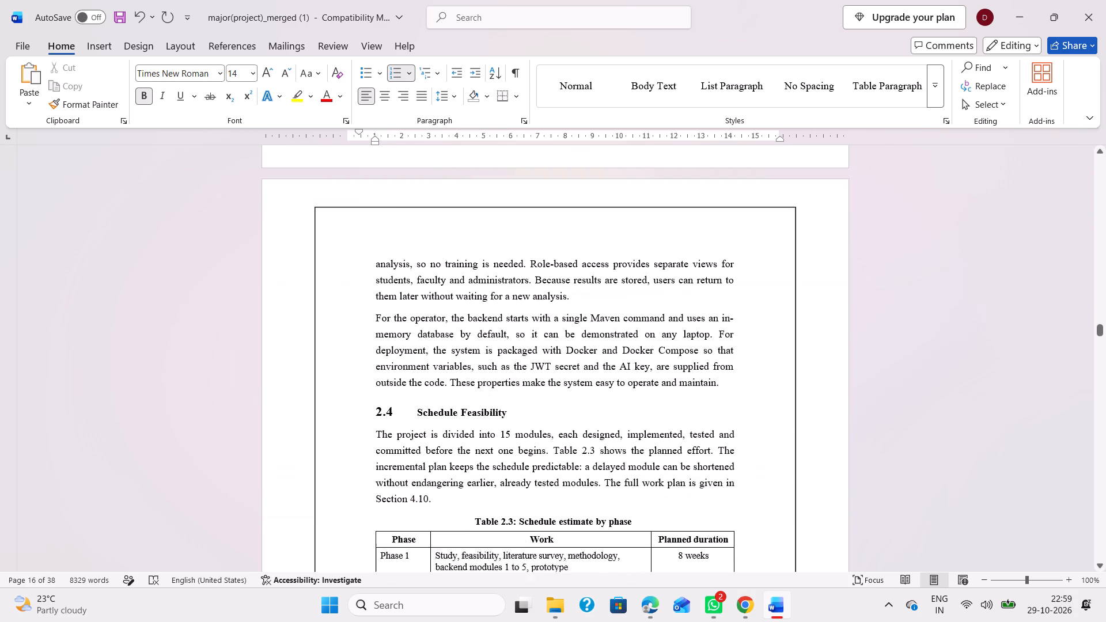
scroll(454, 309, "up", 2)
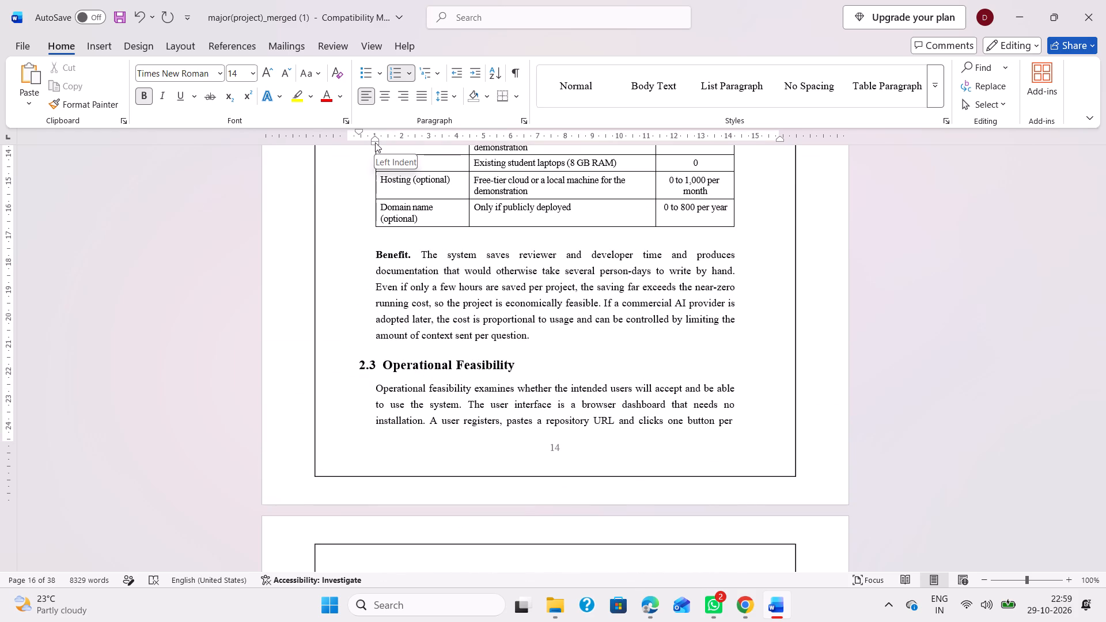
left_click_drag(375, 142, 381, 142)
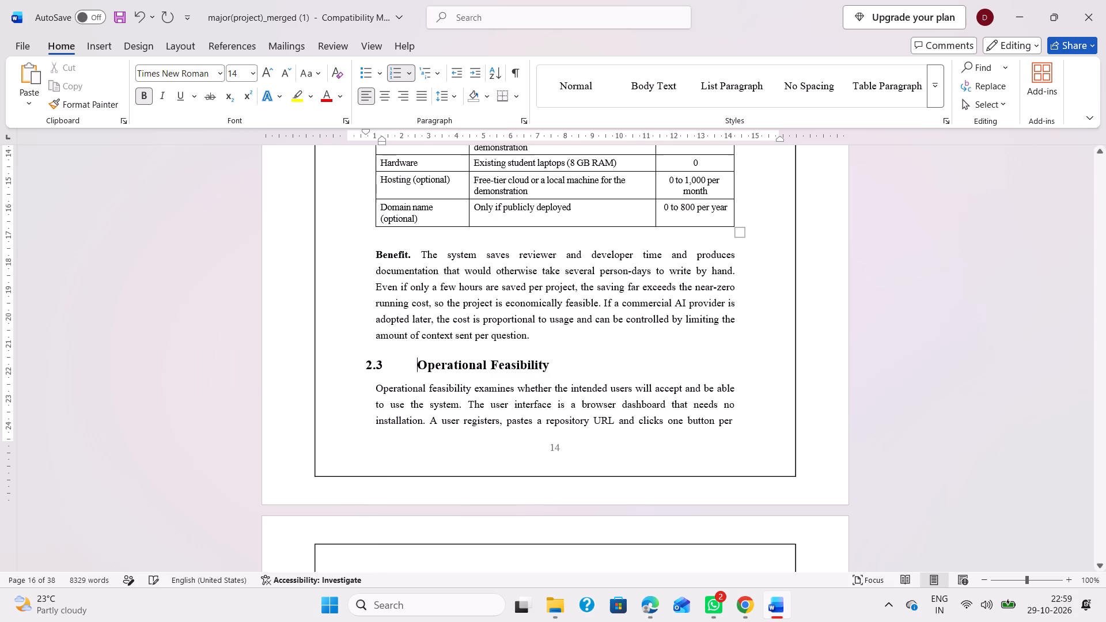
left_click_drag(367, 131, 365, 131)
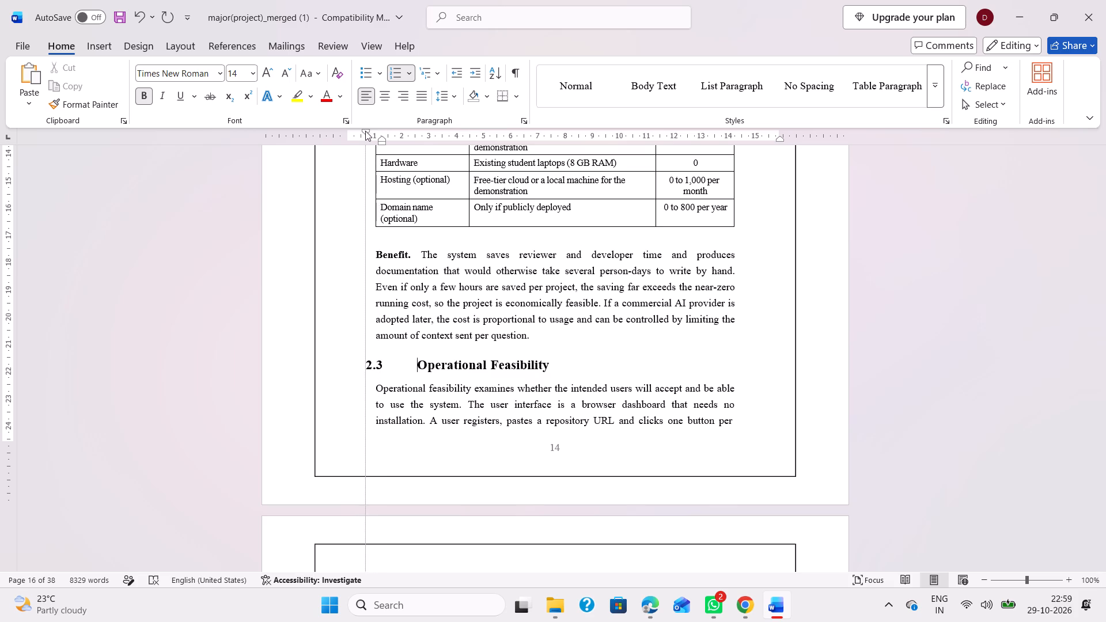
left_click_drag(365, 131, 362, 138)
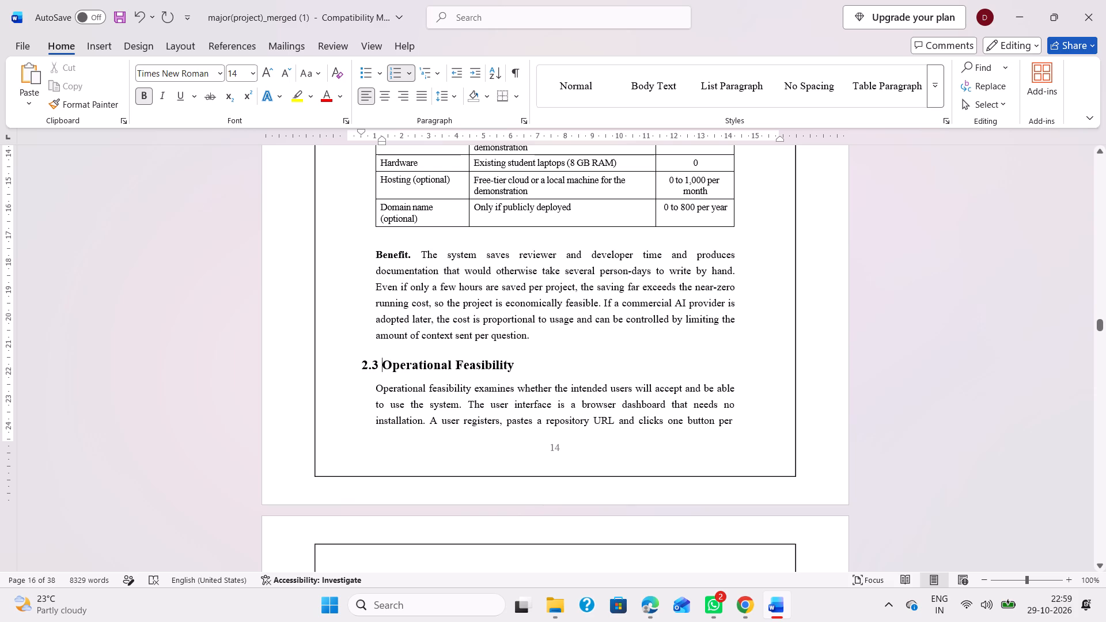
Insert a space between the number 2.3 and the heading text "Operational Feasibility".
key("space")
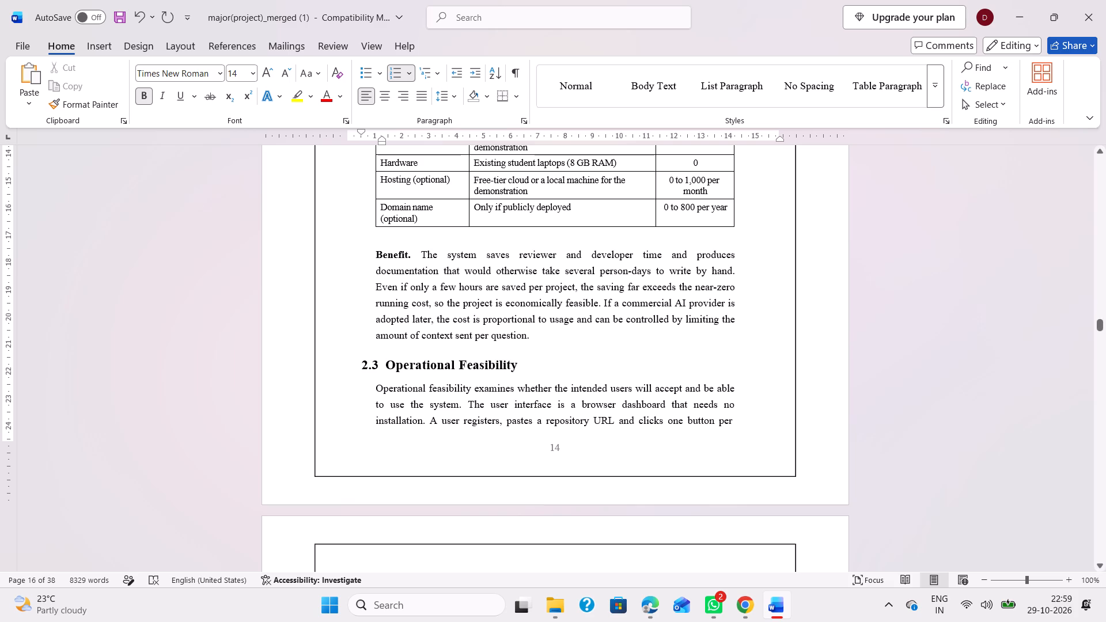
Set the heading text "Schedule Feasibility" in section 2.4 to font size 14.
scroll(399, 251, "down", 1)
scroll(374, 307, "down", 2)
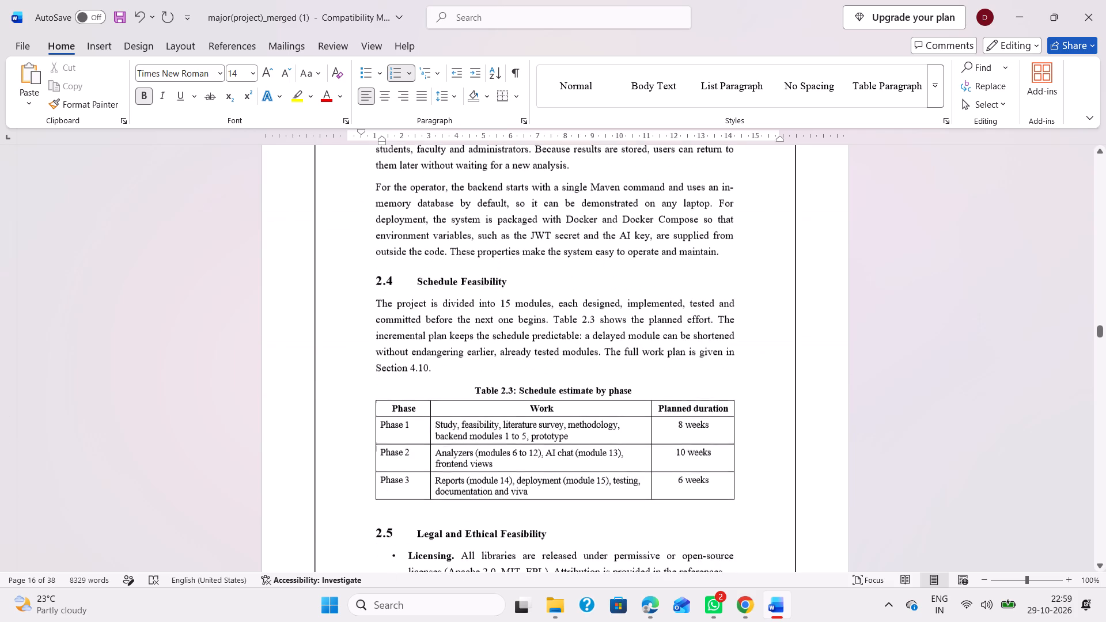
left_click_drag(516, 274, 410, 290)
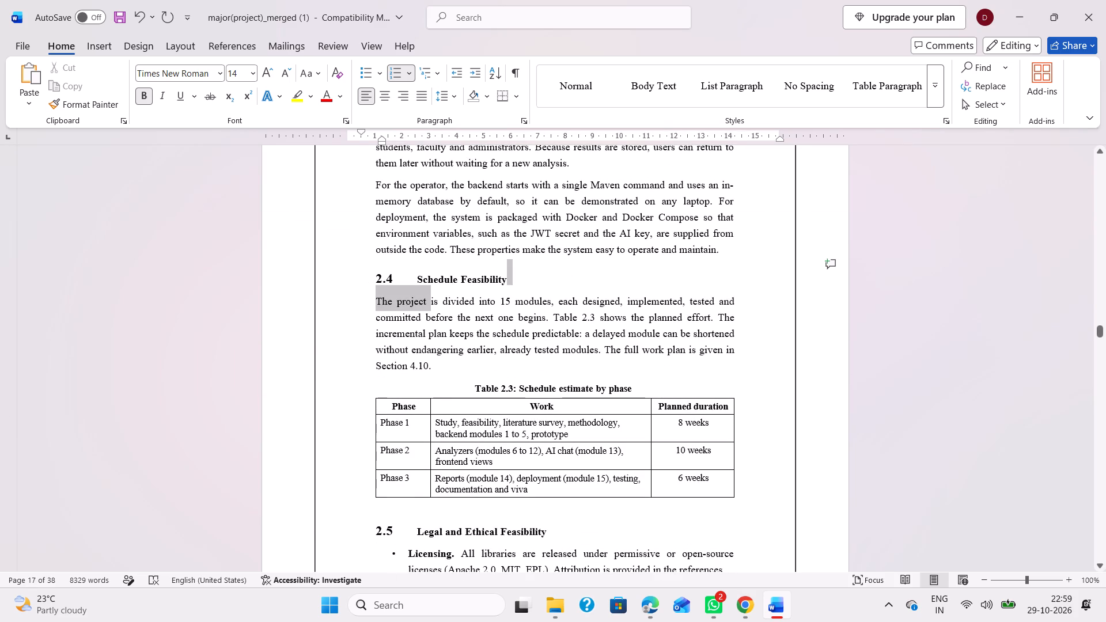
left_click_drag(410, 290, 412, 278)
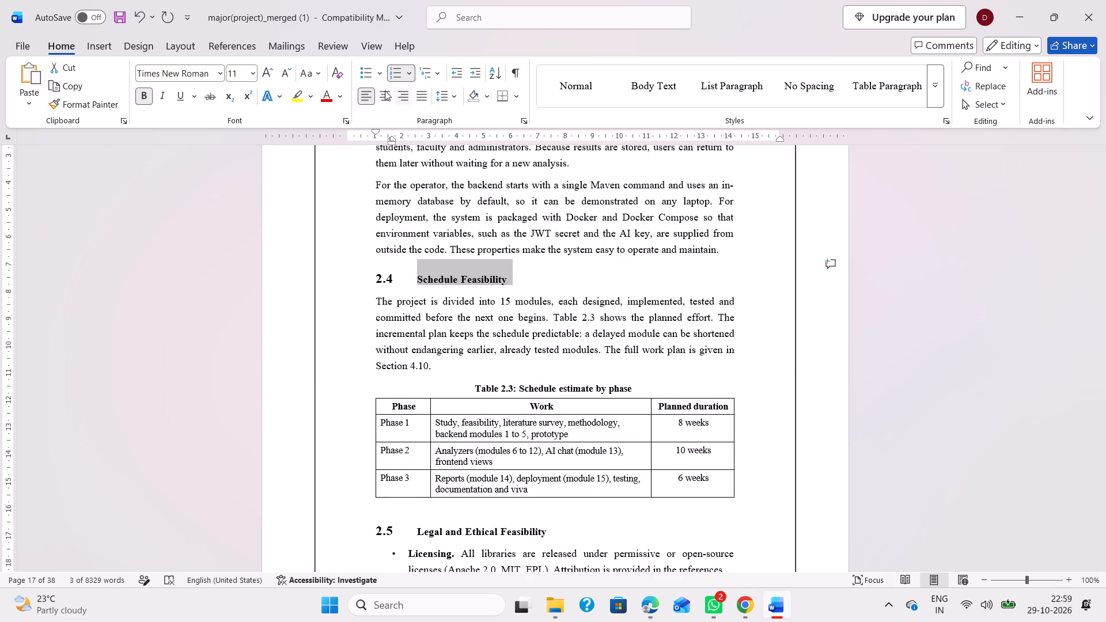
left_click(239, 71)
type("14")
key("Return")
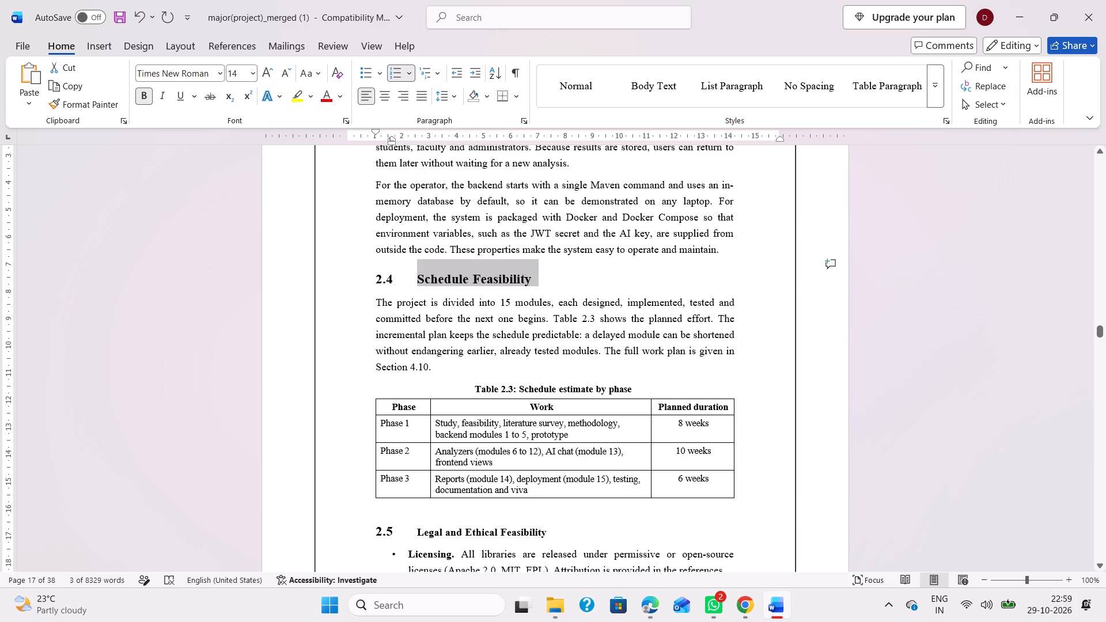
Adjust the 2.4 Schedule Feasibility heading's left indent to about 1.5 cm and its first-line indent to about 0.75 cm.
left_click(422, 283)
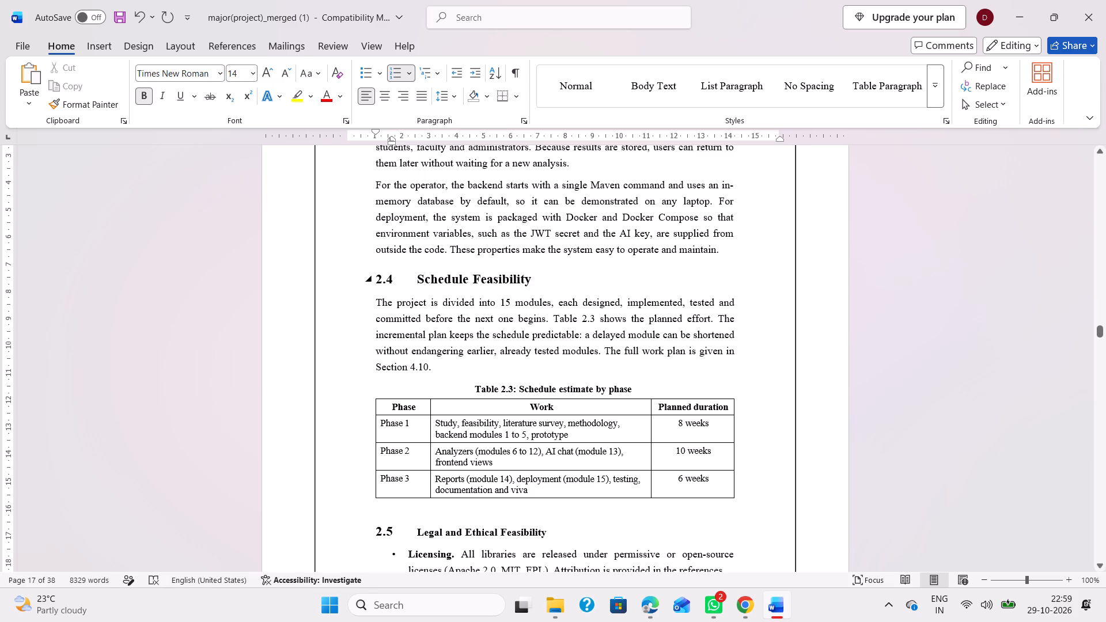
left_click(419, 279)
left_click_drag(393, 143, 370, 151)
left_click_drag(393, 142, 385, 146)
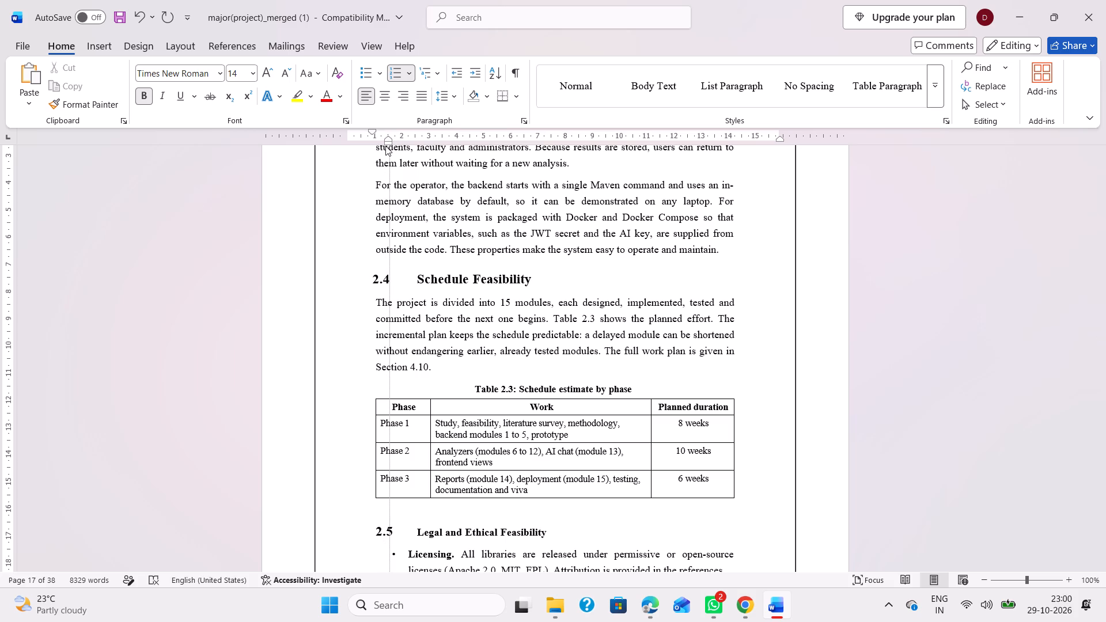
left_click_drag(385, 146, 363, 163)
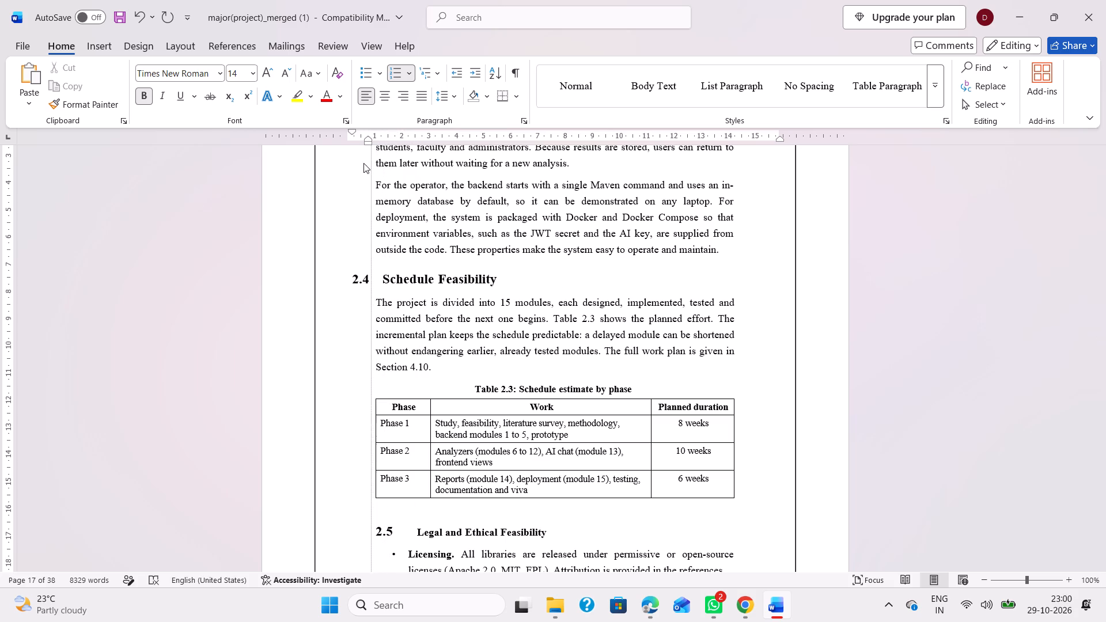
left_click_drag(363, 163, 380, 167)
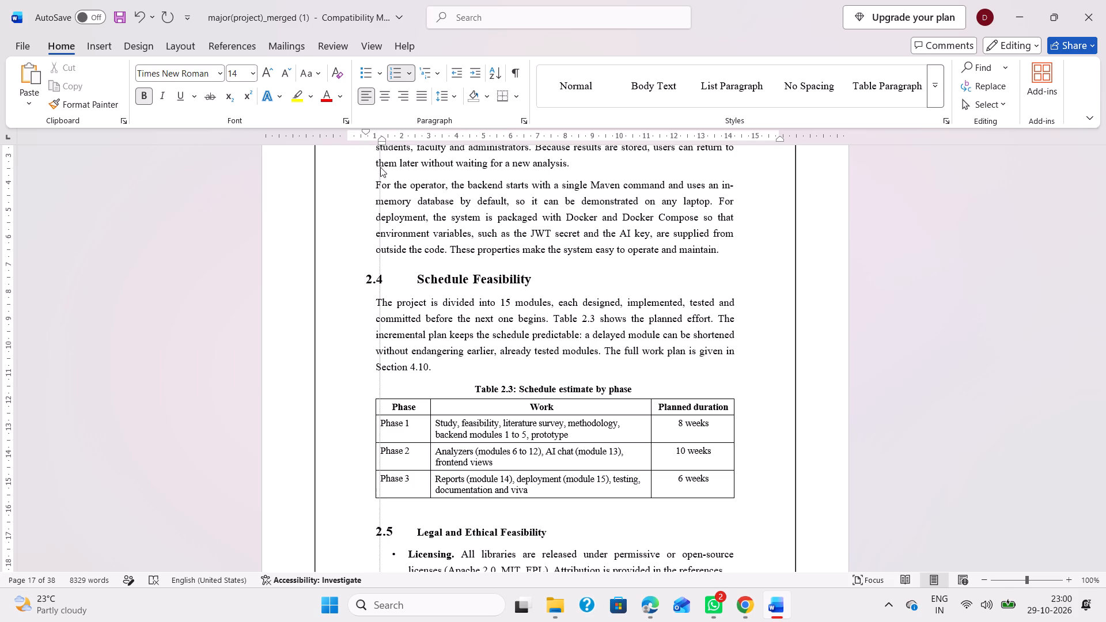
left_click_drag(380, 167, 376, 169)
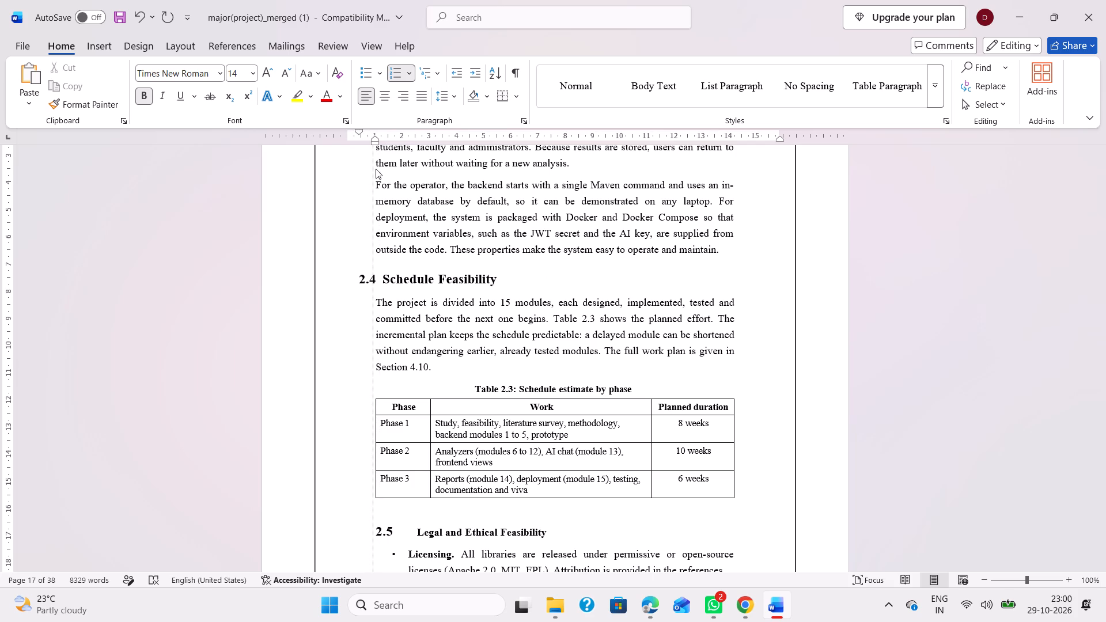
left_click_drag(376, 169, 382, 170)
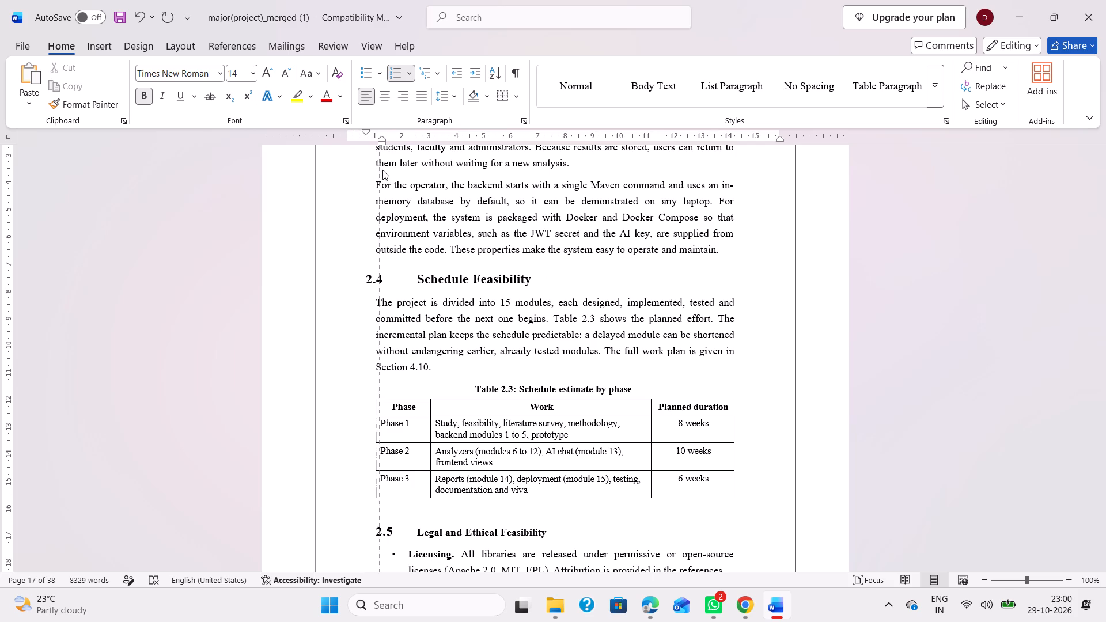
left_click_drag(382, 170, 388, 171)
left_click_drag(374, 132, 431, 138)
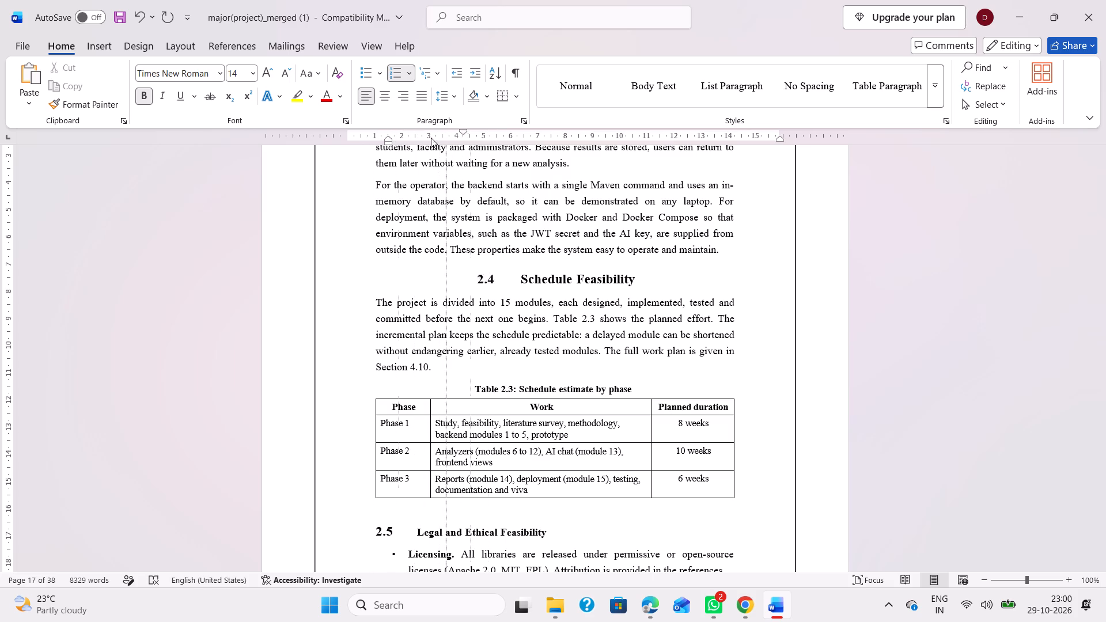
left_click_drag(431, 138, 368, 167)
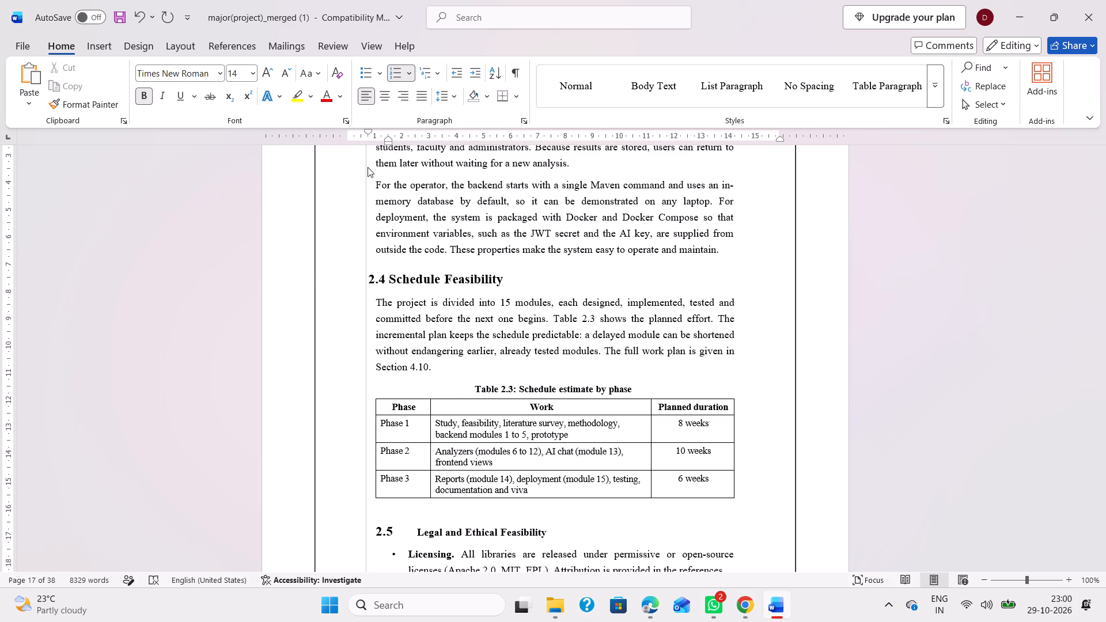
left_click_drag(368, 167, 367, 167)
Insert a space between the number 2.4 and the heading text "Schedule Feasibility".
key("space")
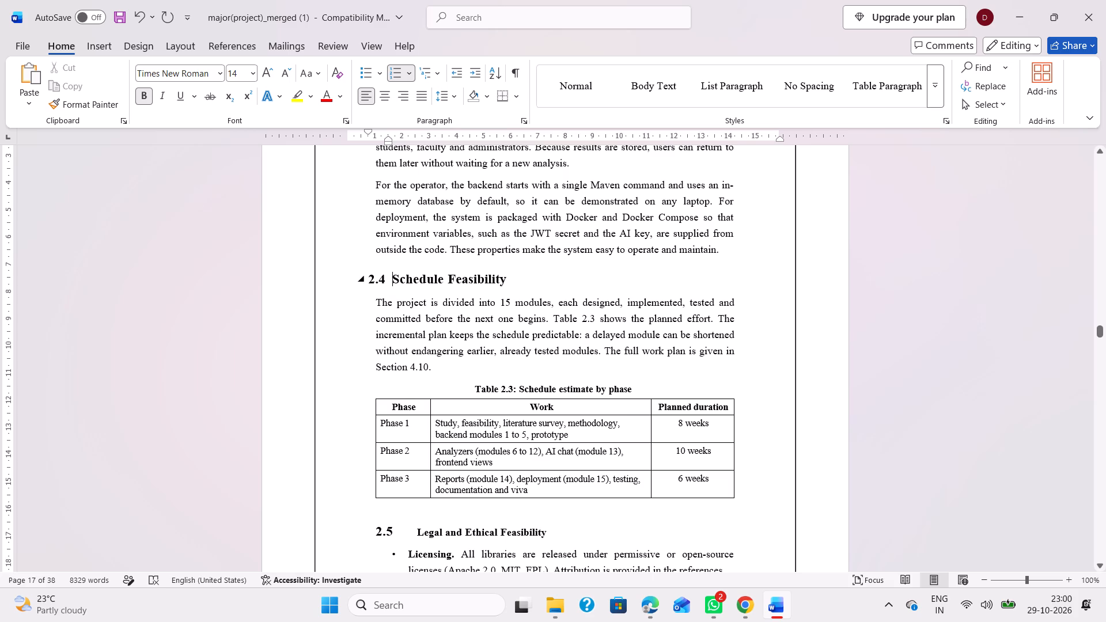
Set the heading text "Legal and Ethical Feasibility" in section 2.5 to font size 14.
scroll(405, 275, "down", 1)
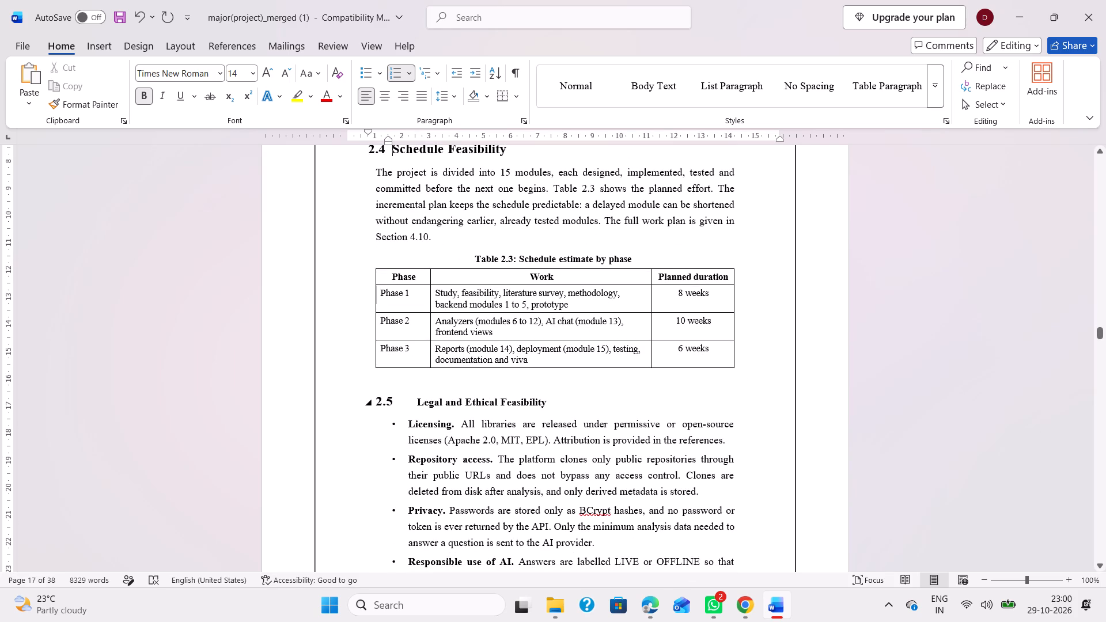
left_click_drag(551, 401, 408, 405)
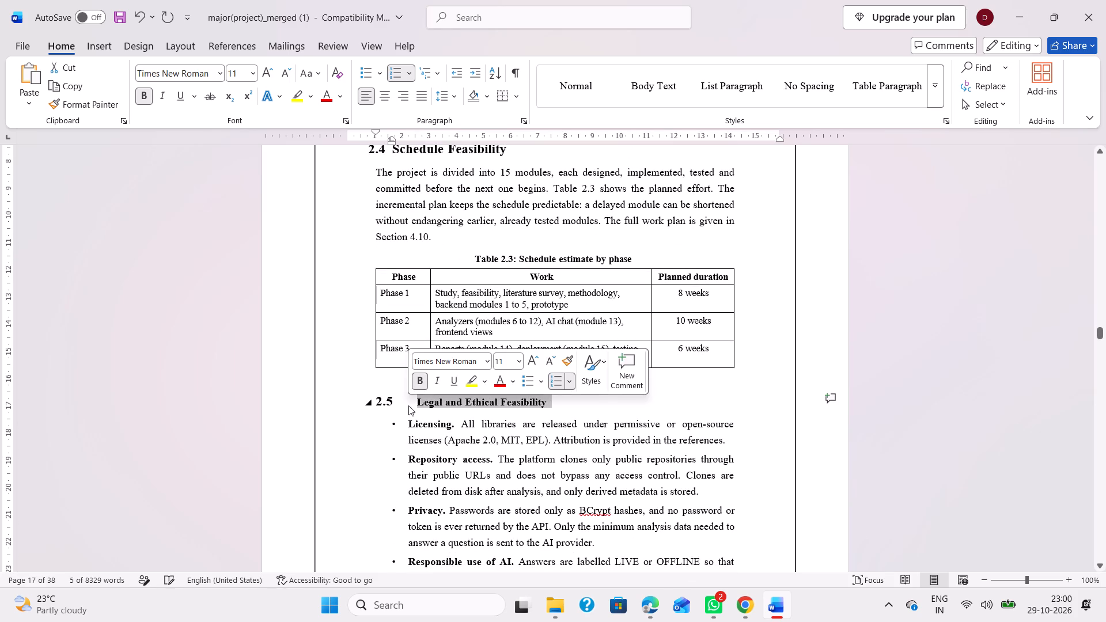
left_click(237, 76)
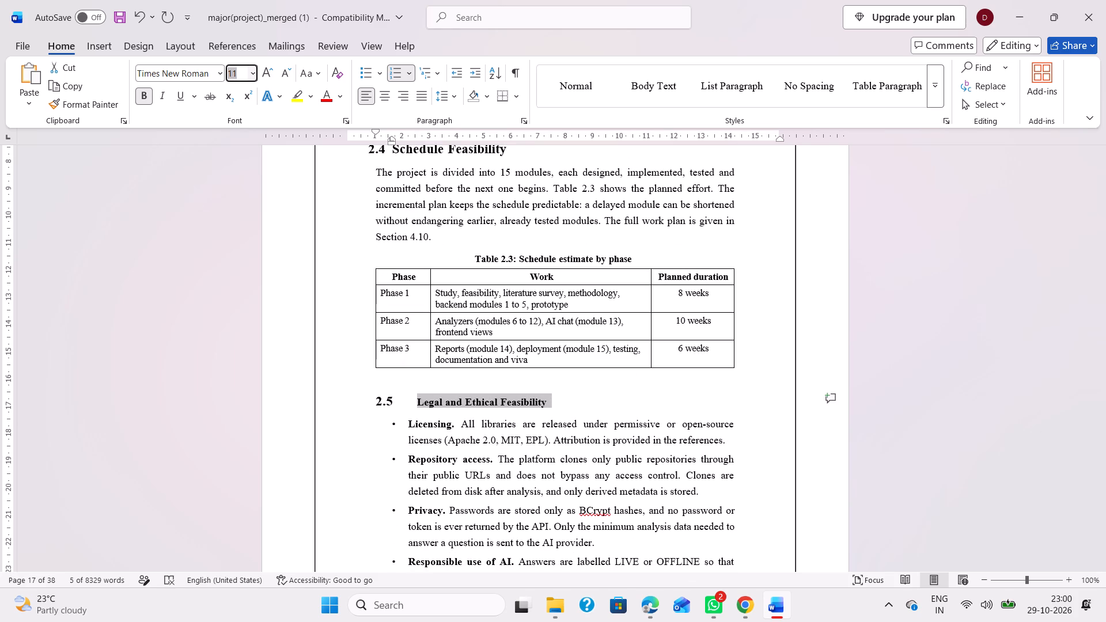
type("14")
key("Return")
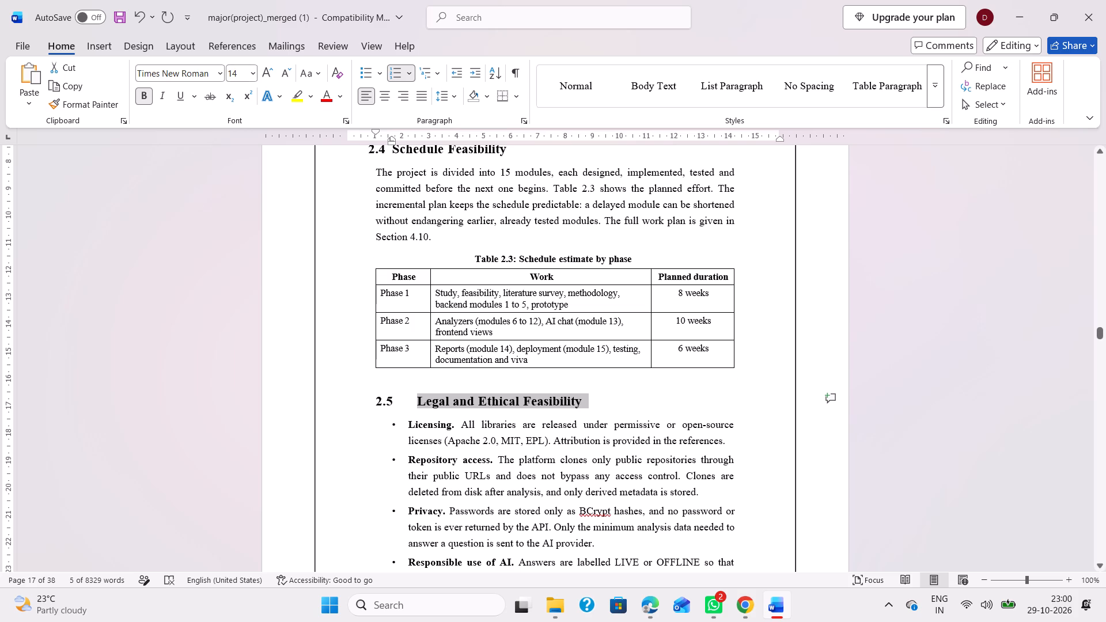
Close up the wide gap between the number 2.5 and the heading text "Legal and Ethical Feasibility" using the heading's hanging indent.
left_click(419, 410)
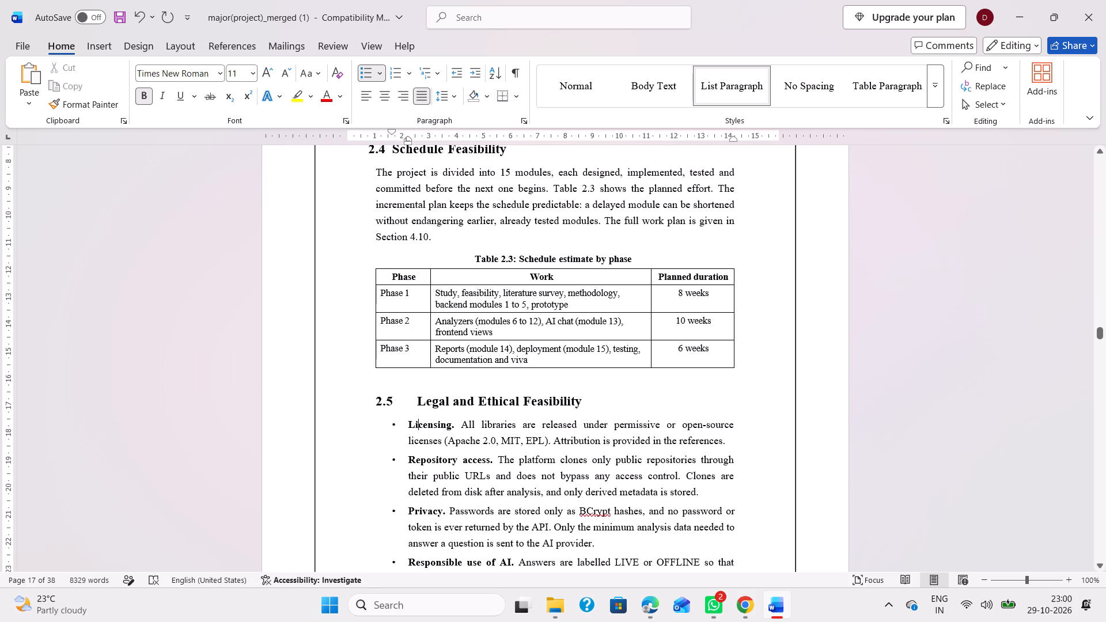
left_click(414, 400)
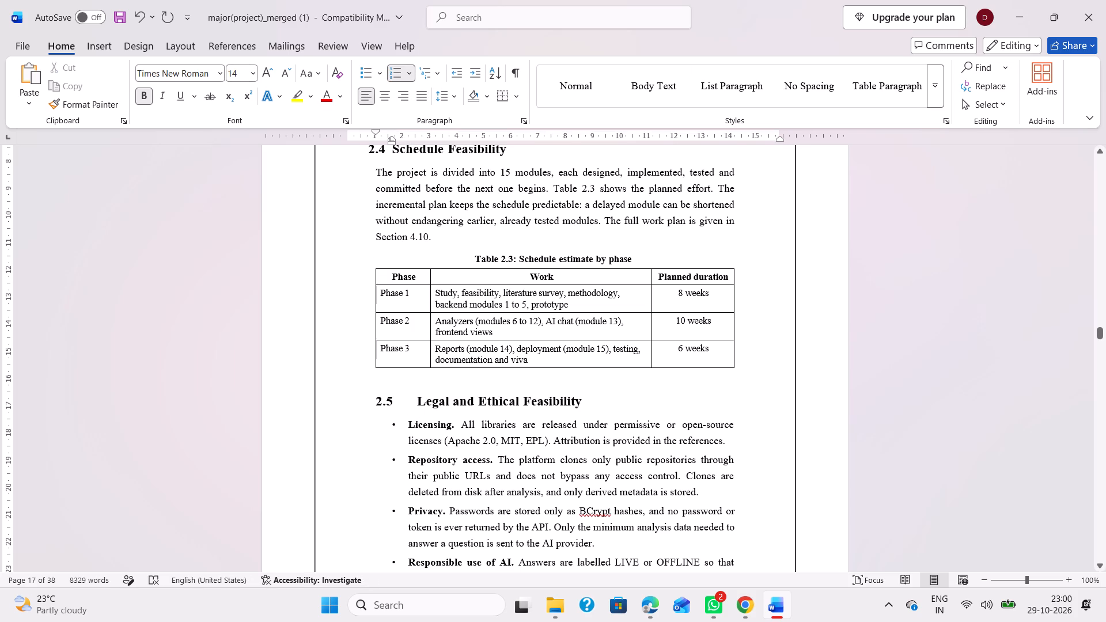
left_click_drag(584, 400, 406, 410)
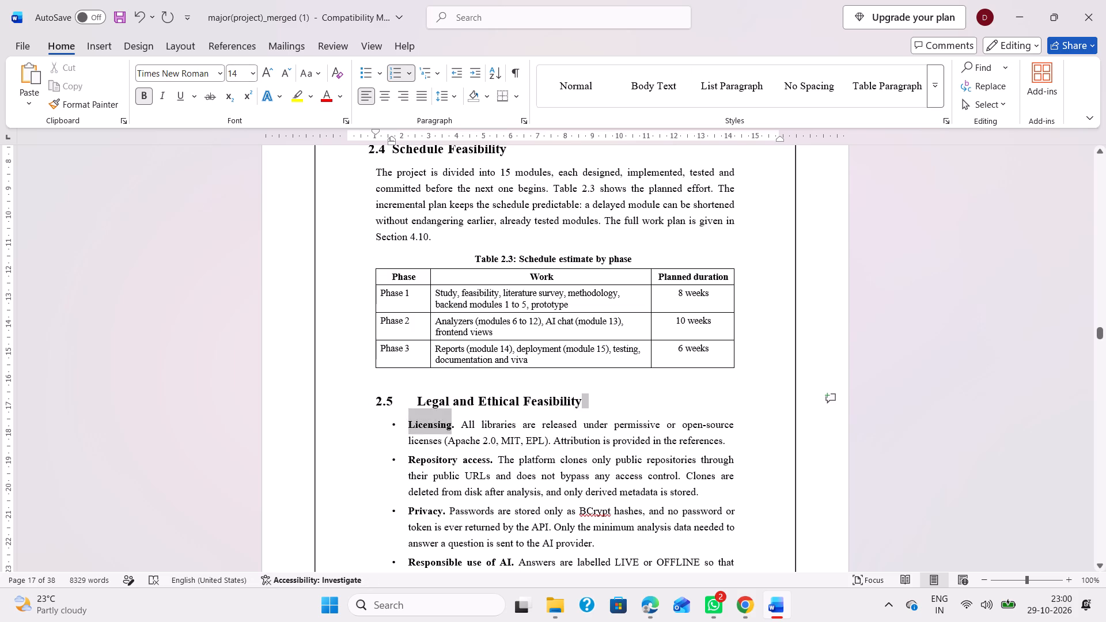
left_click_drag(406, 410, 413, 403)
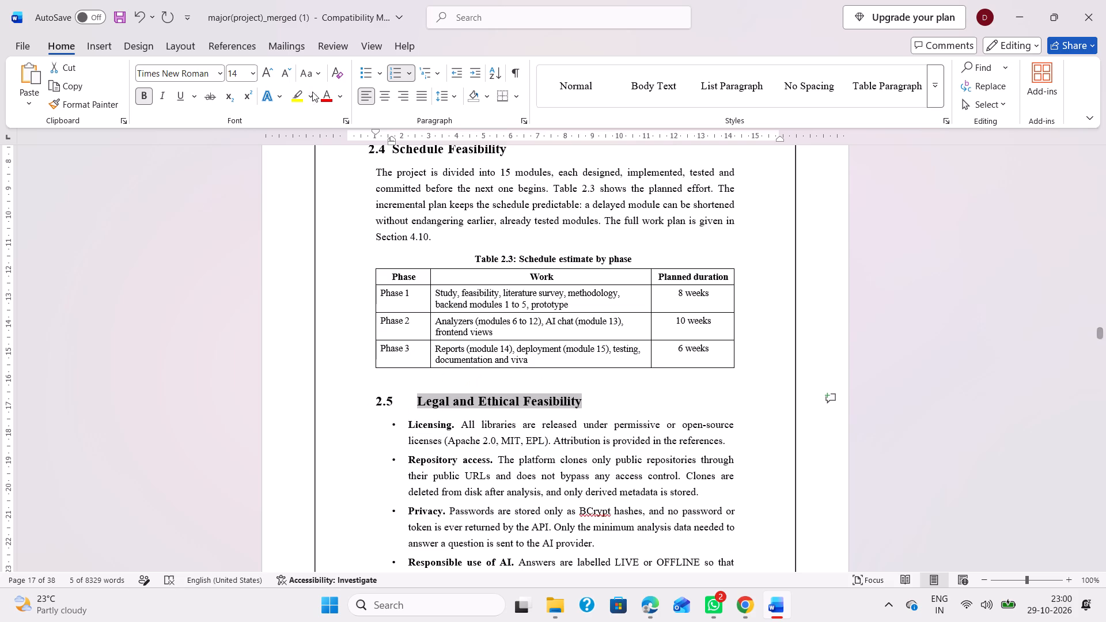
left_click(393, 141)
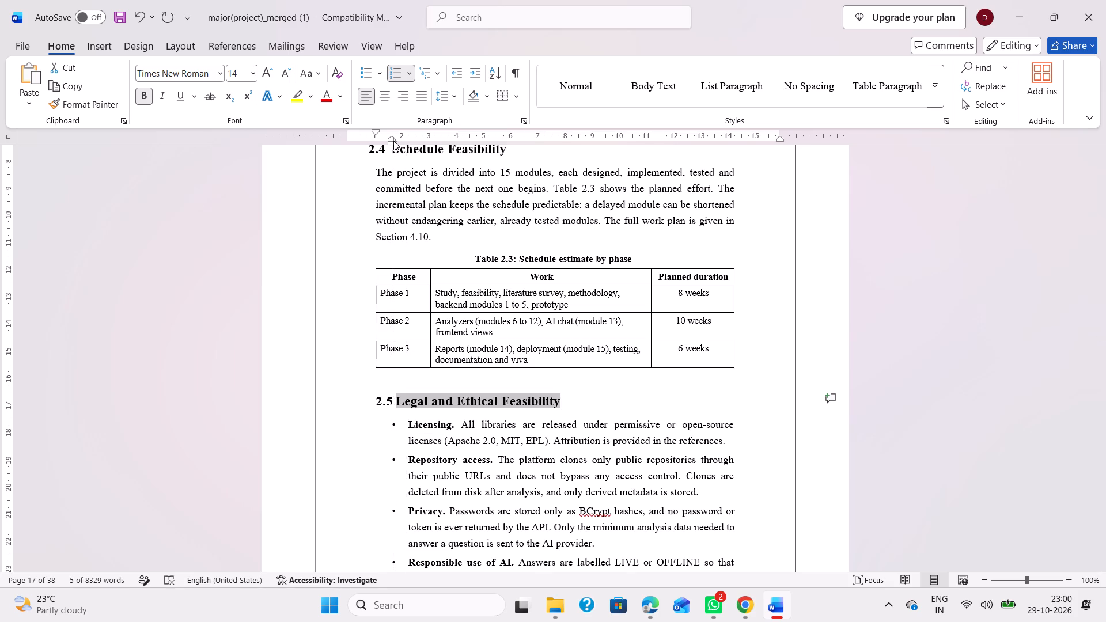
Insert a space between the number 2.5 and the heading text "Legal and Ethical Feasibility".
left_click(397, 401)
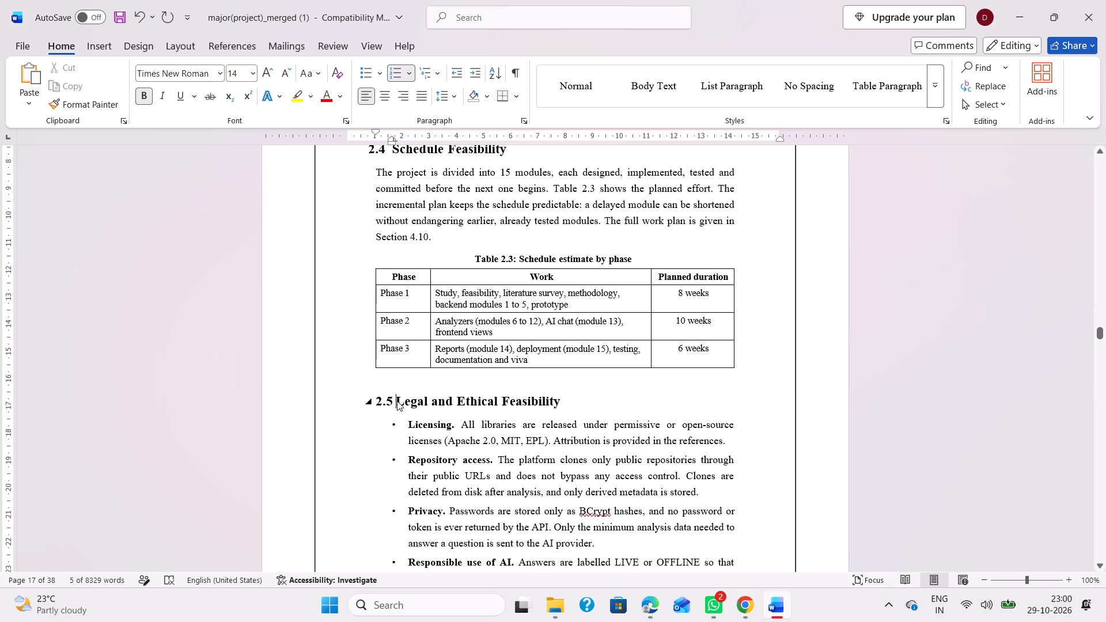
key("space")
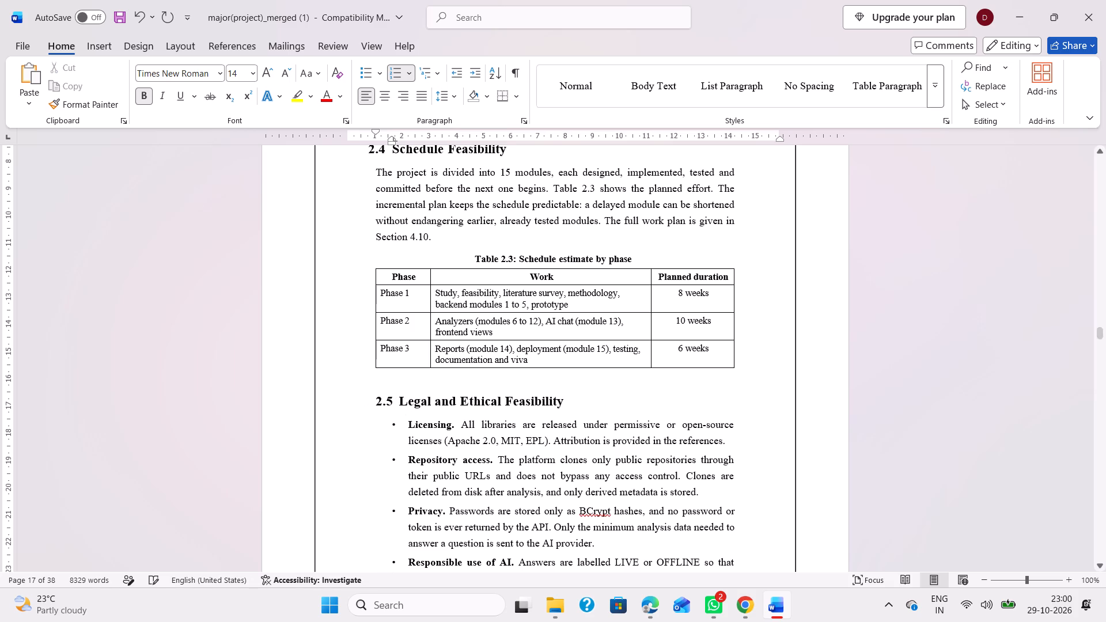
Set the heading text "Risk Analysis" in section 2.6 to font size 14.
scroll(546, 500, "down", 2)
scroll(527, 389, "up", 1)
scroll(527, 389, "down", 1)
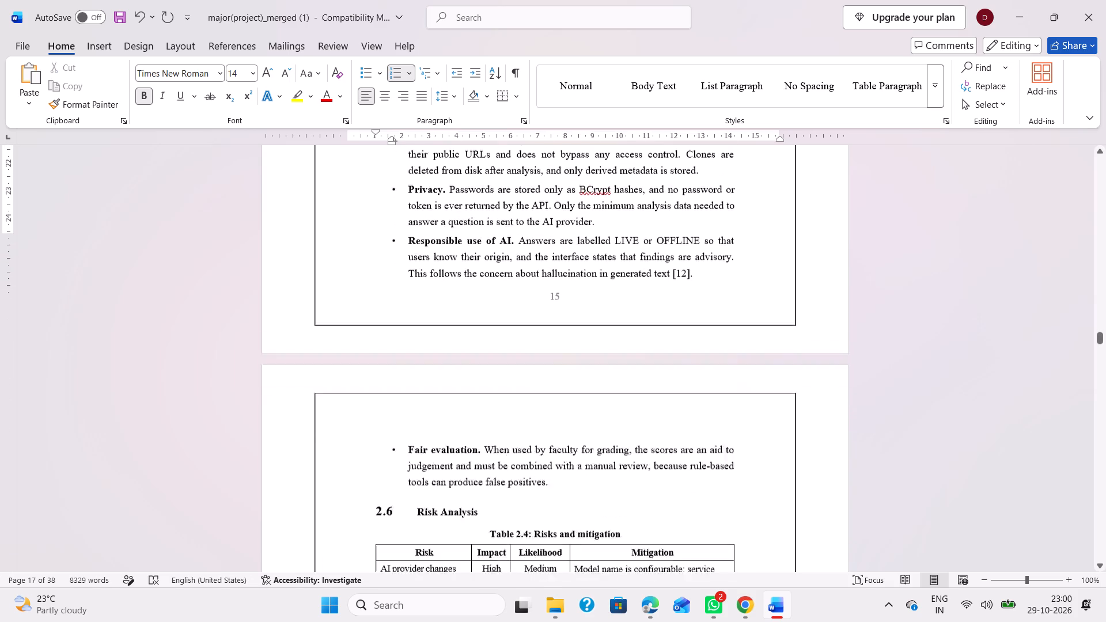
scroll(527, 389, "down", 1)
left_click_drag(495, 428, 393, 429)
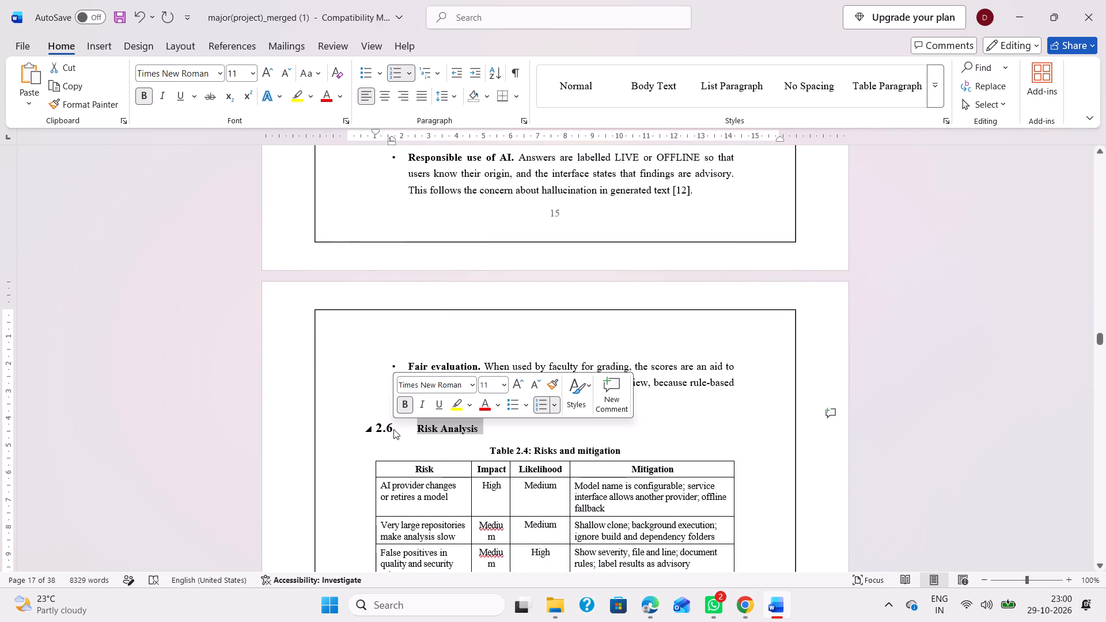
left_click(242, 74)
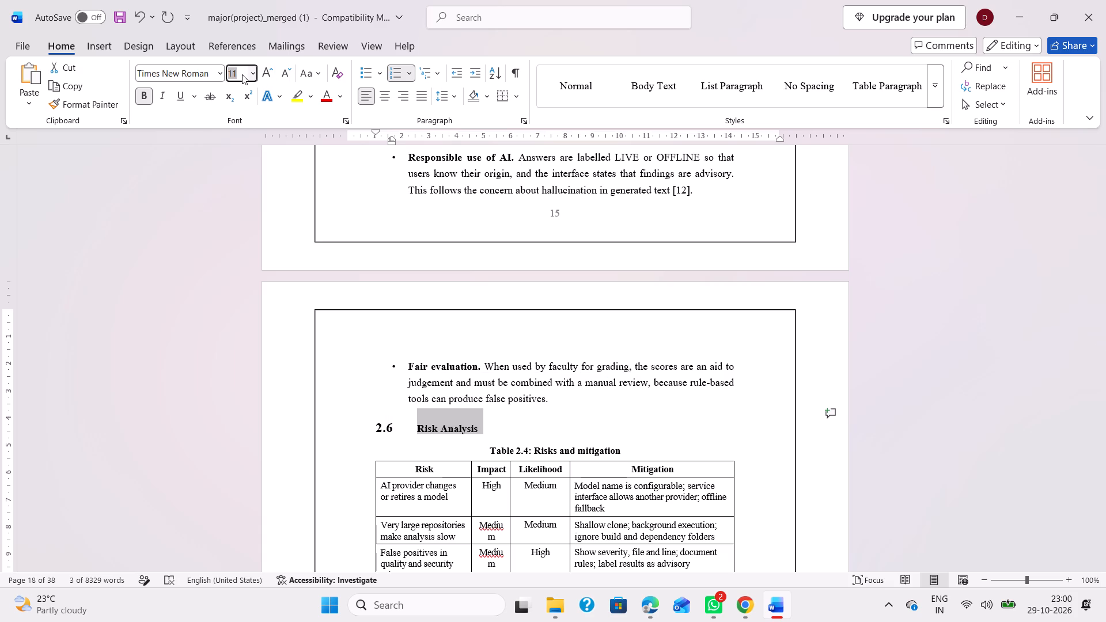
type("14")
key("Return")
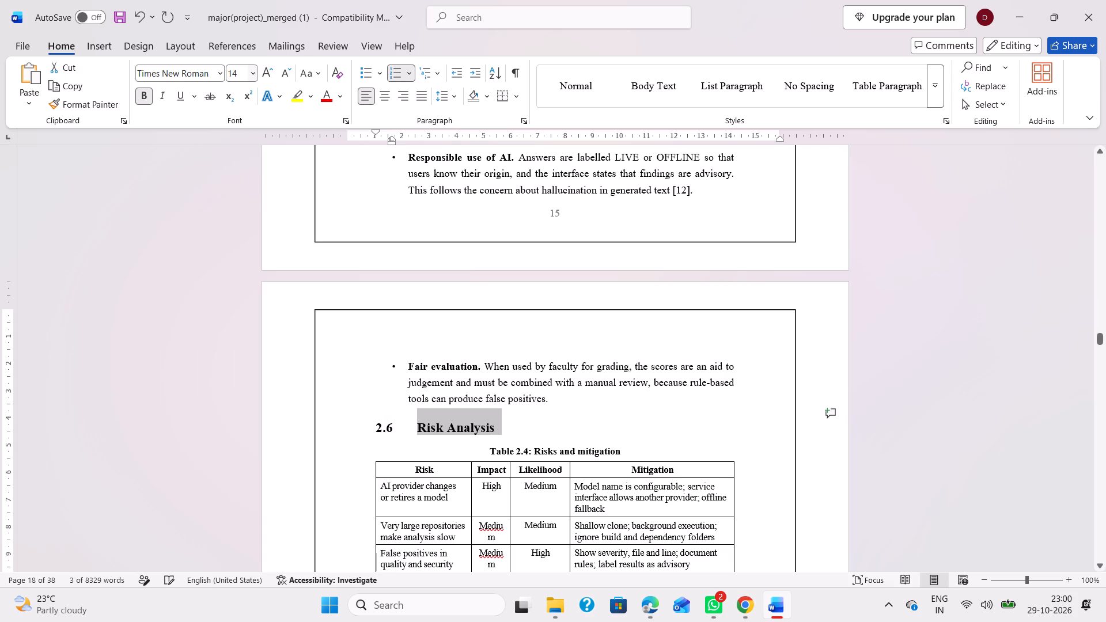
Close up the wide gap between the number 2.6 and the heading text "Risk Analysis" by adjusting the heading's indents.
left_click(416, 427)
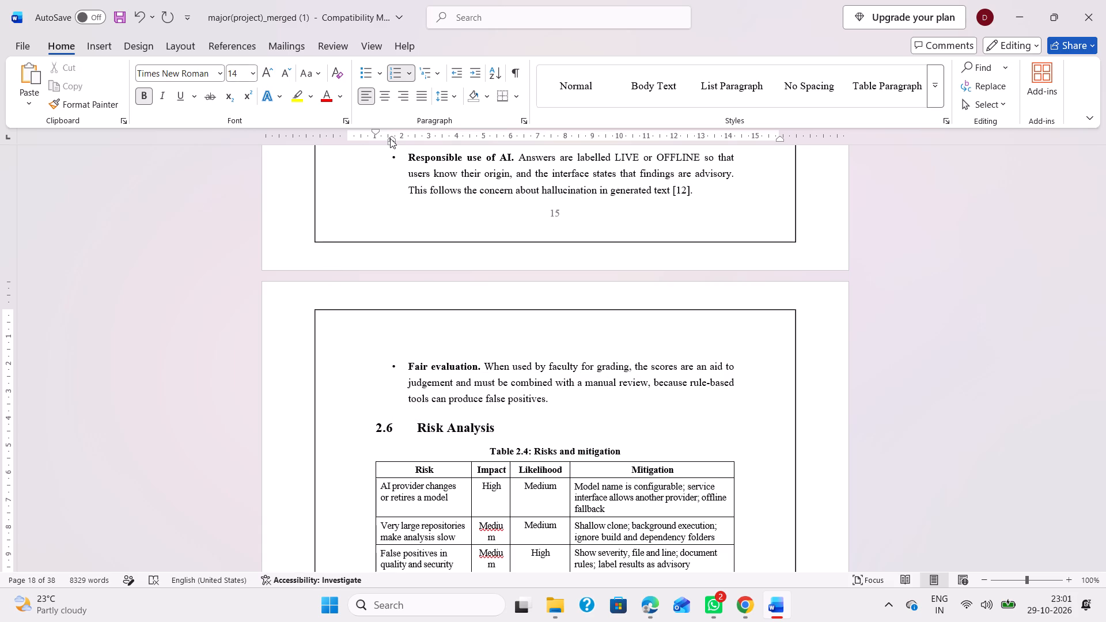
left_click_drag(390, 138, 373, 142)
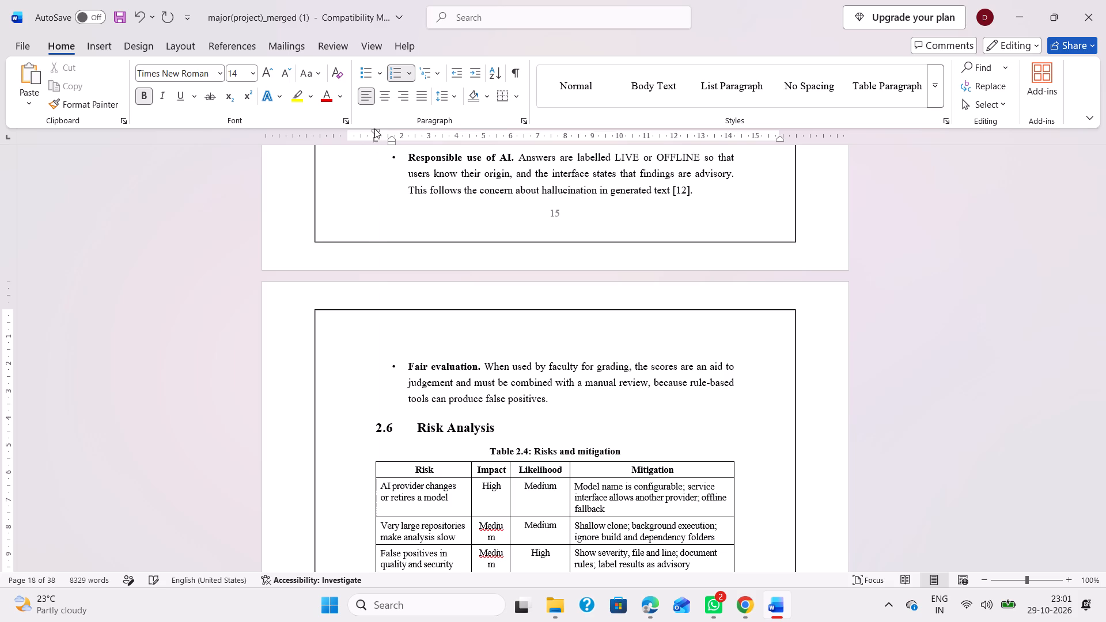
left_click(376, 132)
left_click_drag(392, 142, 399, 143)
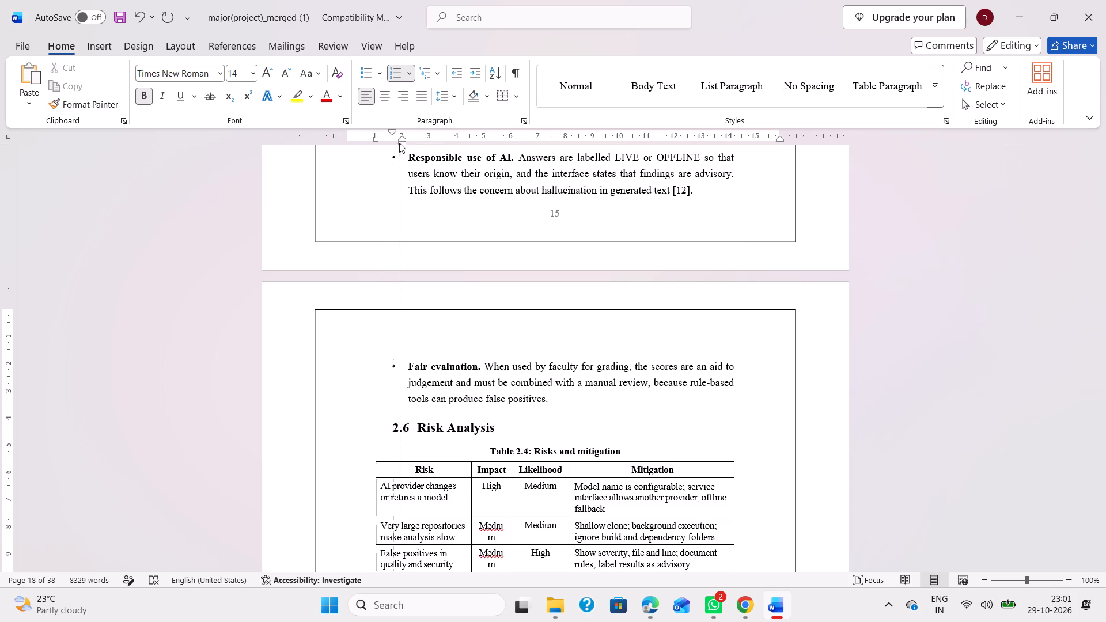
left_click_drag(399, 143, 387, 146)
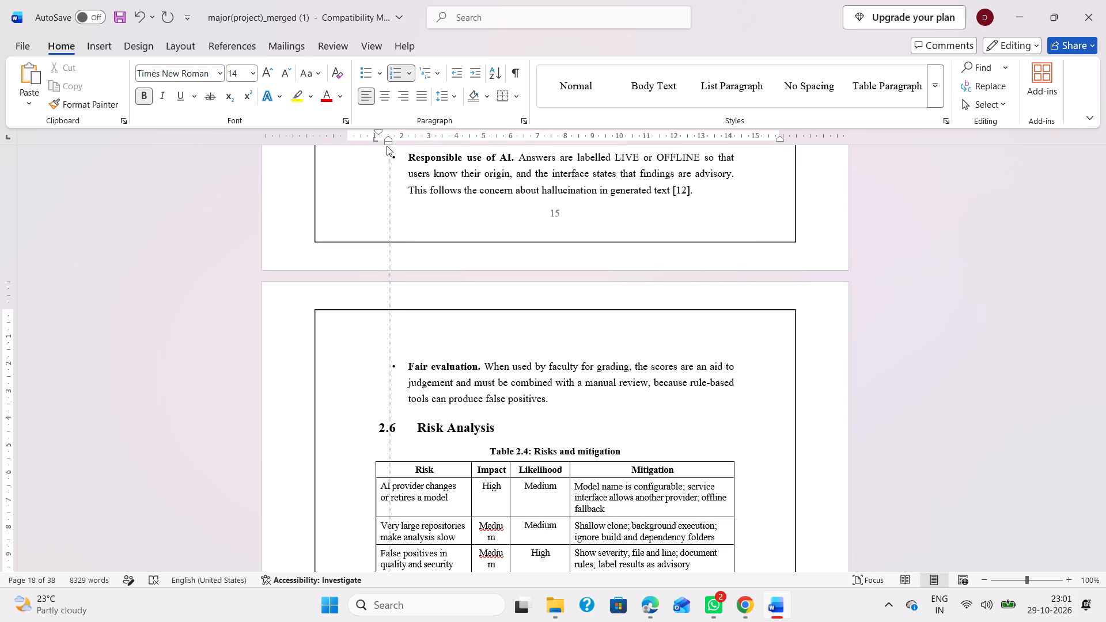
left_click_drag(387, 146, 386, 146)
left_click_drag(388, 143, 381, 148)
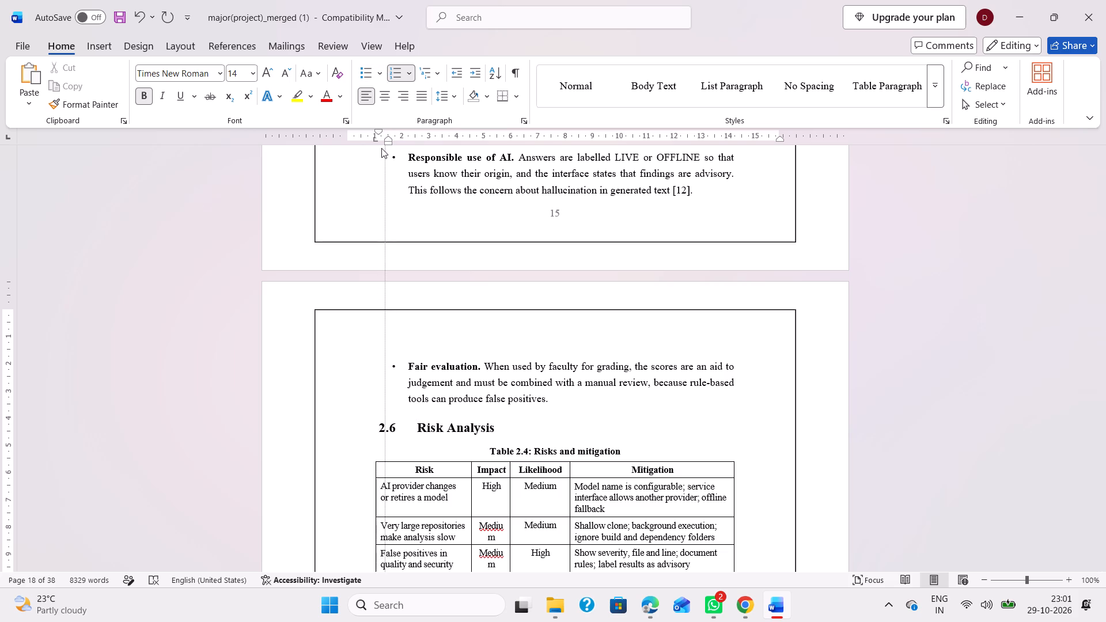
left_click_drag(381, 148, 376, 150)
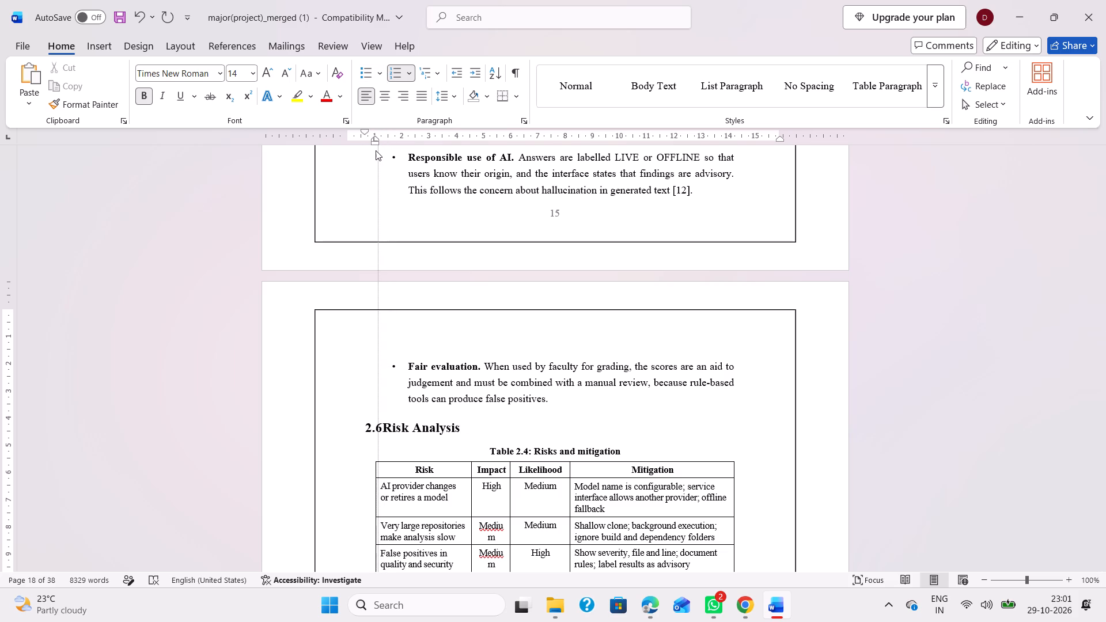
left_click_drag(376, 150, 378, 150)
Insert two spaces between the number 2.6 and the heading text "Risk Analysis".
key("space")
key("space")
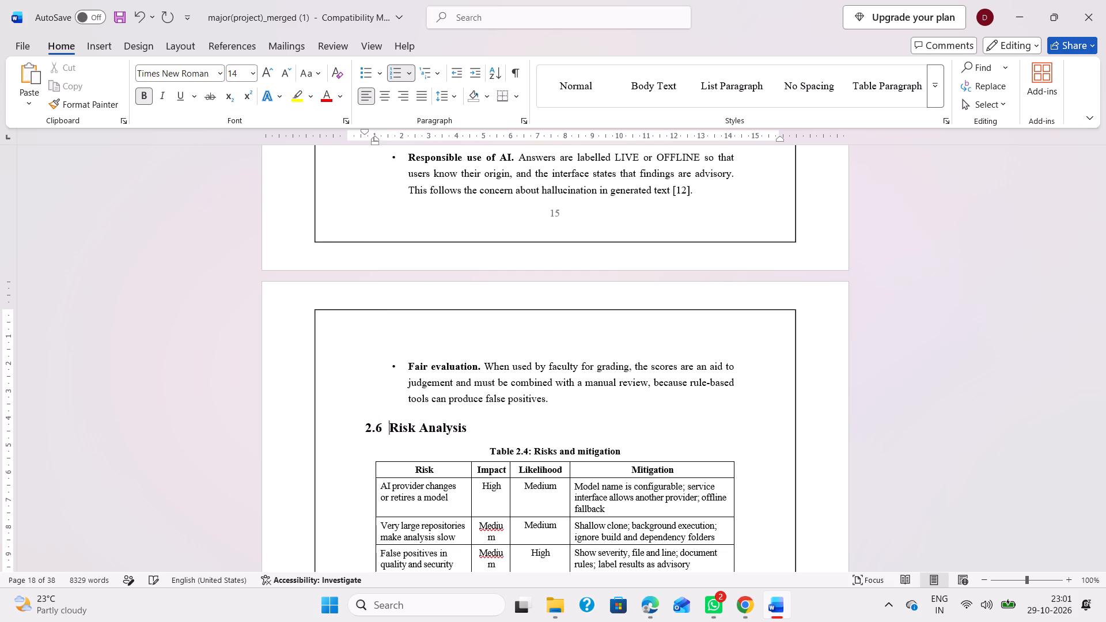
Select the heading text "SWOT Analysis" in section 2.7 and open its font size for editing.
scroll(471, 312, "down", 2)
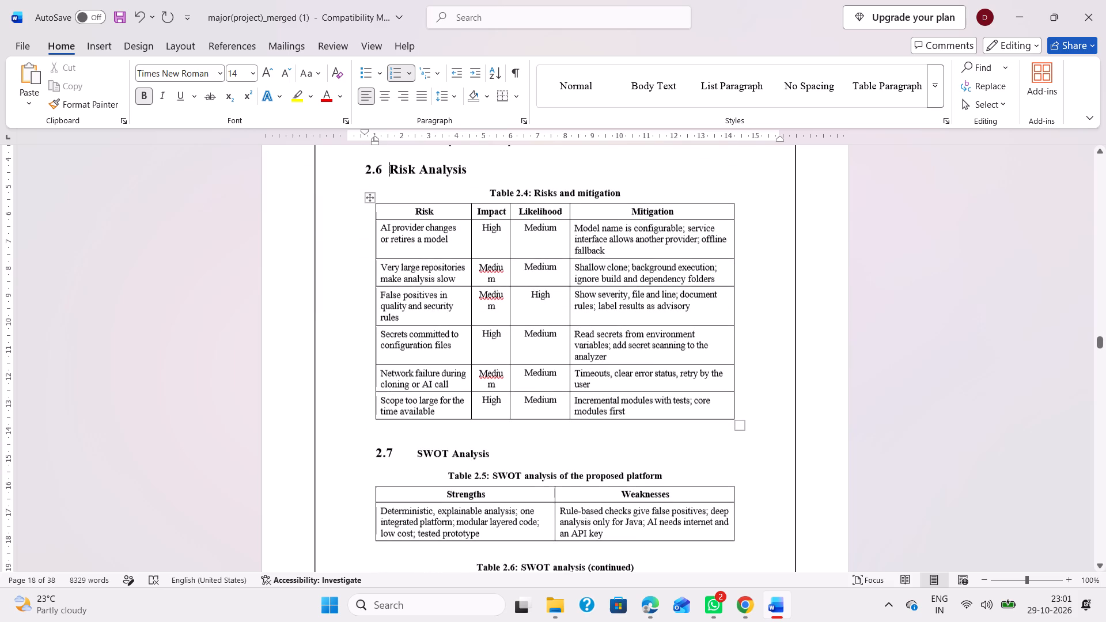
scroll(465, 416, "down", 1)
left_click_drag(503, 397, 444, 399)
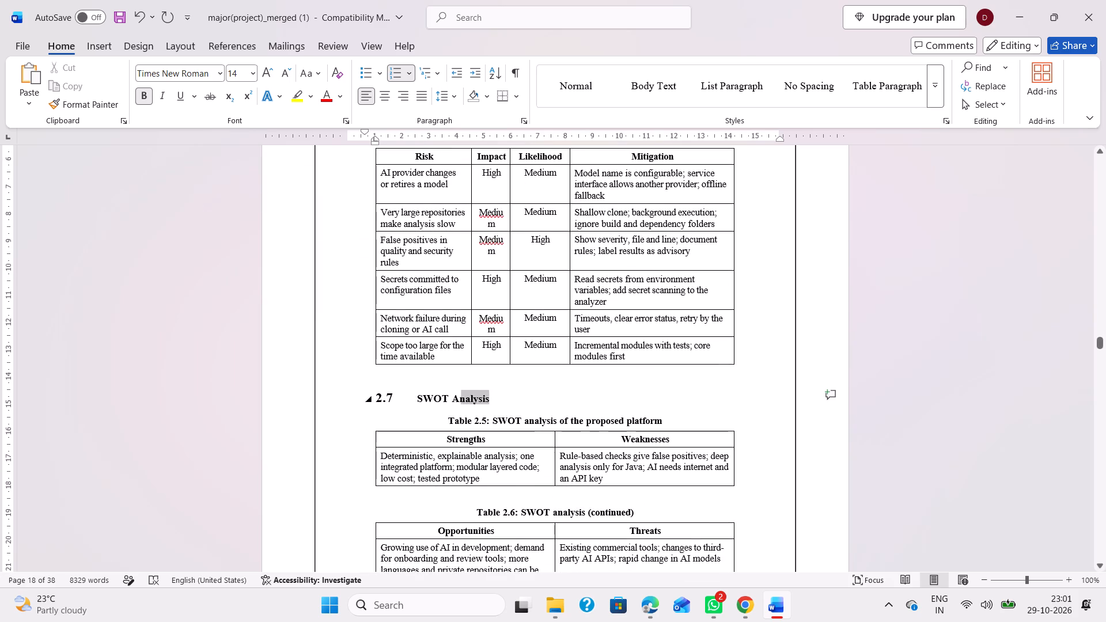
left_click_drag(444, 399, 417, 399)
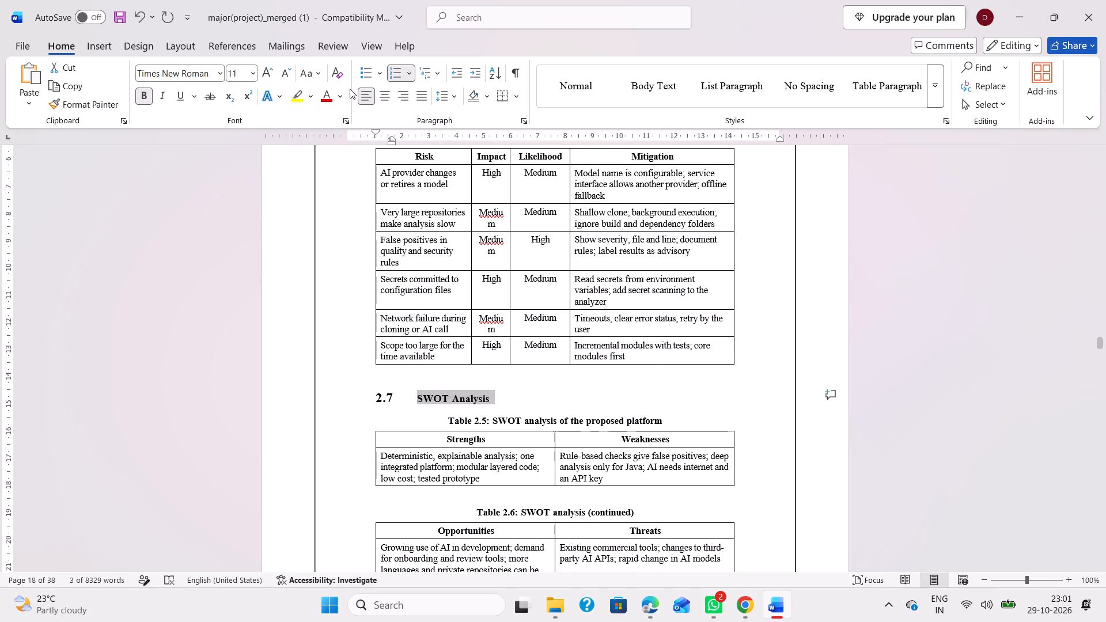
left_click(231, 71)
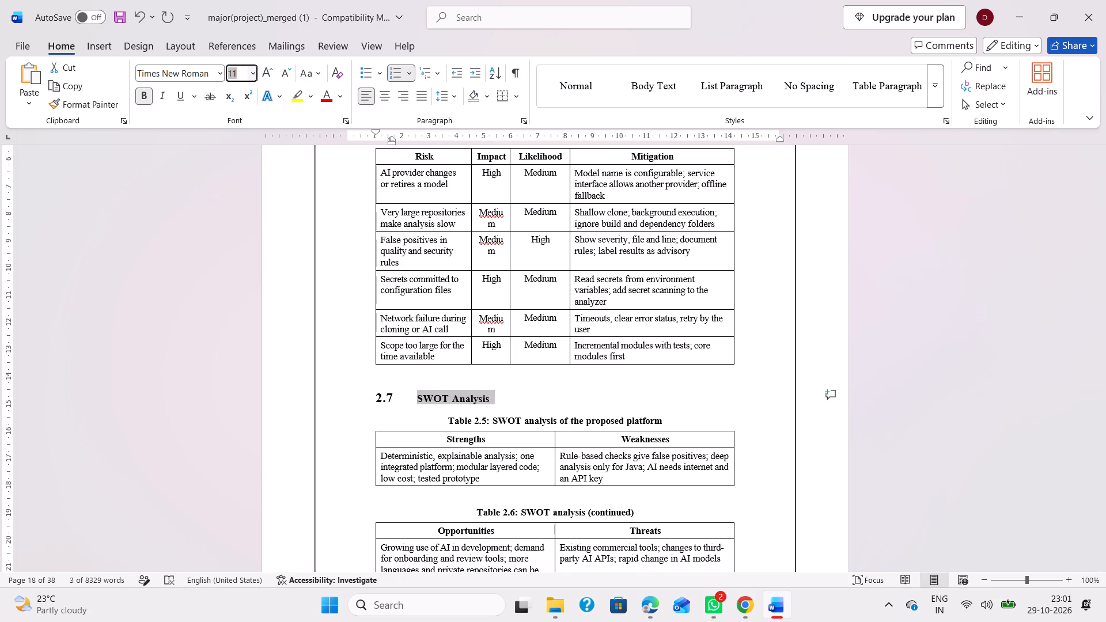
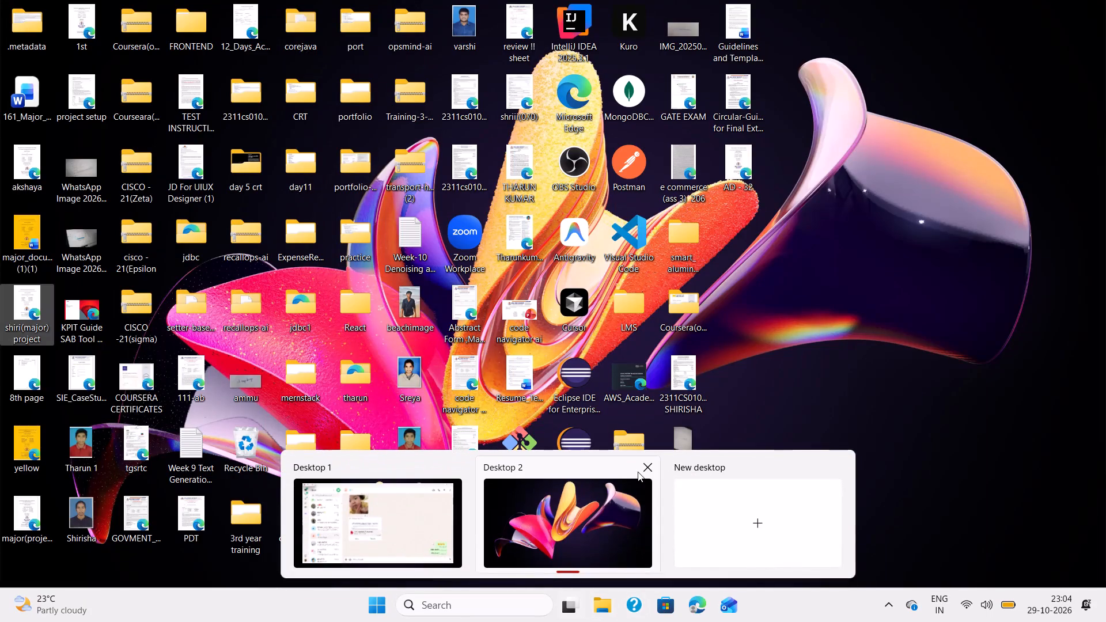
Close the virtual desktop named Desktop 2.
left_click(639, 472)
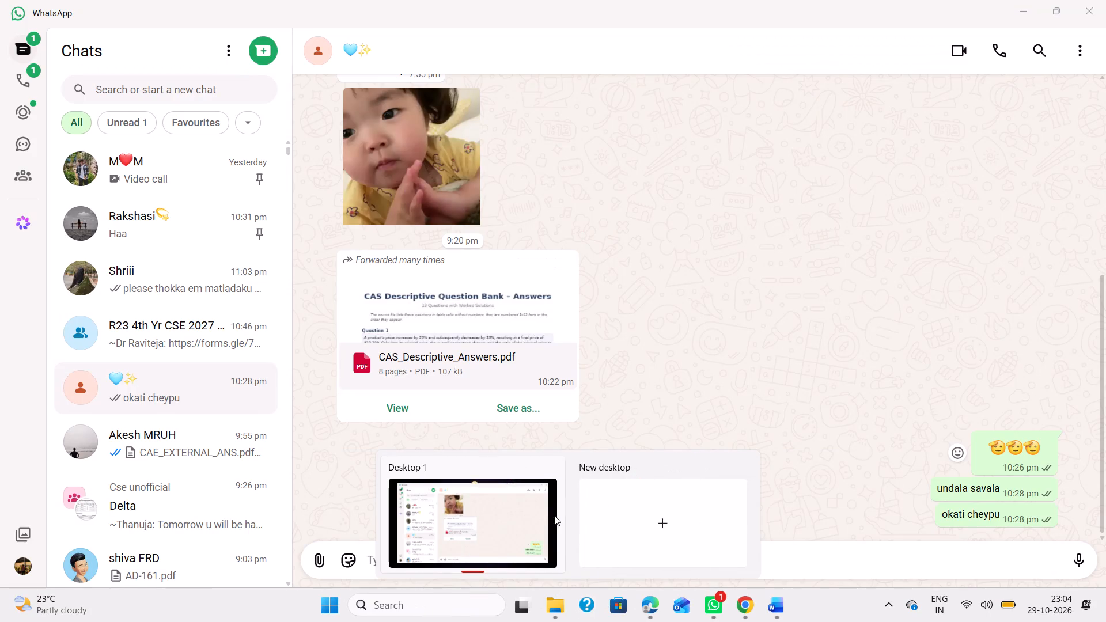
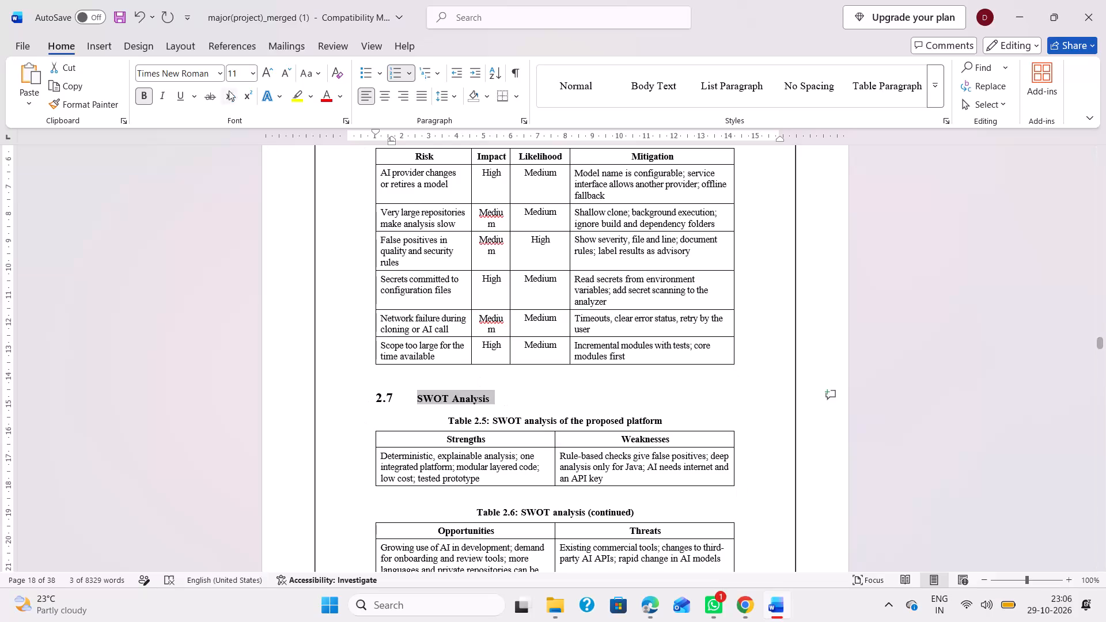
Set the selected section heading "SWOT Analysis" to 14-point font size.
left_click(241, 70)
type("14")
key("Return")
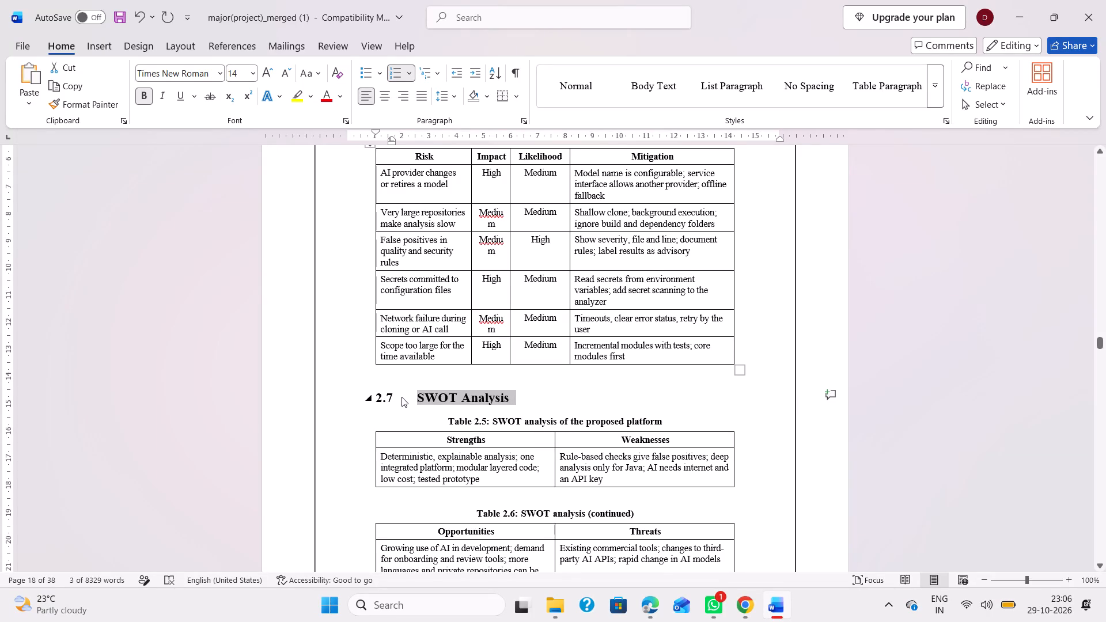
Reduce the left indent of heading 2.7 SWOT Analysis to about 1 cm, bringing its number and title closer together.
left_click(376, 397)
left_click(421, 403)
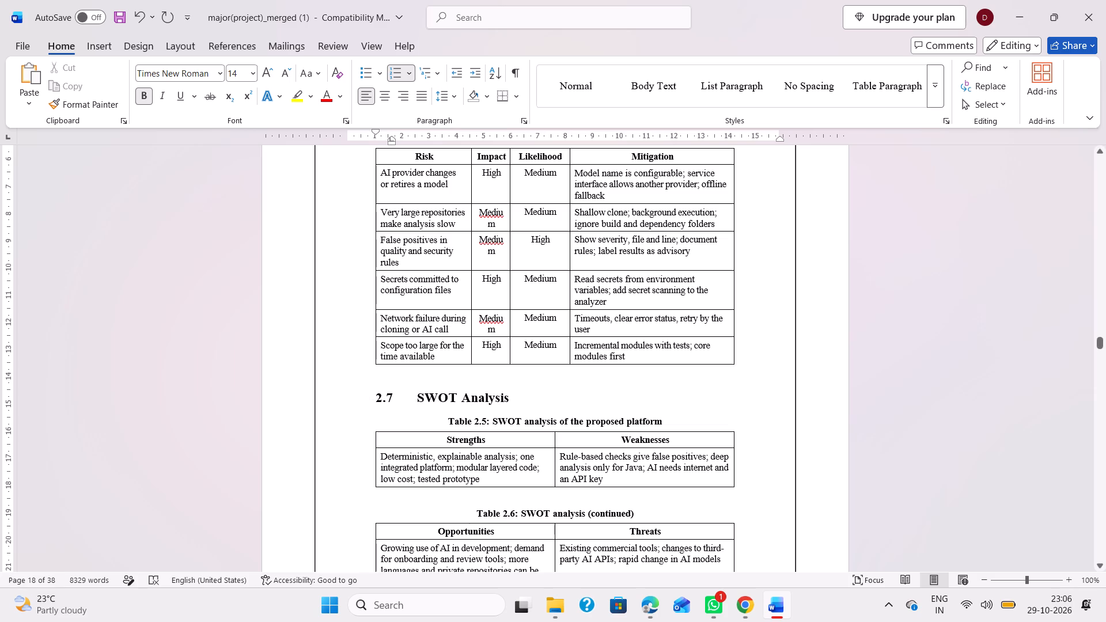
left_click_drag(392, 140, 365, 145)
left_click_drag(392, 142, 375, 153)
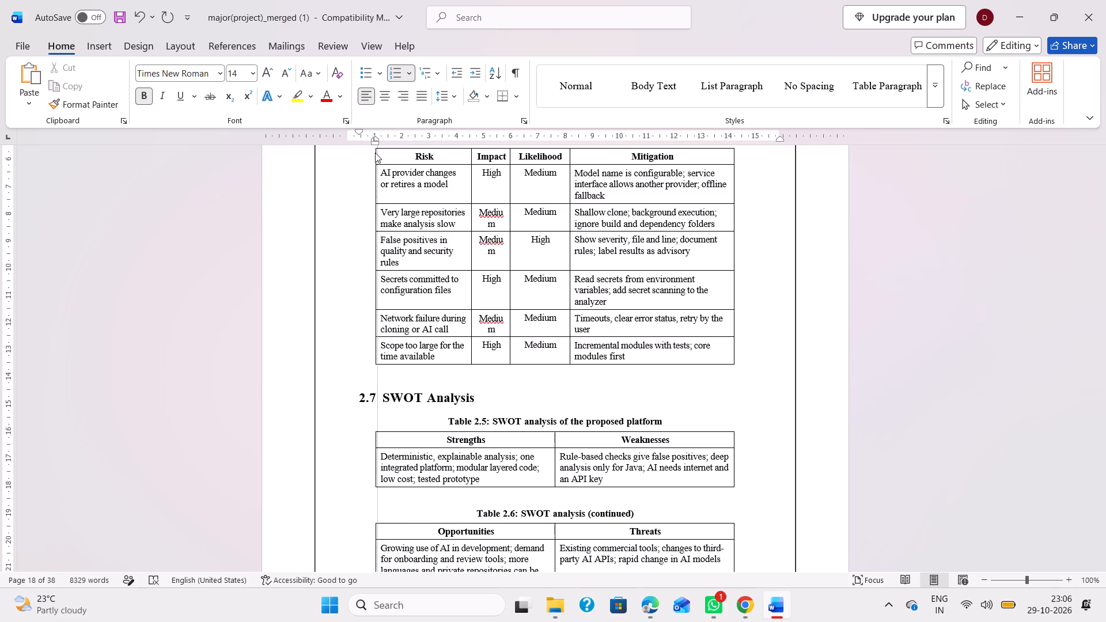
left_click_drag(375, 153, 379, 153)
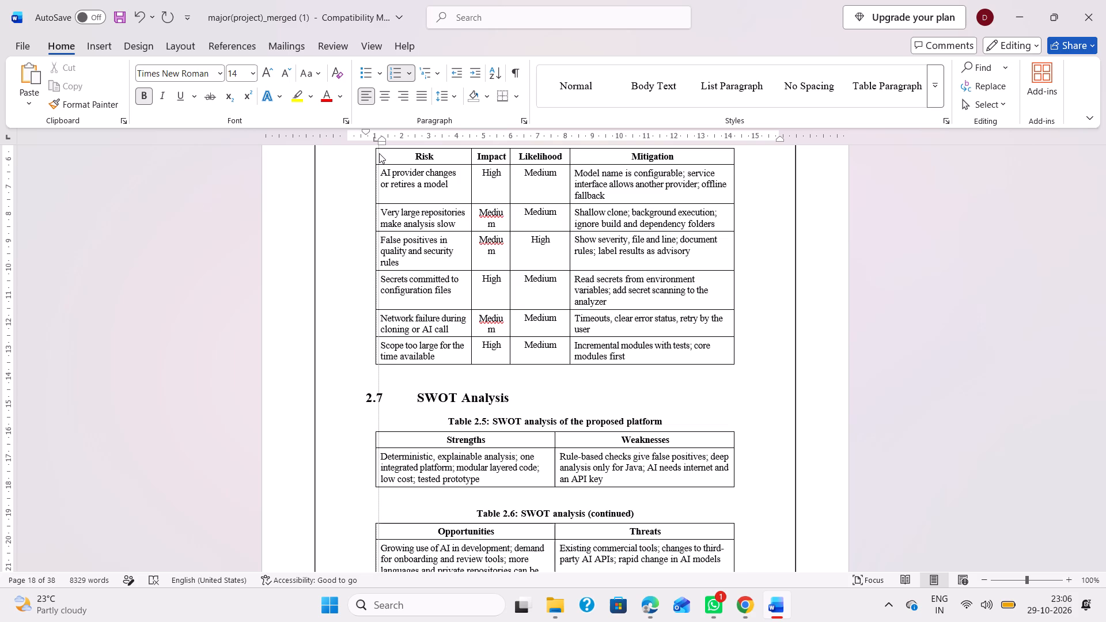
left_click_drag(379, 153, 375, 153)
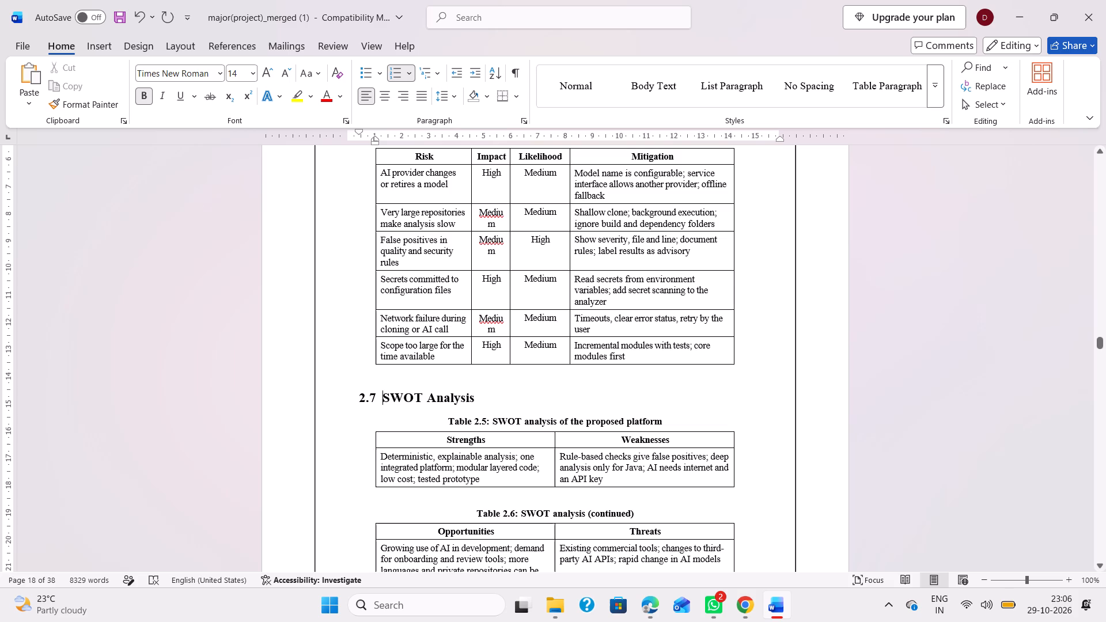
Set the section 2.8 heading "Conclusion of the Feasibility Study" to 14-point font size.
scroll(419, 369, "down", 1)
scroll(621, 299, "up", 1)
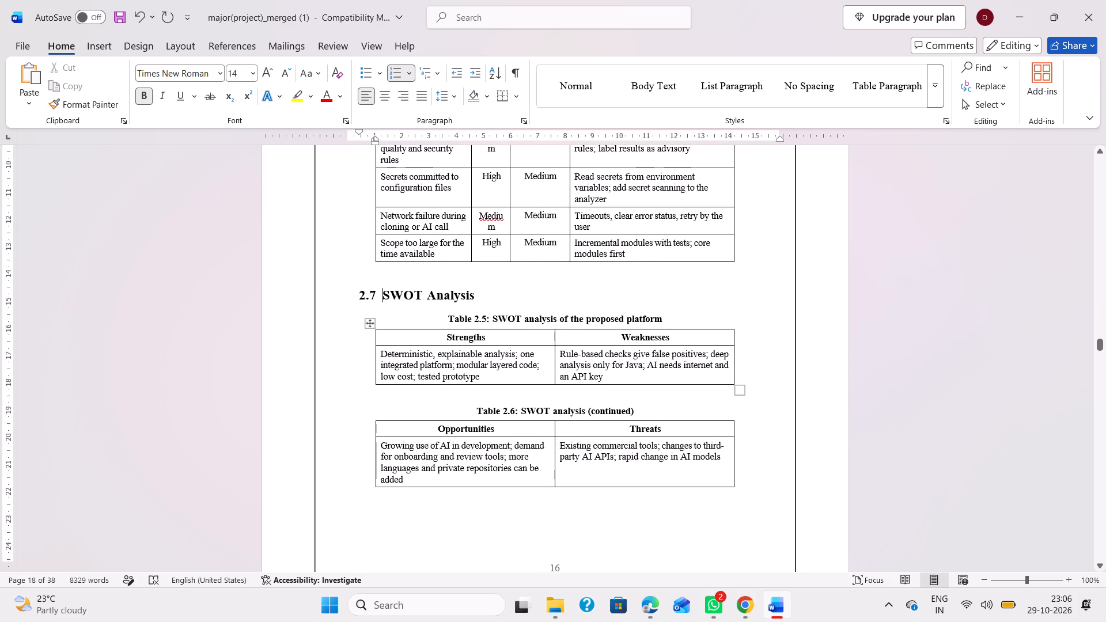
scroll(583, 316, "down", 2)
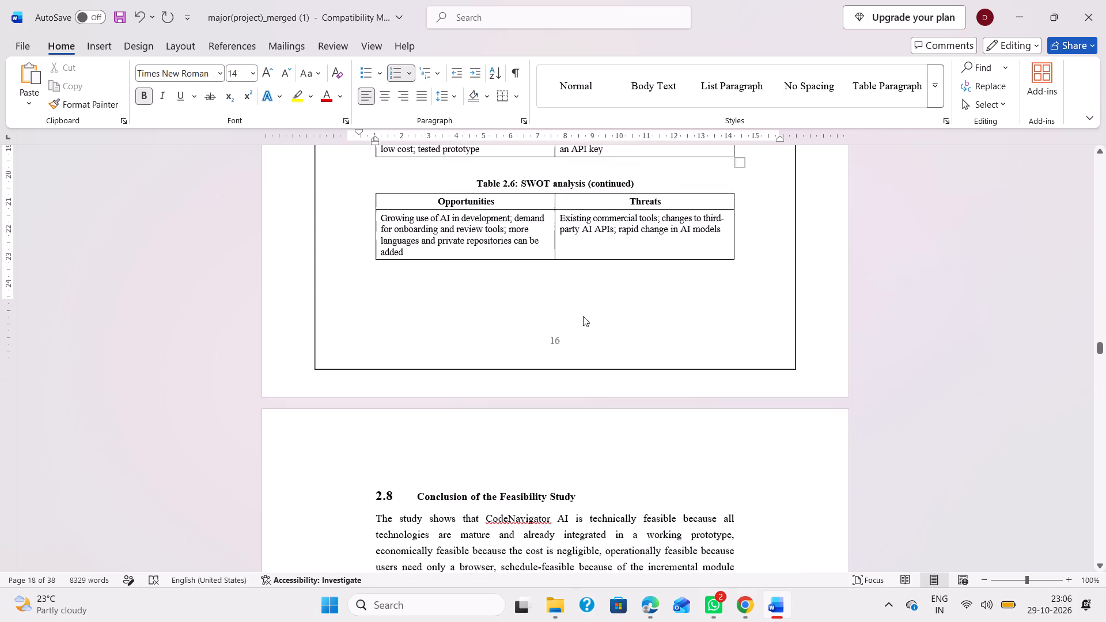
scroll(577, 376, "down", 1)
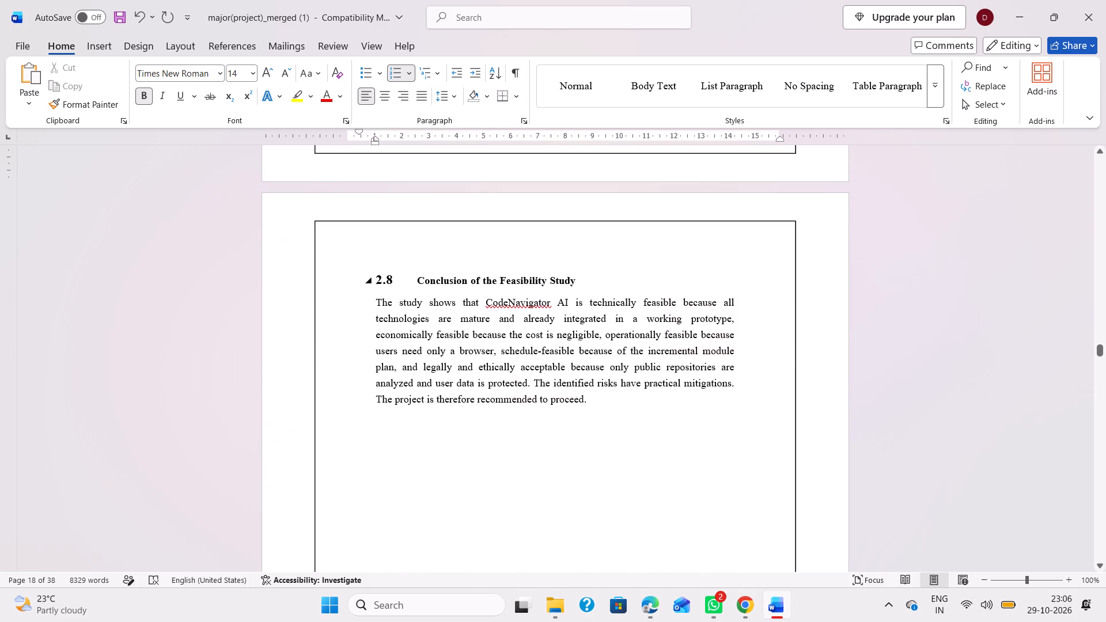
left_click_drag(589, 277, 393, 282)
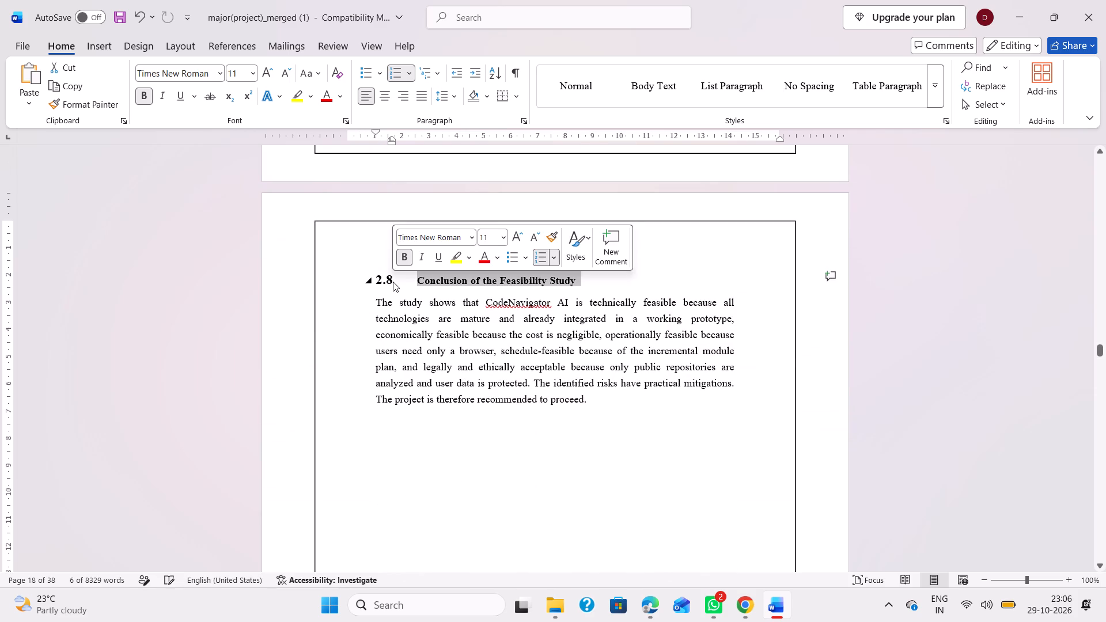
left_click(237, 73)
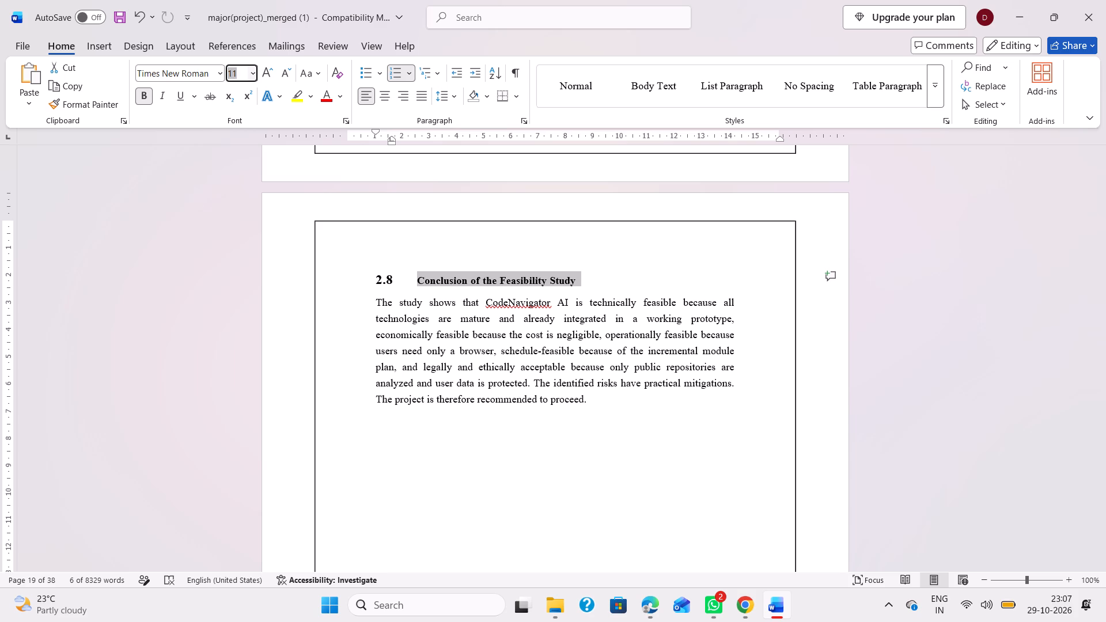
type("14")
key("Return")
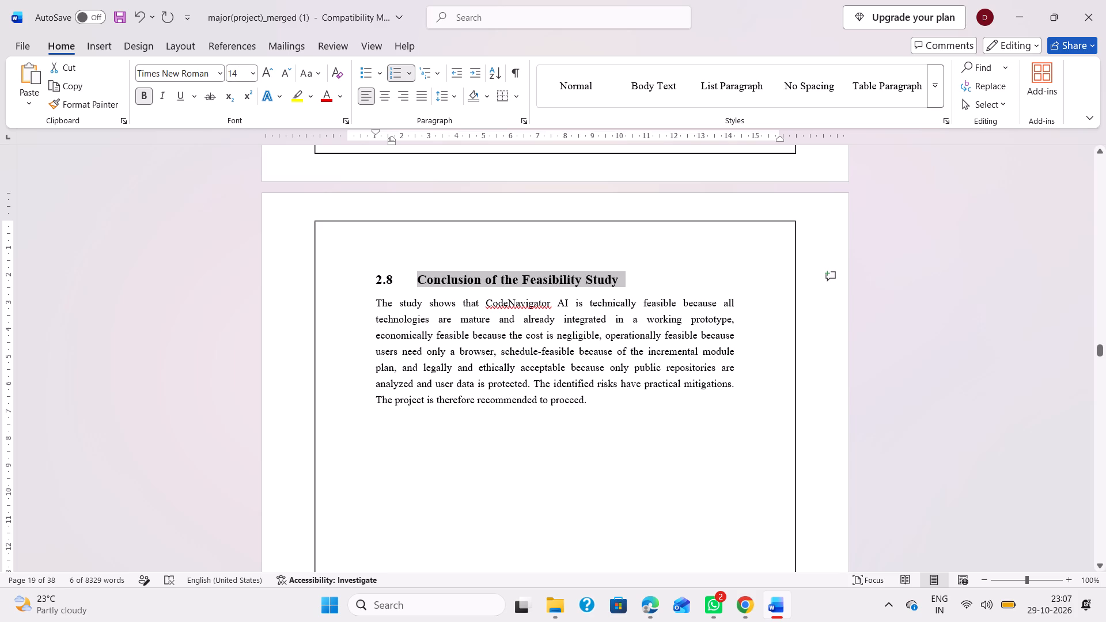
Adjust heading 2.8 to a left indent of about 1 cm, first line at about 0.75 cm, and tab stop at about 1.7 cm.
left_click(419, 279)
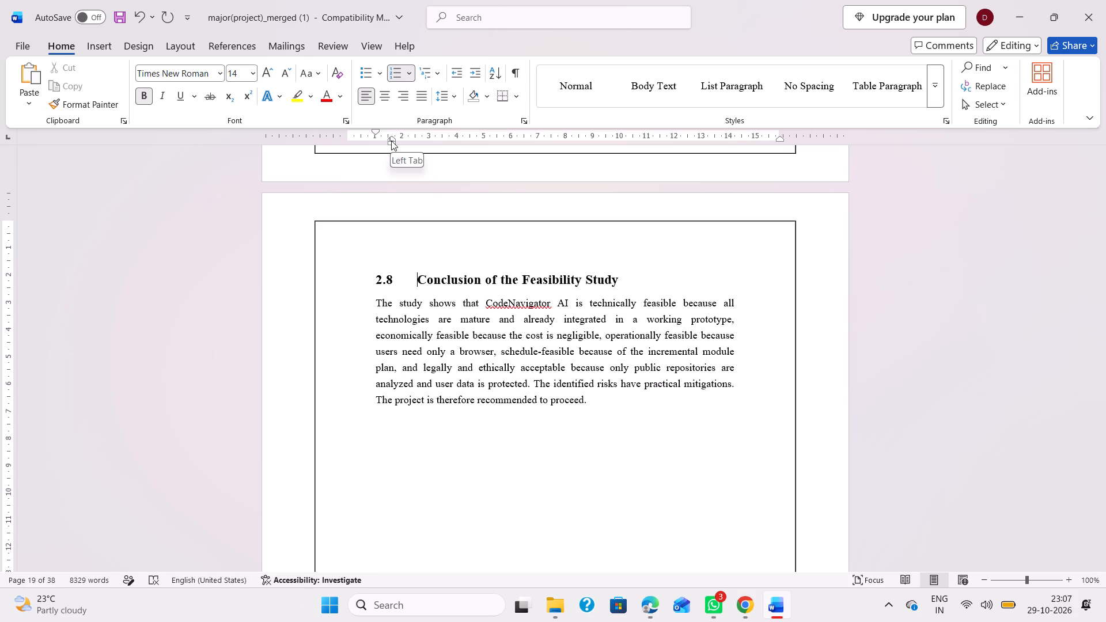
left_click_drag(391, 143, 359, 147)
left_click_drag(359, 147, 368, 142)
left_click_drag(393, 143, 375, 147)
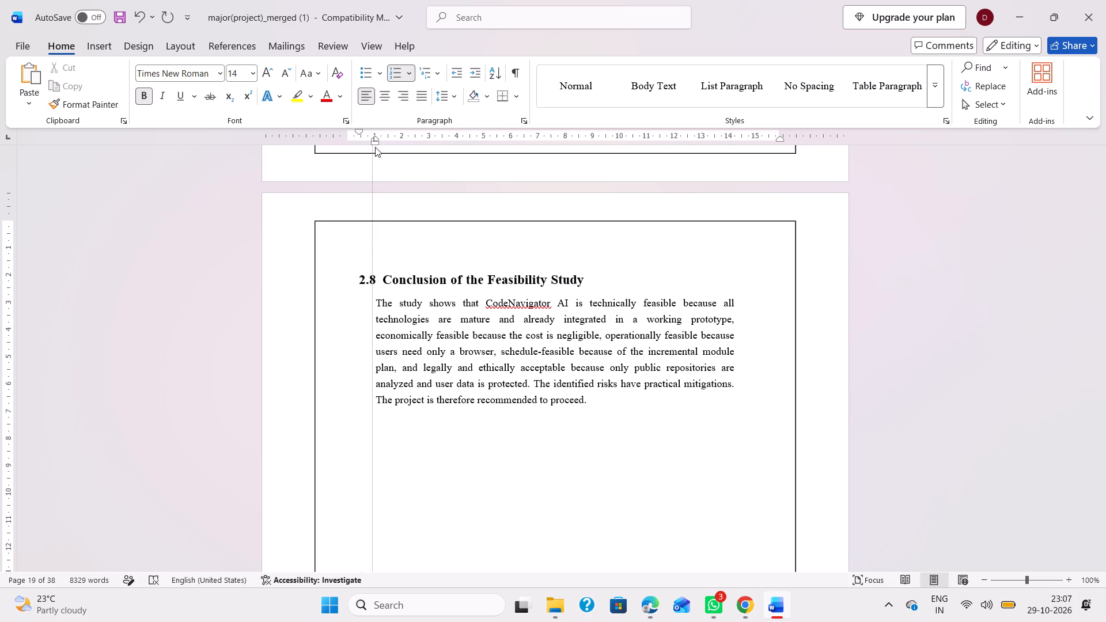
left_click_drag(375, 147, 374, 147)
left_click_drag(358, 131, 370, 133)
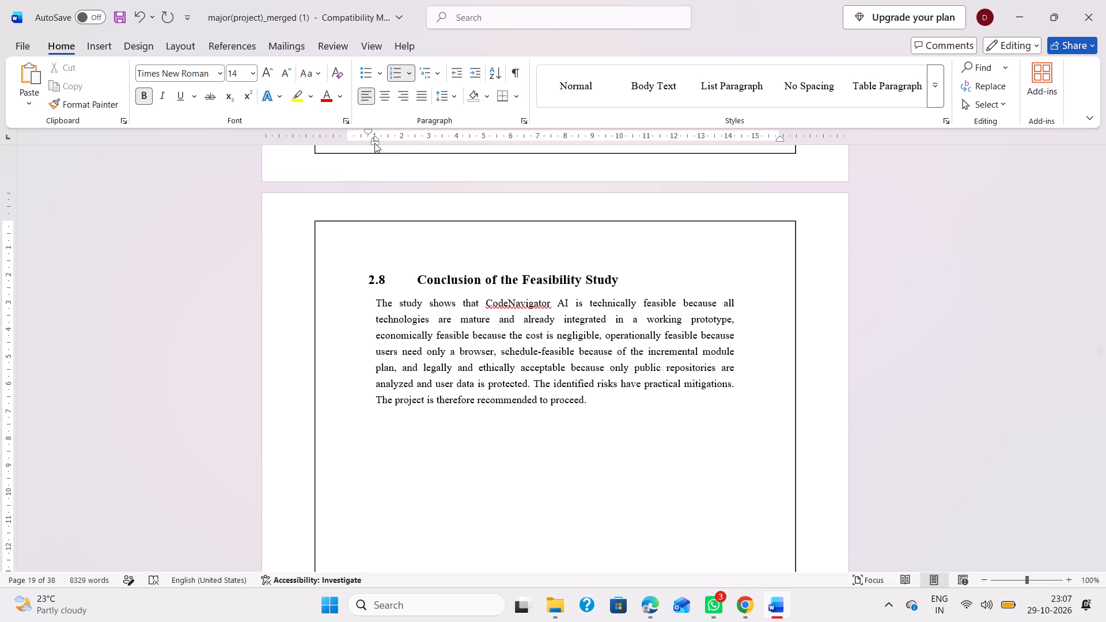
left_click_drag(374, 141, 403, 142)
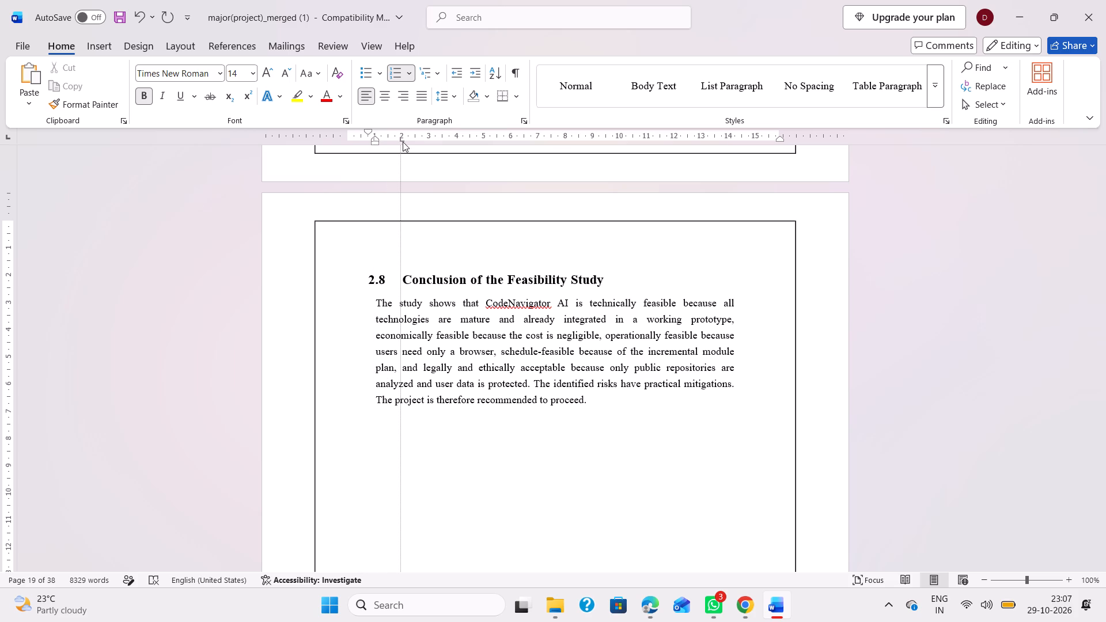
left_click_drag(403, 142, 393, 142)
Insert a space in "CodeNavigator" in the section 2.8 paragraph so it reads "Code Navigator".
scroll(378, 276, "down", 2)
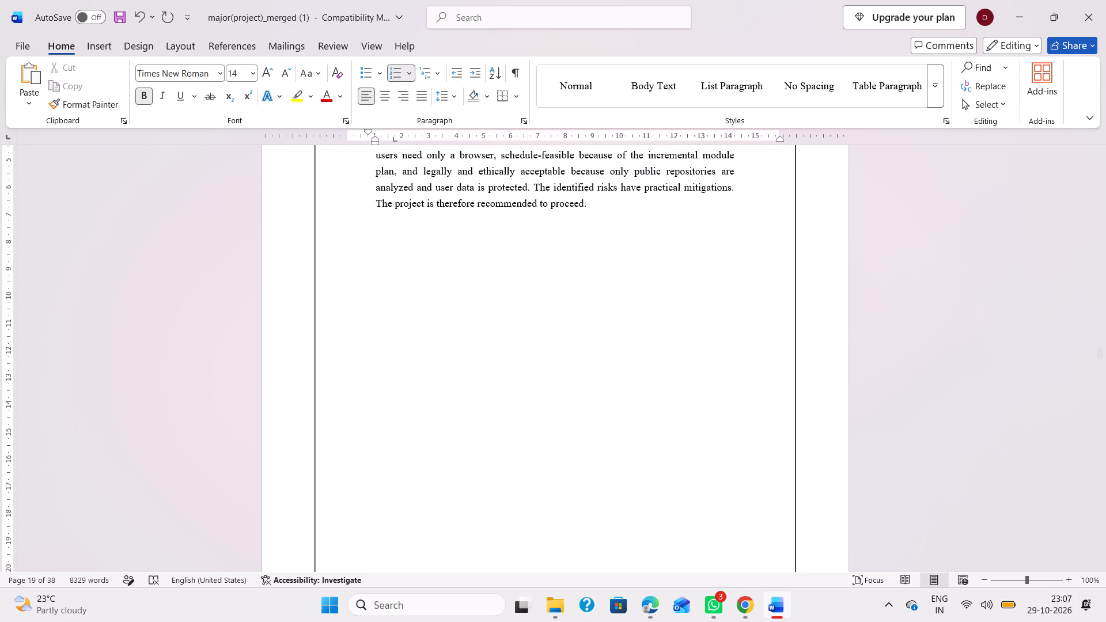
scroll(486, 310, "up", 1)
scroll(486, 310, "down", 1)
scroll(486, 310, "up", 1)
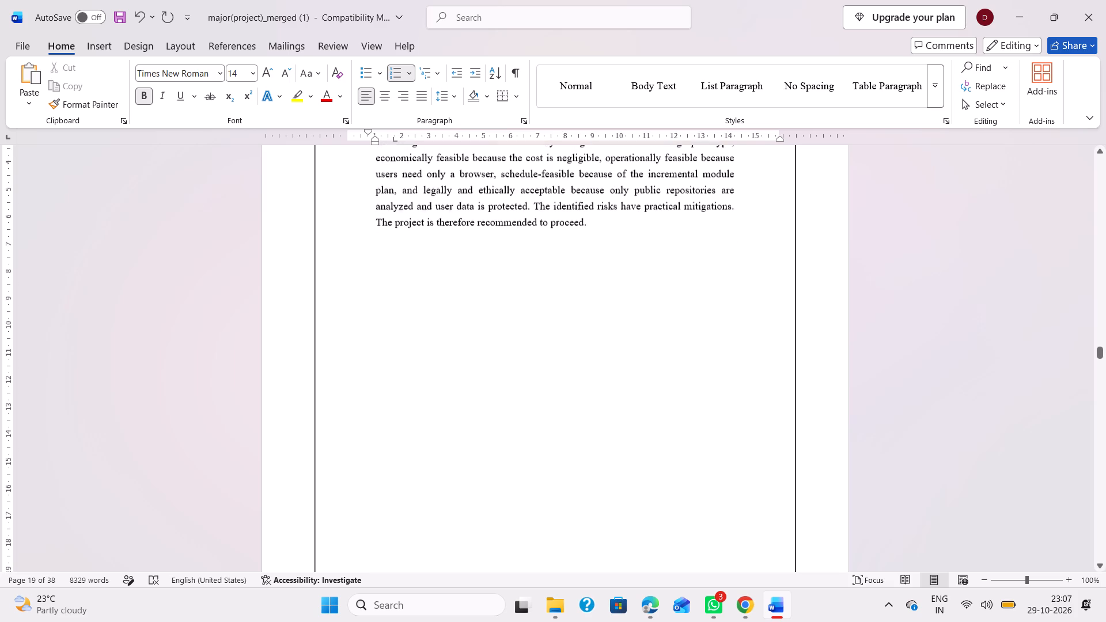
scroll(486, 310, "up", 1)
scroll(502, 365, "down", 1)
scroll(525, 323, "up", 1)
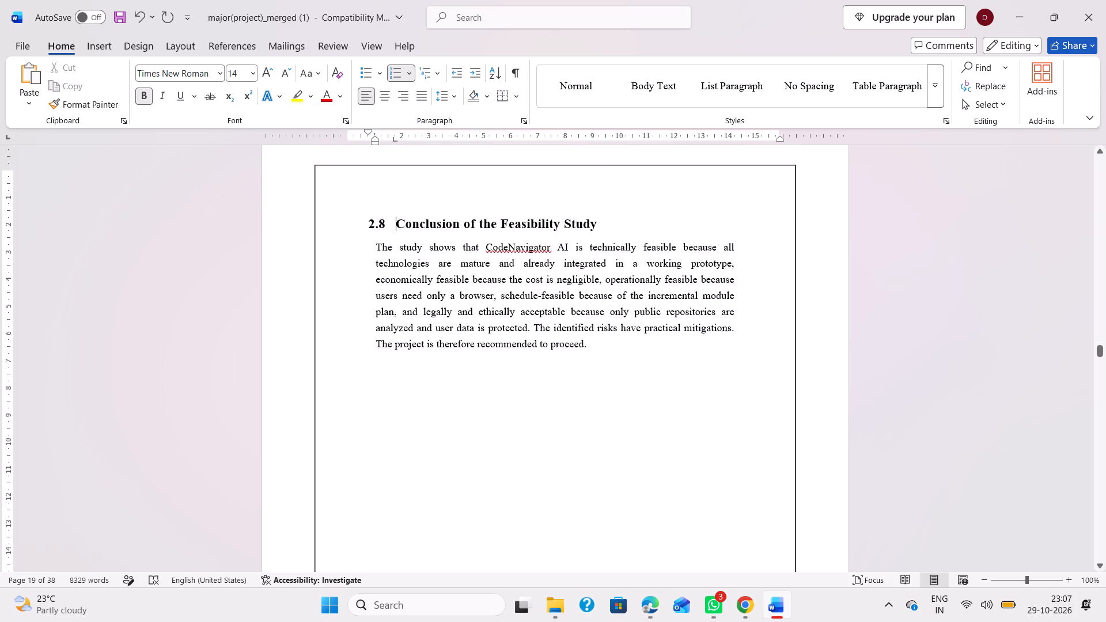
left_click(508, 253)
key("space")
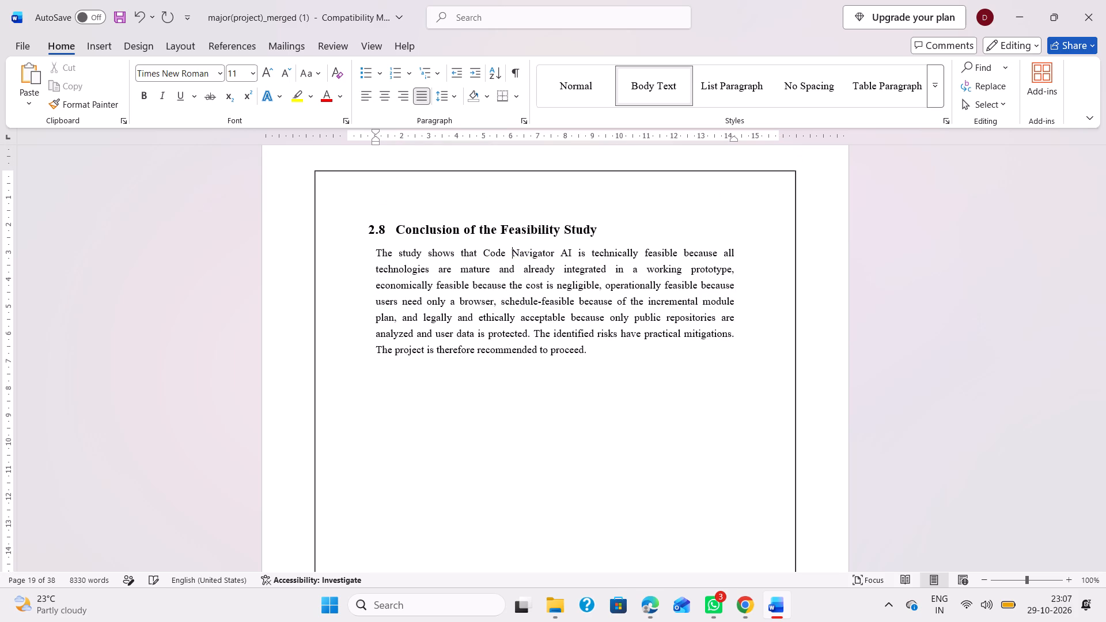
Set the two-line chapter title "CHAPTER 3 LITERATURE SURVEY" to 14-point font size.
scroll(514, 364, "down", 3)
scroll(505, 417, "down", 2)
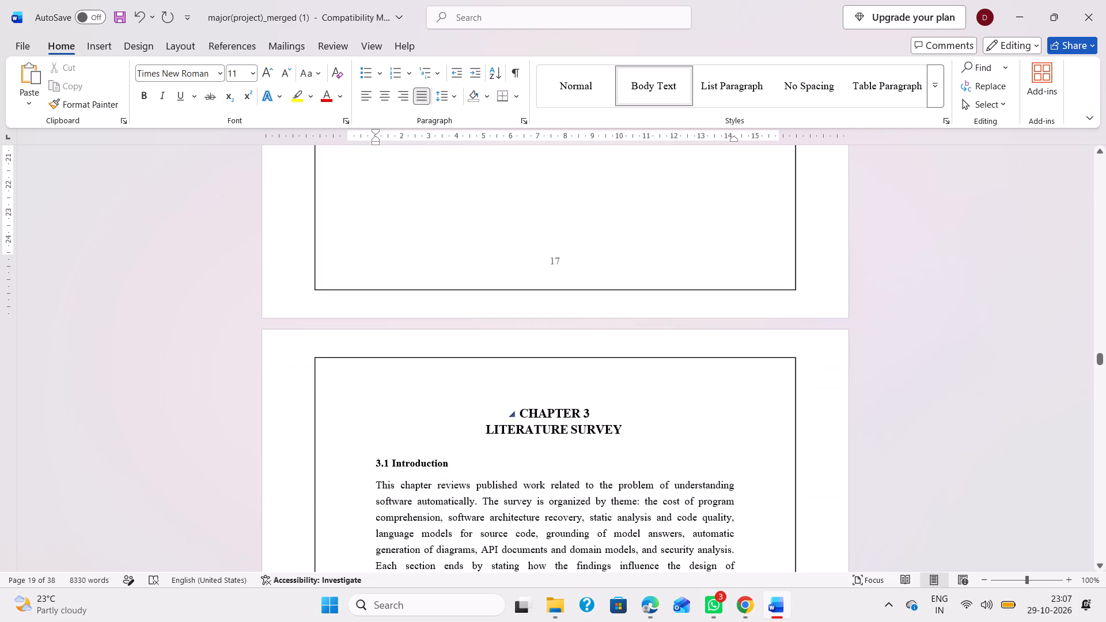
scroll(549, 397, "down", 1)
left_click_drag(520, 384, 619, 404)
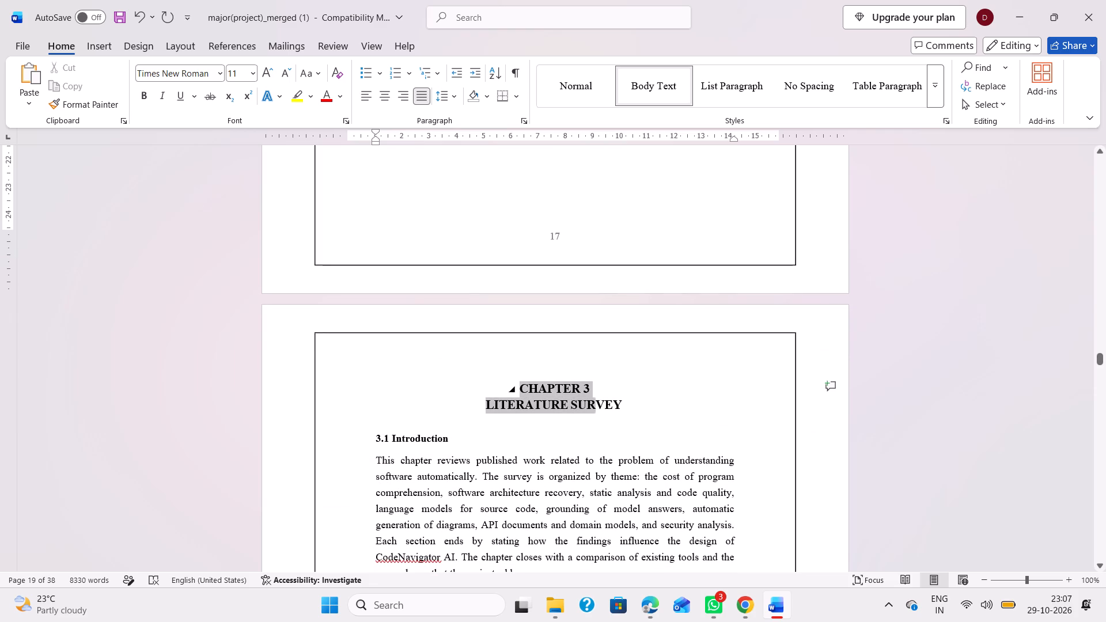
left_click_drag(619, 404, 642, 409)
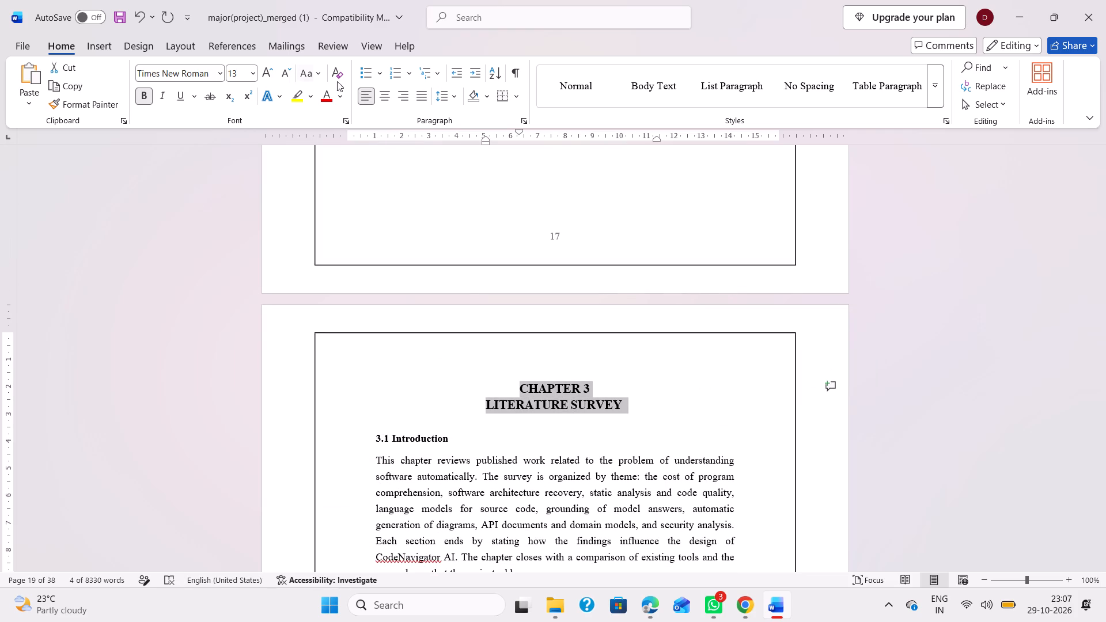
left_click(236, 69)
type("14")
key("Return")
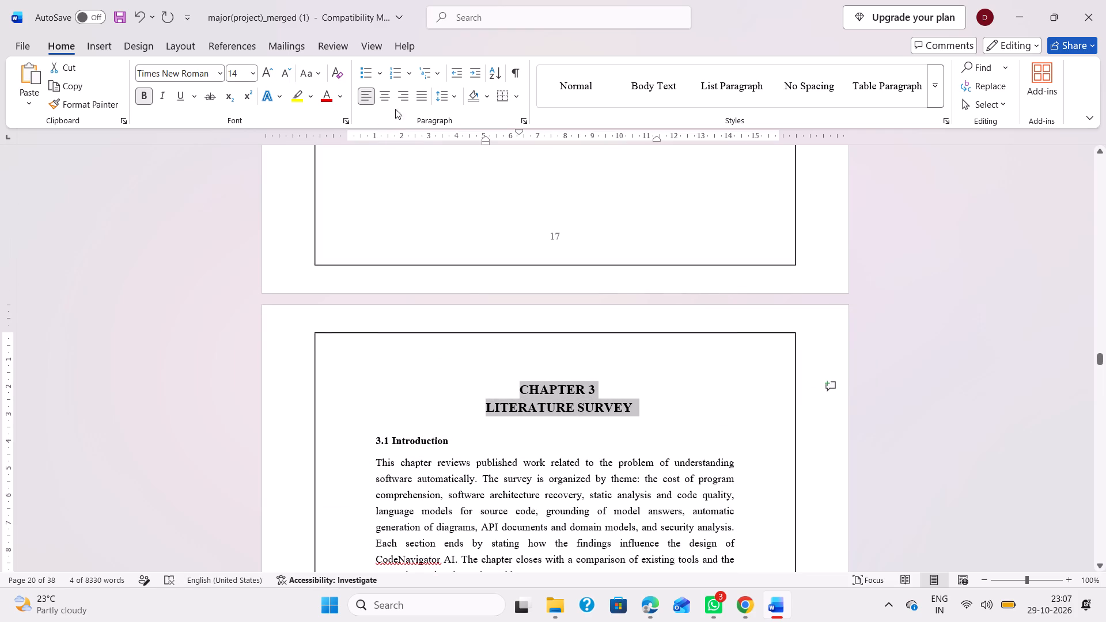
Apply 1.5 line spacing to the Chapter 3 Literature Survey title.
left_click(460, 94)
left_click(476, 158)
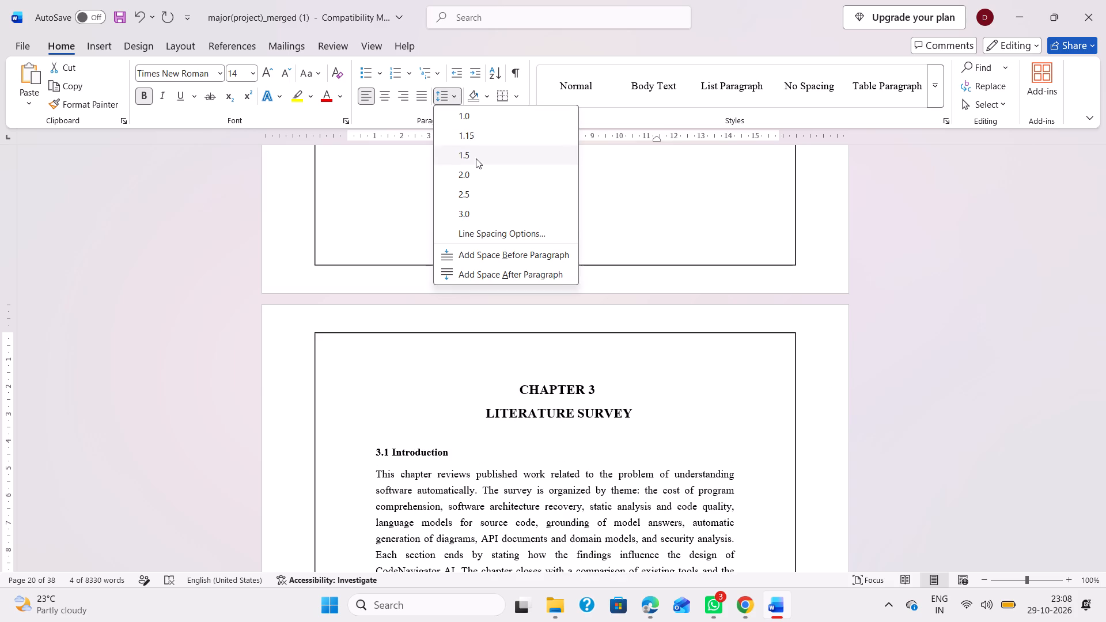
left_click(634, 449)
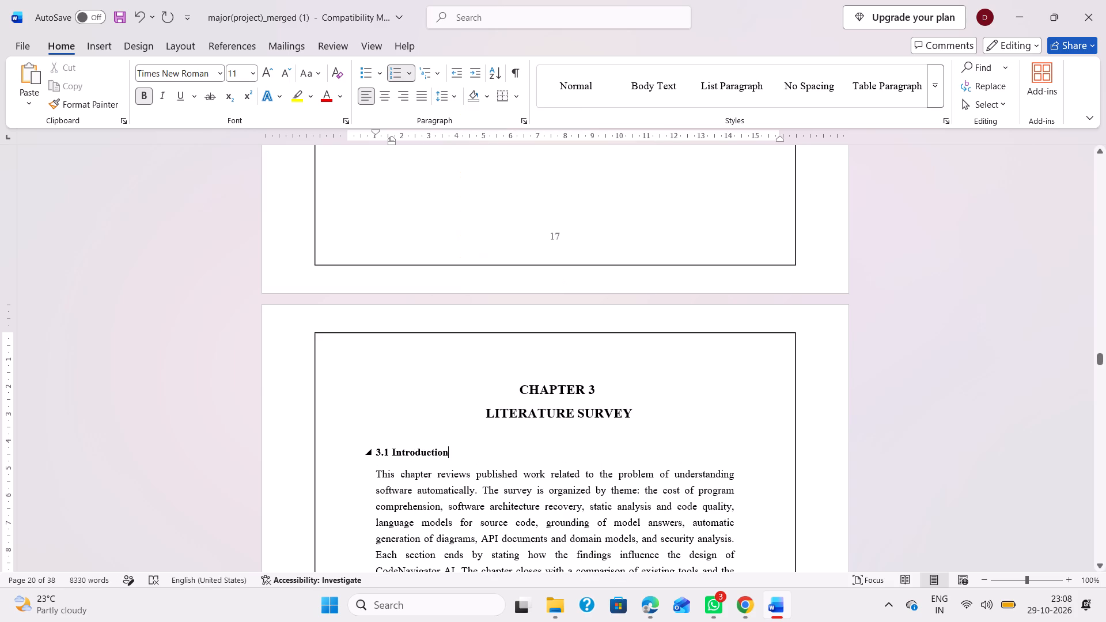
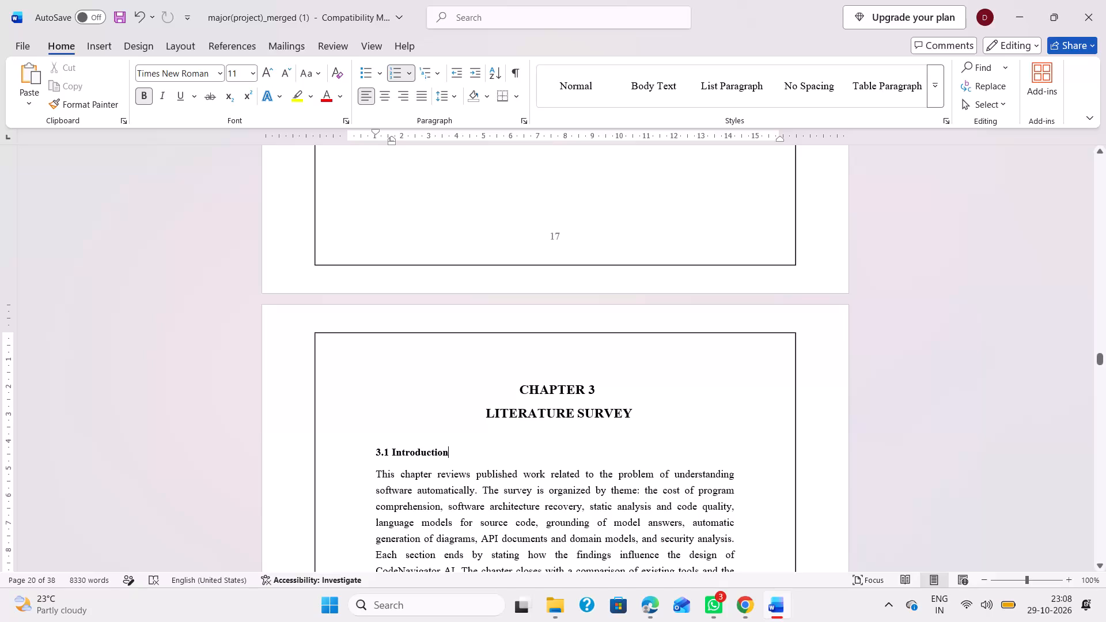
Set the heading text "Introduction" of section 3.1 to 14-point font size.
left_click_drag(459, 459, 408, 453)
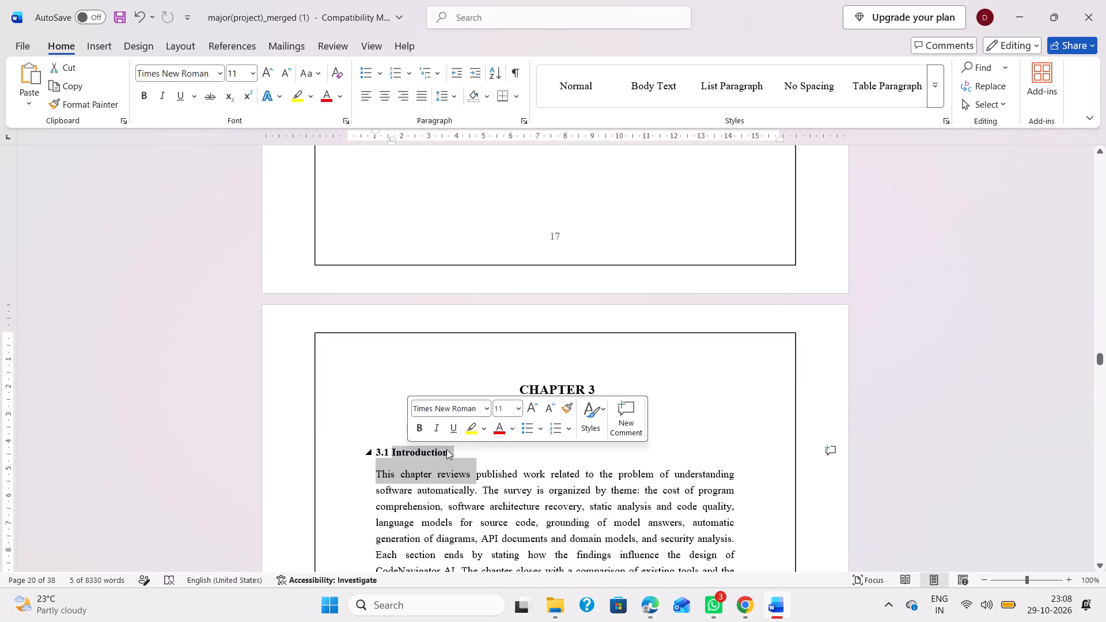
left_click(446, 449)
left_click_drag(456, 451, 390, 451)
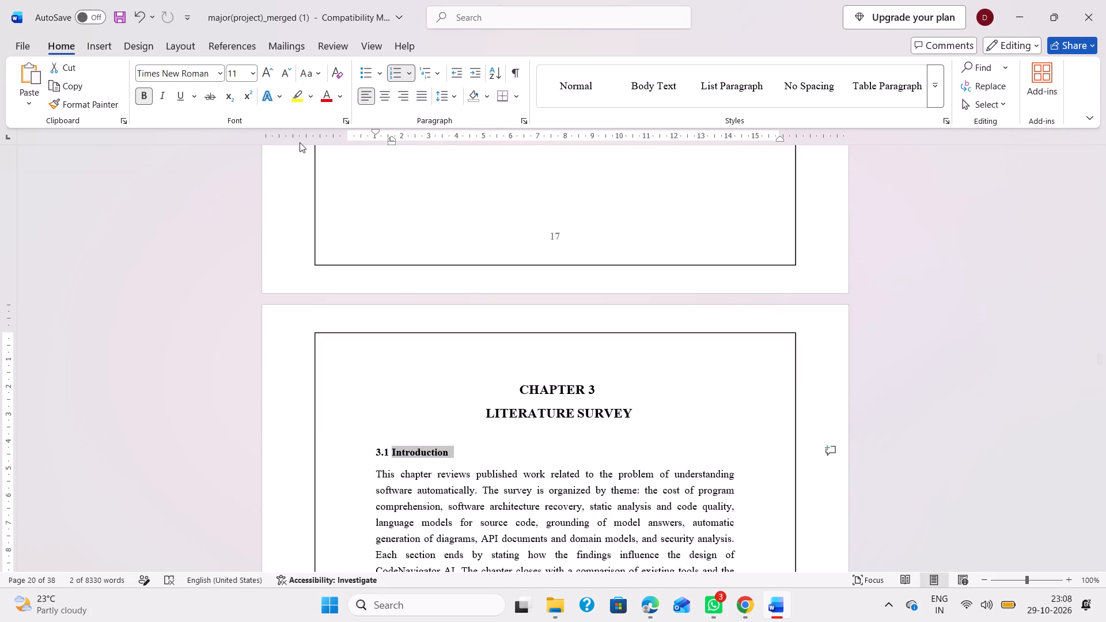
left_click(374, 450)
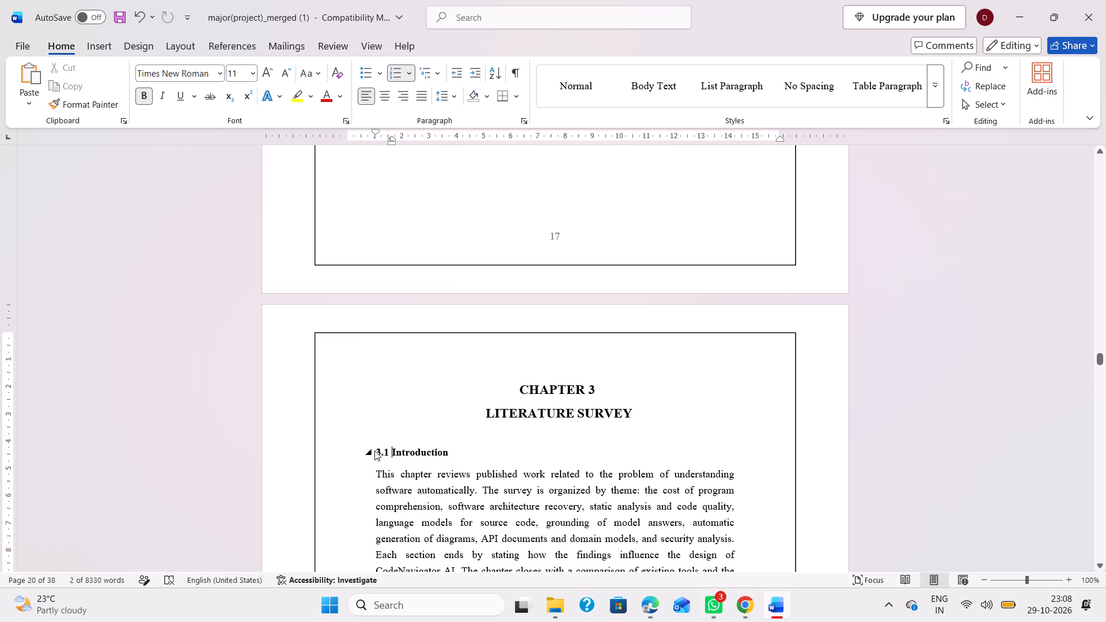
left_click(377, 450)
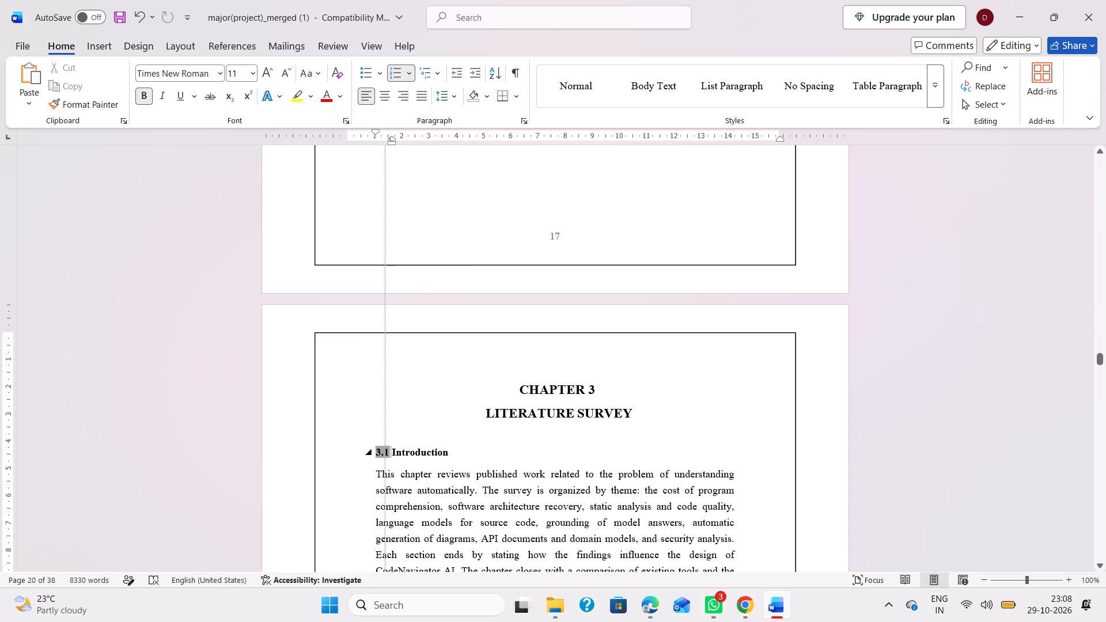
left_click_drag(452, 460, 459, 452)
left_click(459, 452)
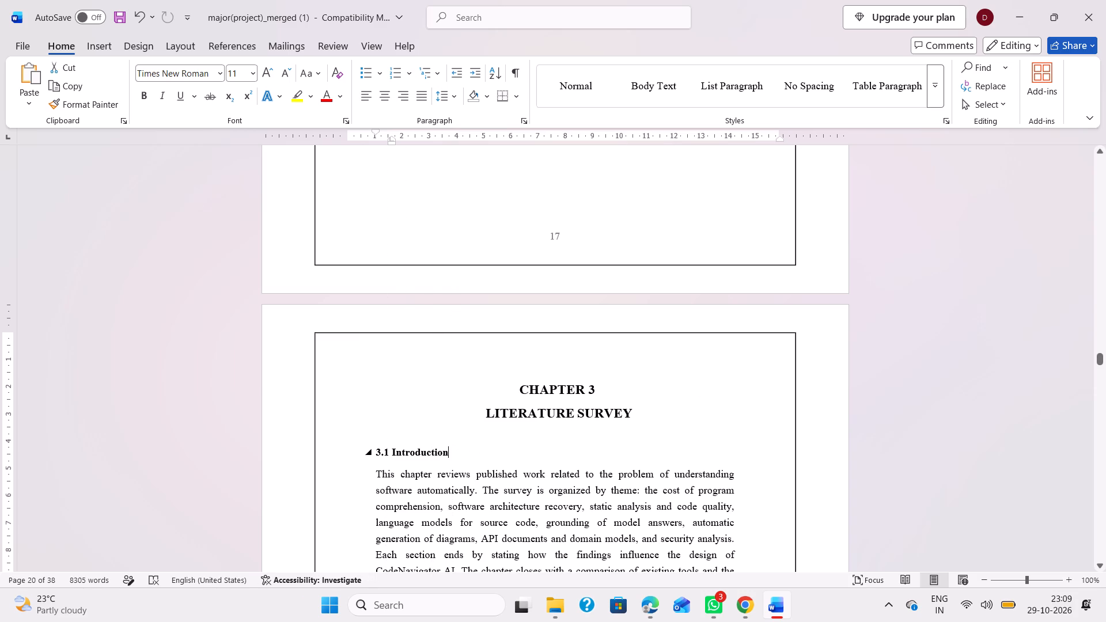
left_click_drag(461, 452, 376, 450)
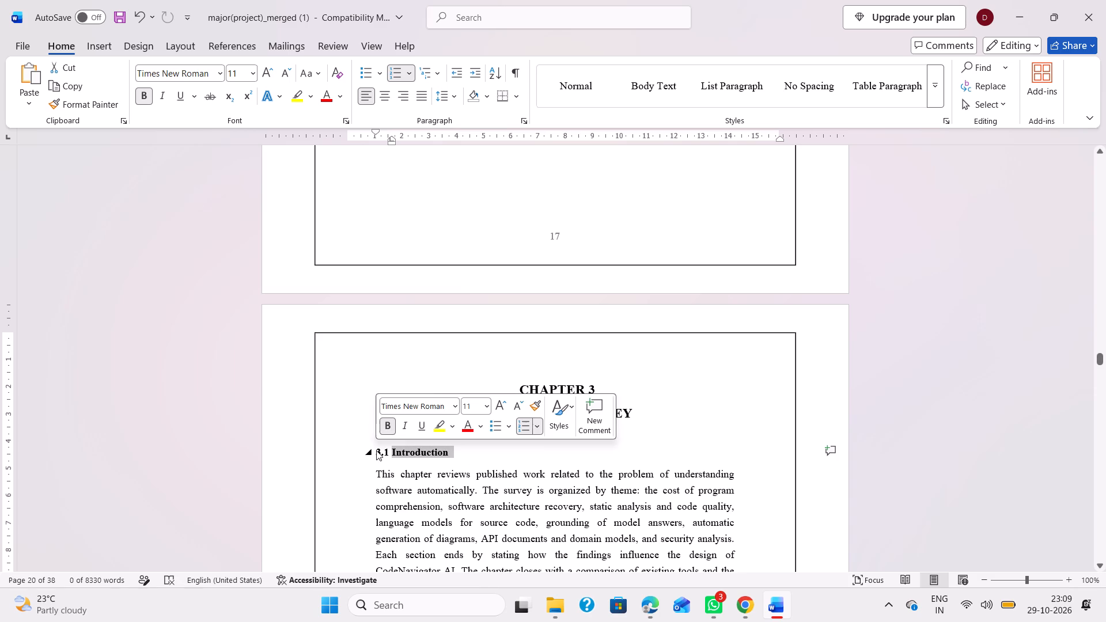
left_click(472, 405)
type("14")
key("Return")
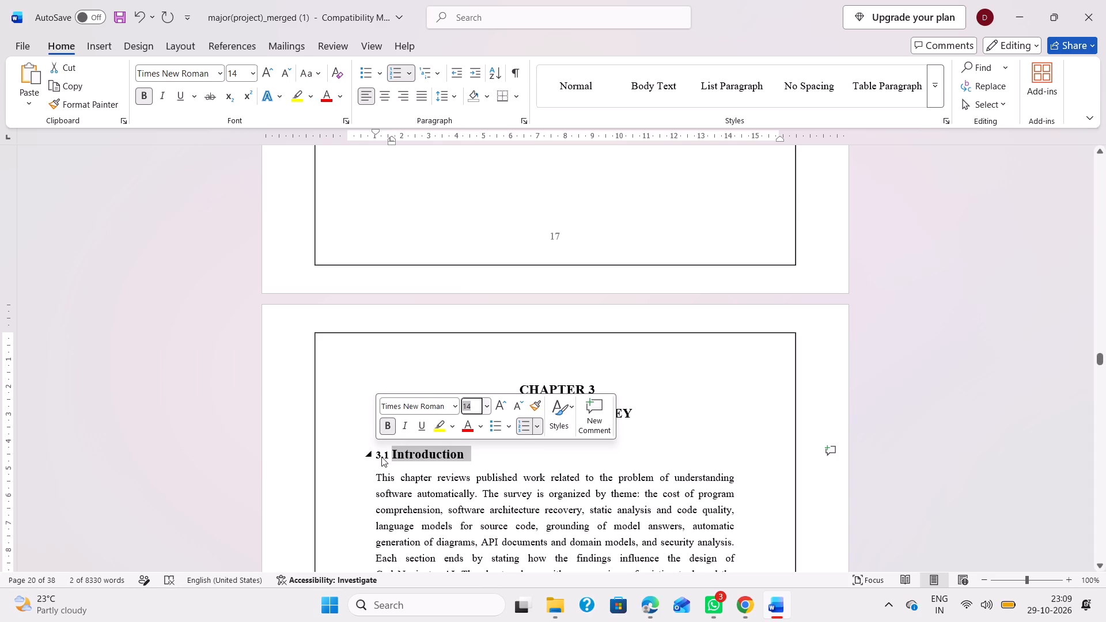
Set the section number of heading 3.1 to 14-point so it matches the heading text.
left_click(374, 454)
left_click(374, 454)
left_click_drag(374, 454, 383, 457)
left_click(374, 456)
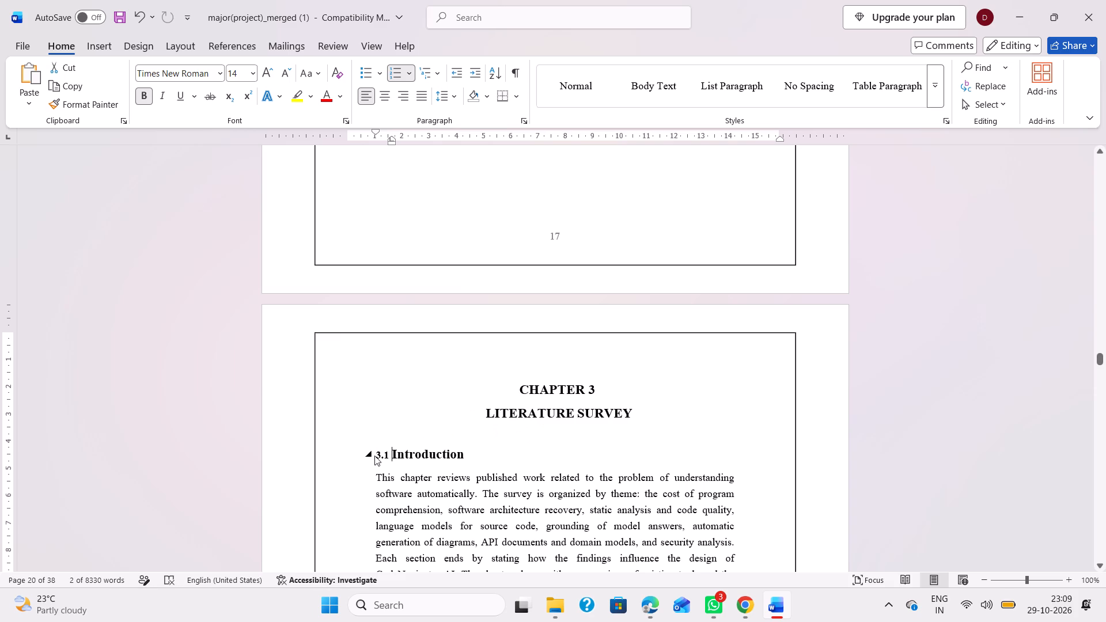
left_click(373, 454)
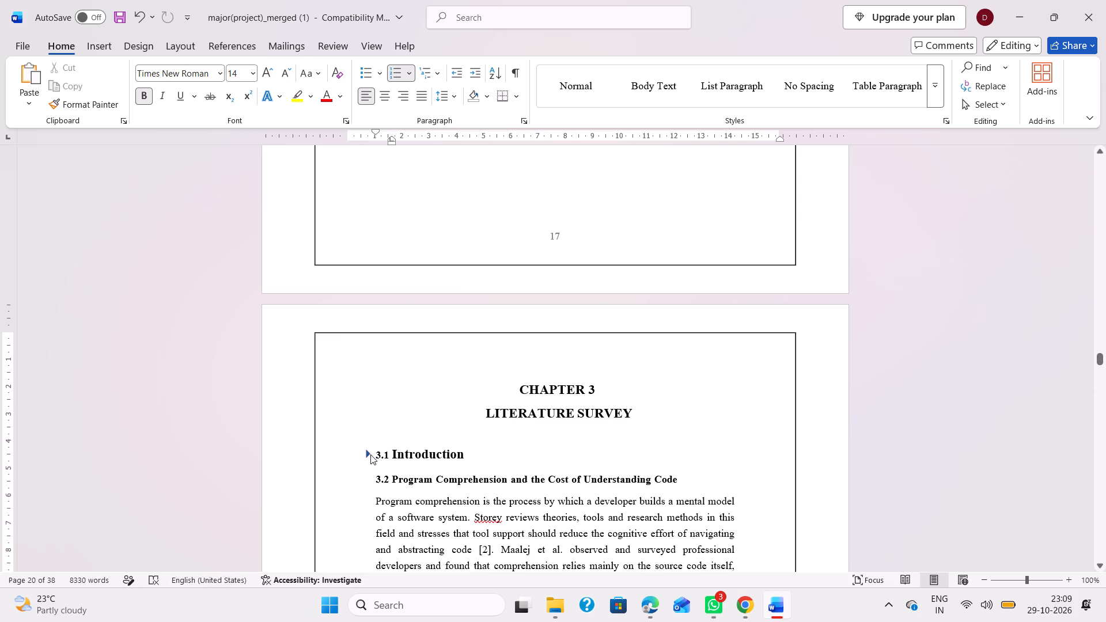
left_click(368, 454)
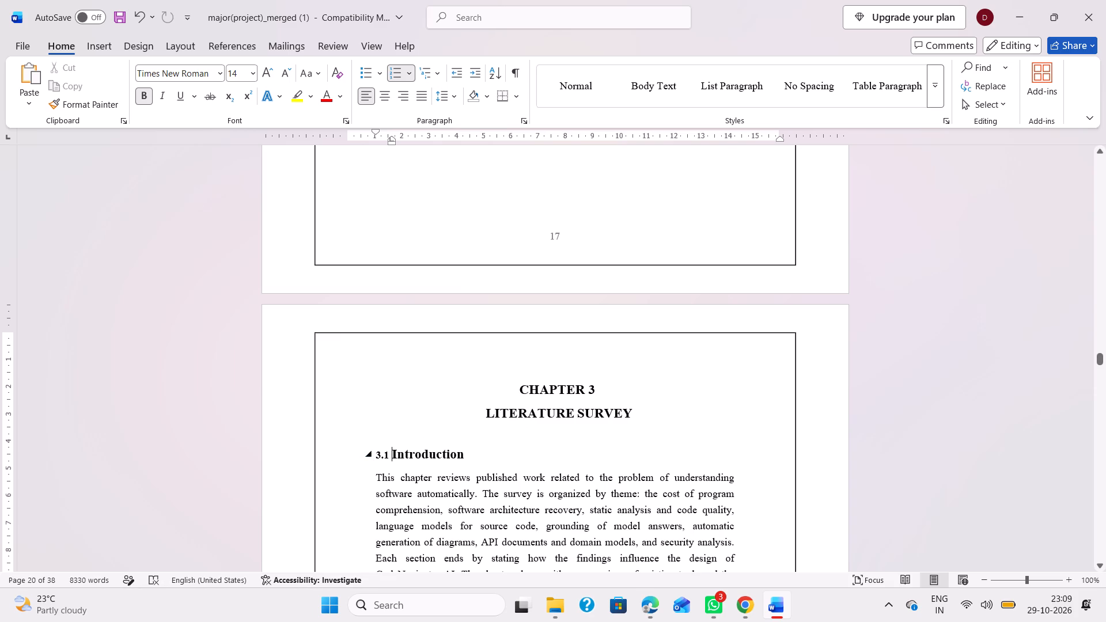
left_click_drag(377, 454, 388, 453)
left_click(236, 75)
type("14")
key("Return")
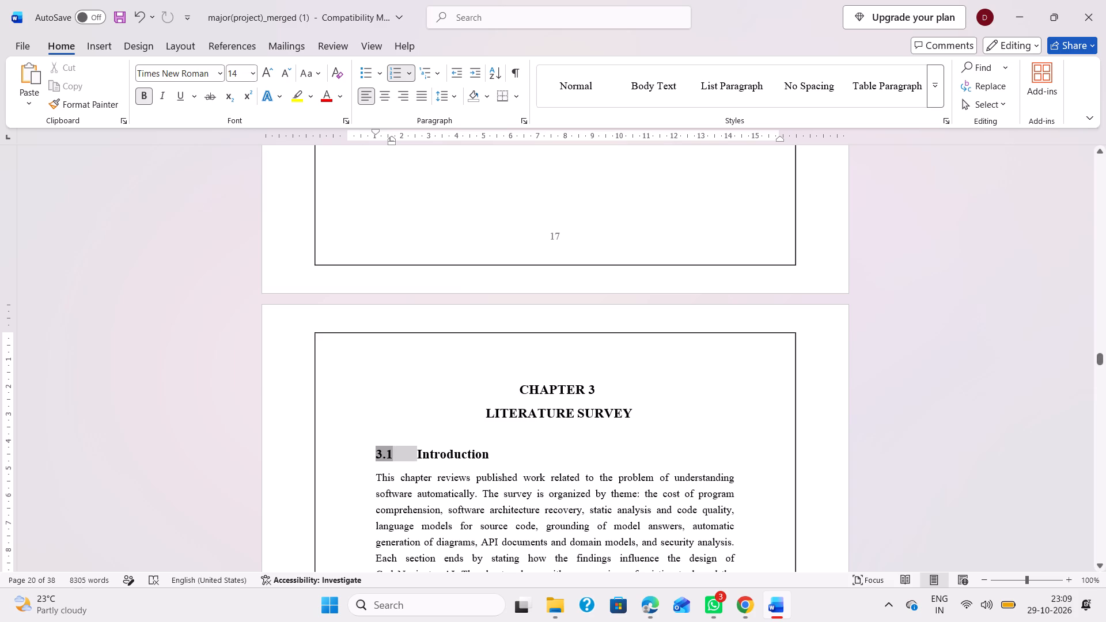
Adjust heading 3.1 to a left indent of about 1 cm with the first line at about 0.4 cm.
left_click(414, 458)
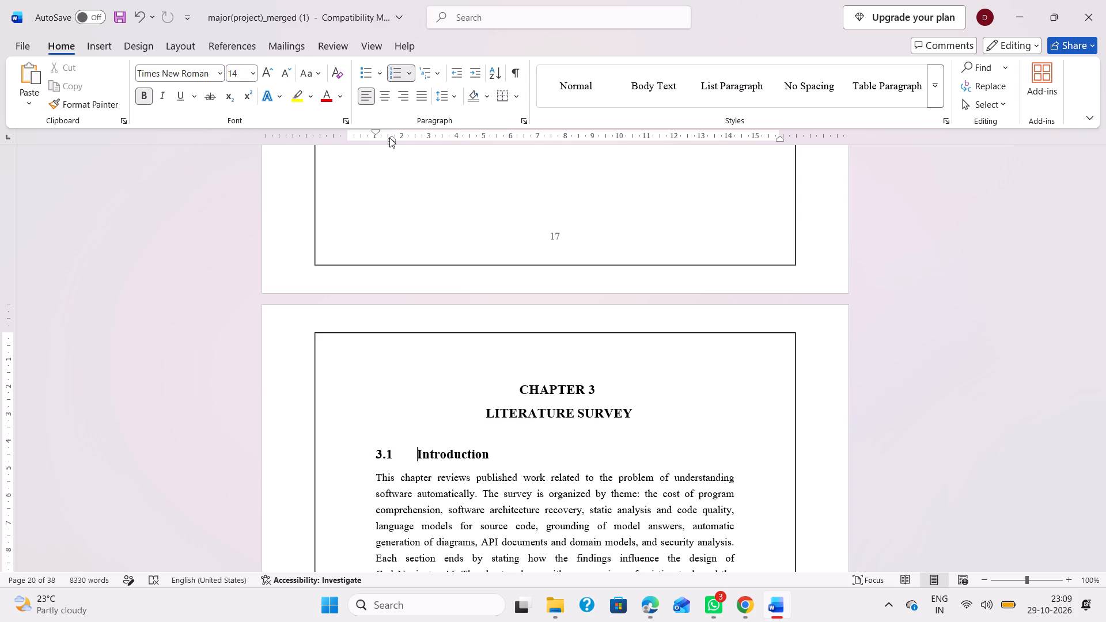
left_click_drag(392, 141, 355, 144)
left_click_drag(393, 145, 373, 145)
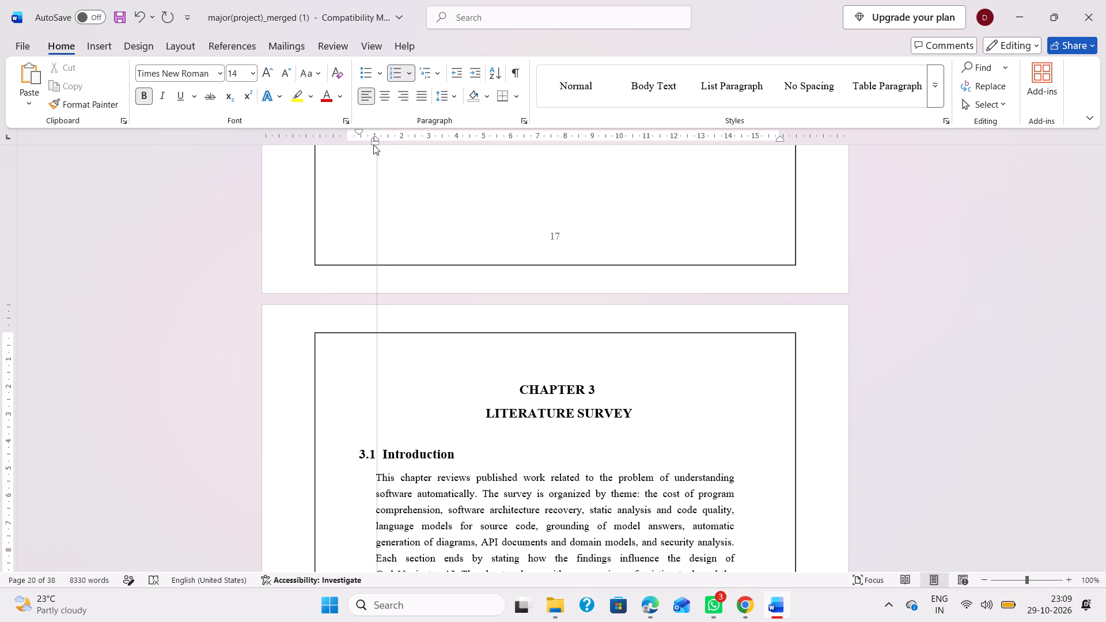
left_click_drag(373, 145, 378, 149)
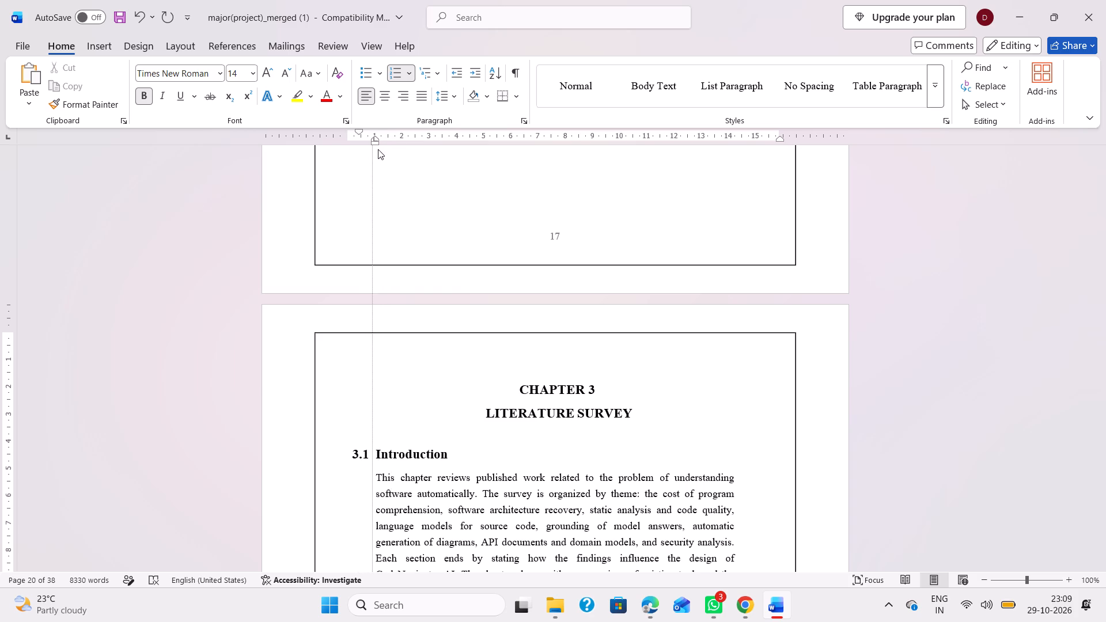
left_click_drag(378, 149, 378, 150)
Set the heading text "Program Comprehension and the Cost of Understanding Code" of section 3.2 to 14-point font size.
scroll(494, 348, "down", 2)
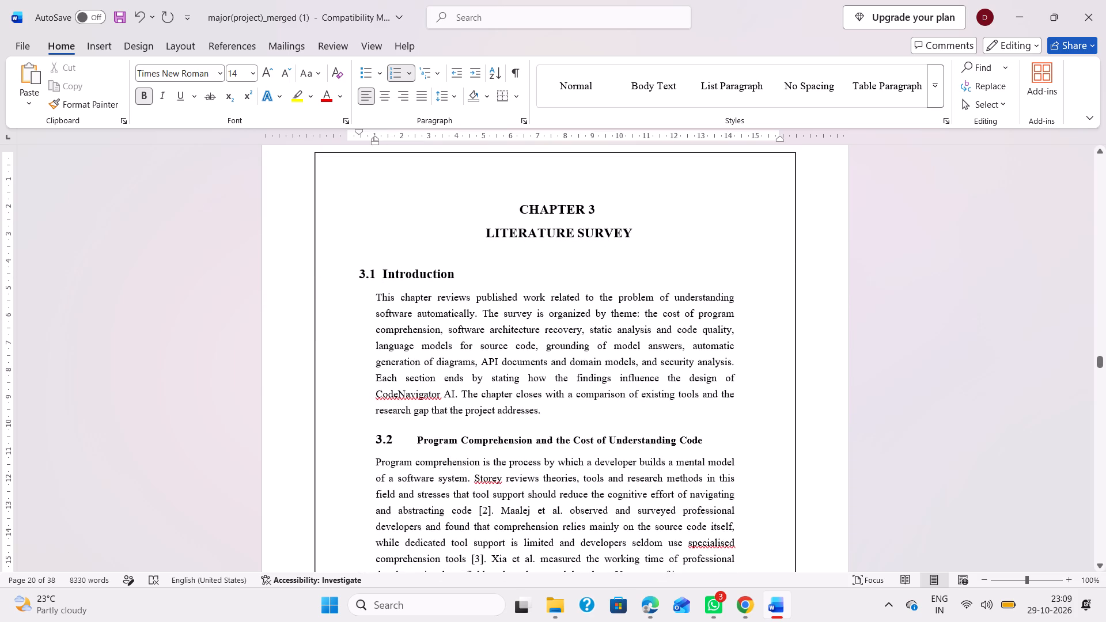
scroll(483, 397, "down", 1)
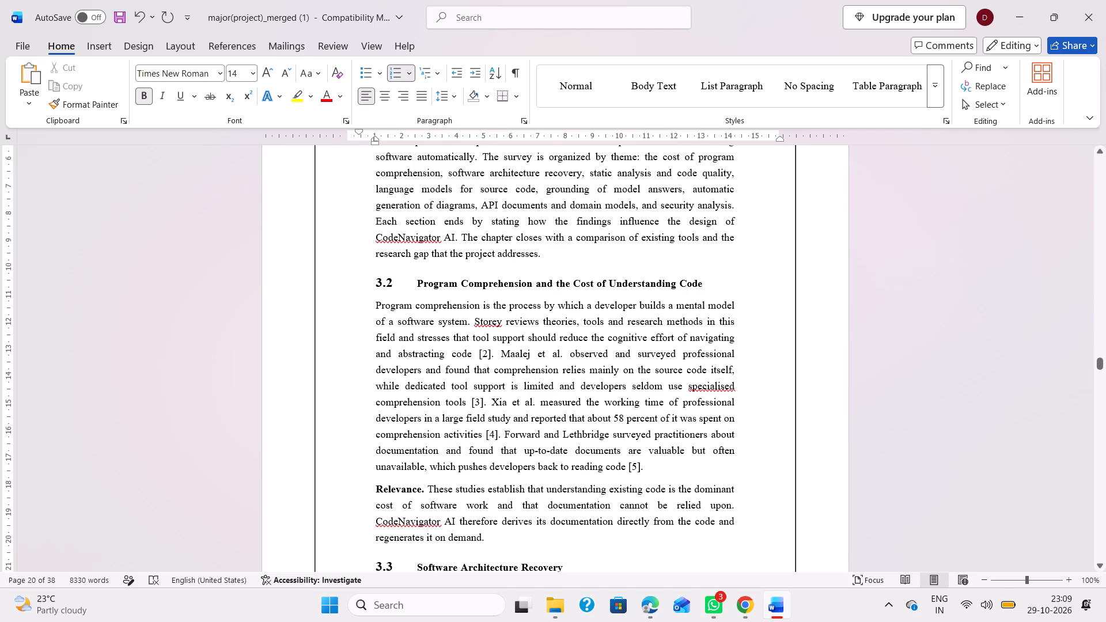
left_click_drag(718, 285, 413, 291)
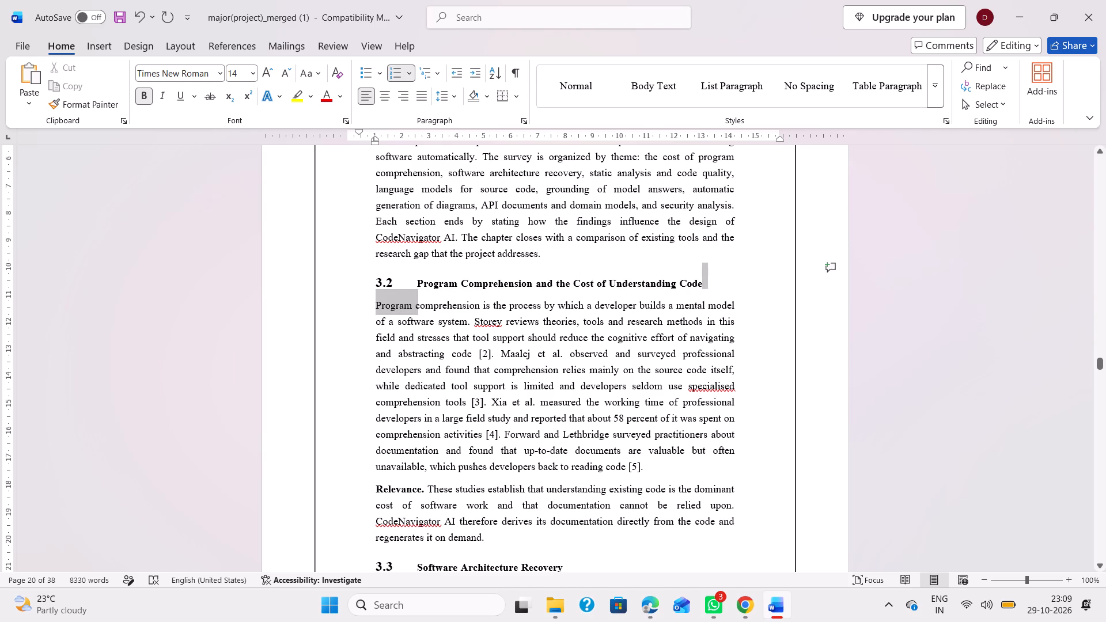
left_click_drag(413, 291, 419, 280)
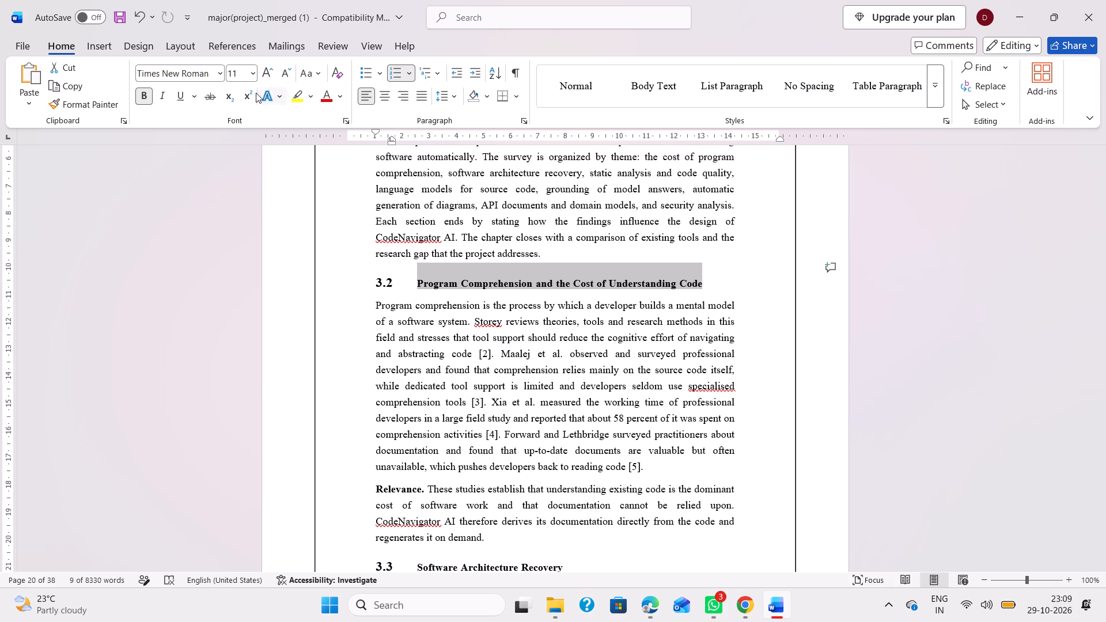
left_click(239, 73)
type("14")
key("Return")
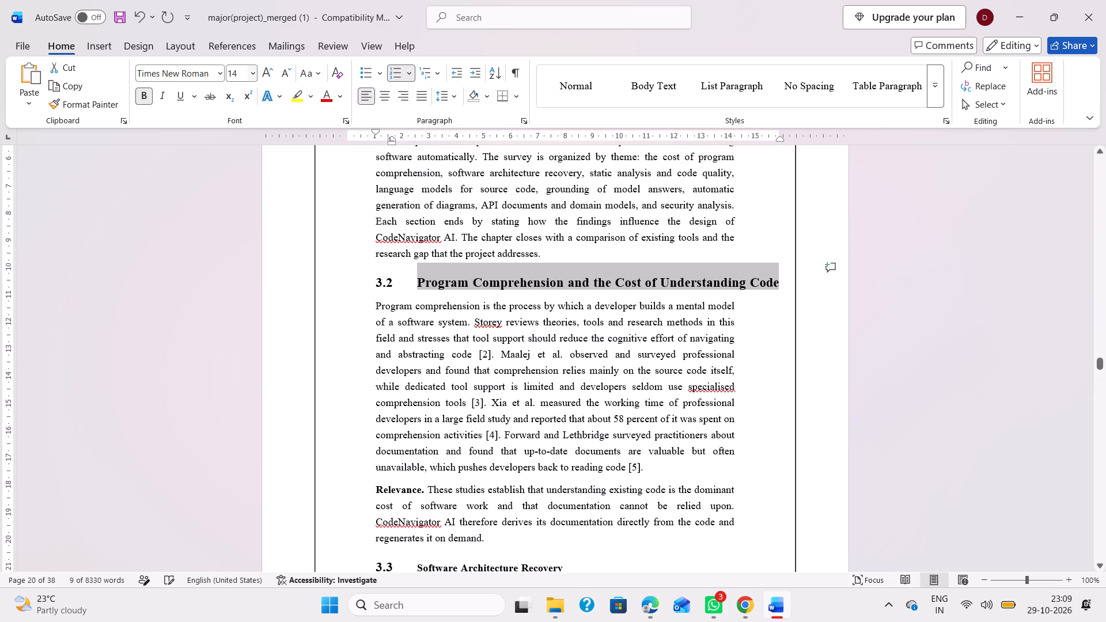
Adjust heading 3.2 to a left indent of about 1 cm with the first line at about 0.4 cm.
left_click(376, 283)
left_click_drag(376, 282, 400, 282)
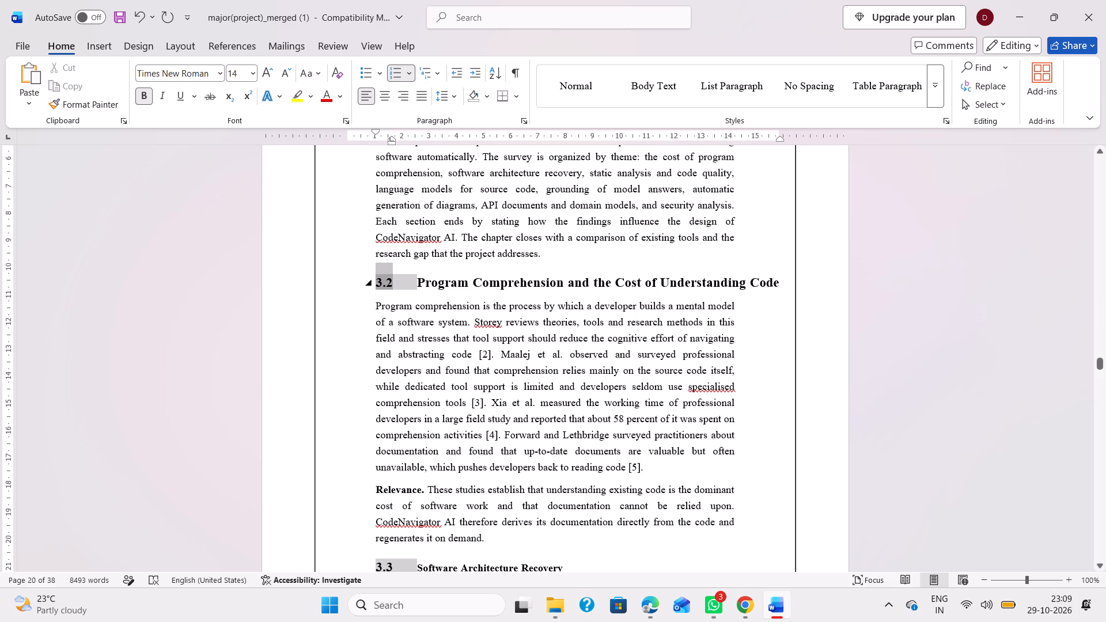
left_click(415, 282)
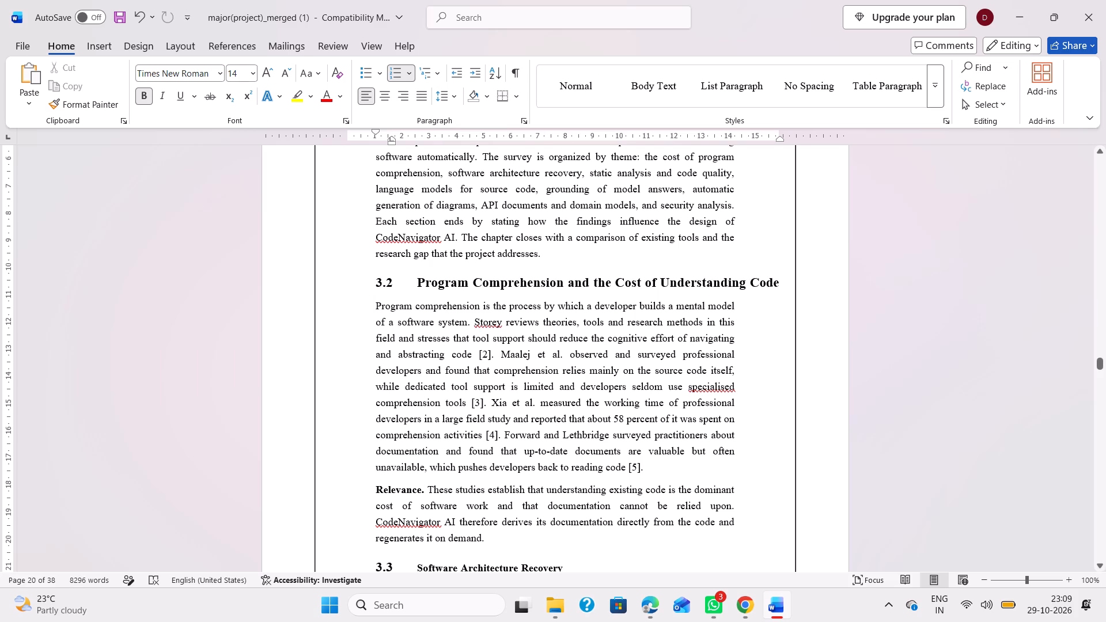
left_click_drag(393, 141, 369, 147)
left_click_drag(391, 143, 370, 143)
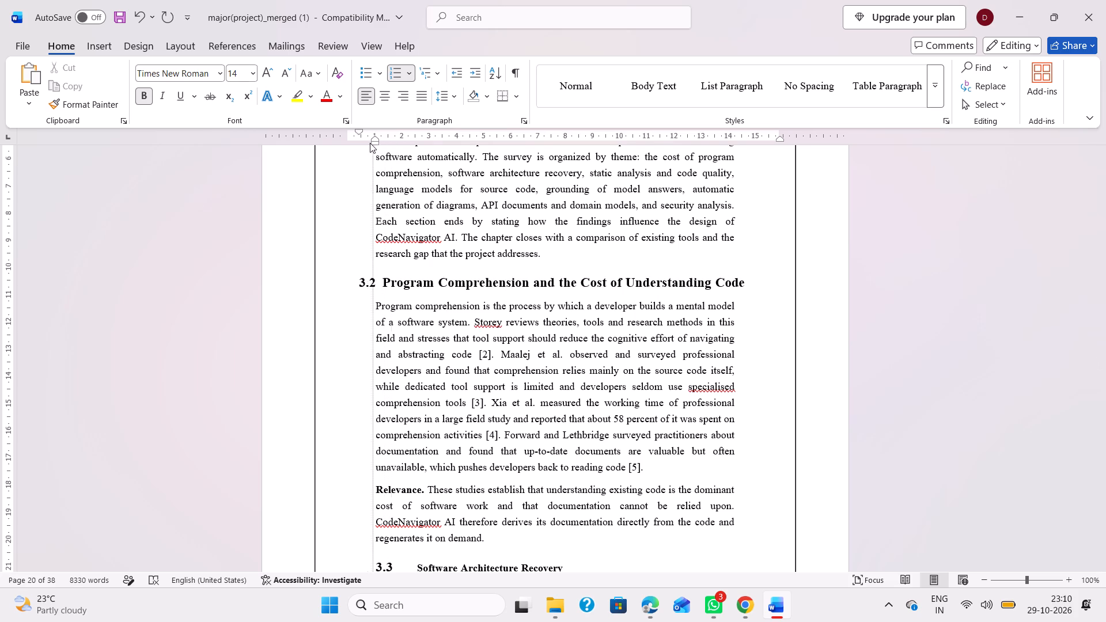
left_click_drag(370, 143, 373, 143)
Delete citations [4] and [3], with the spaces before them, from the first paragraph of section 3.2.
scroll(434, 334, "down", 1)
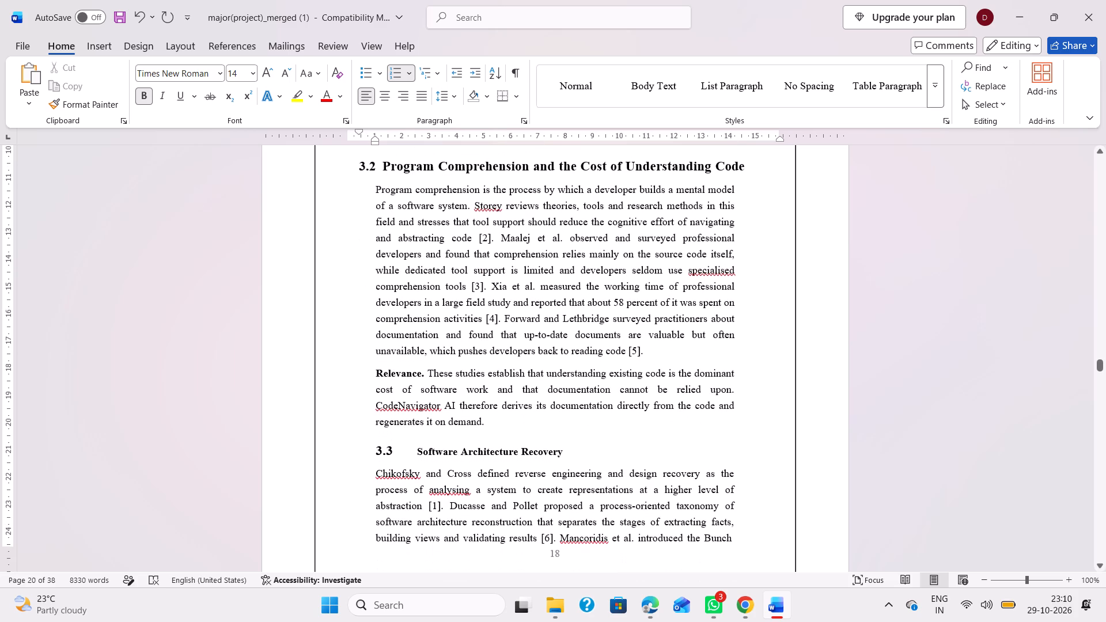
left_click(497, 322)
key("BackSpace")
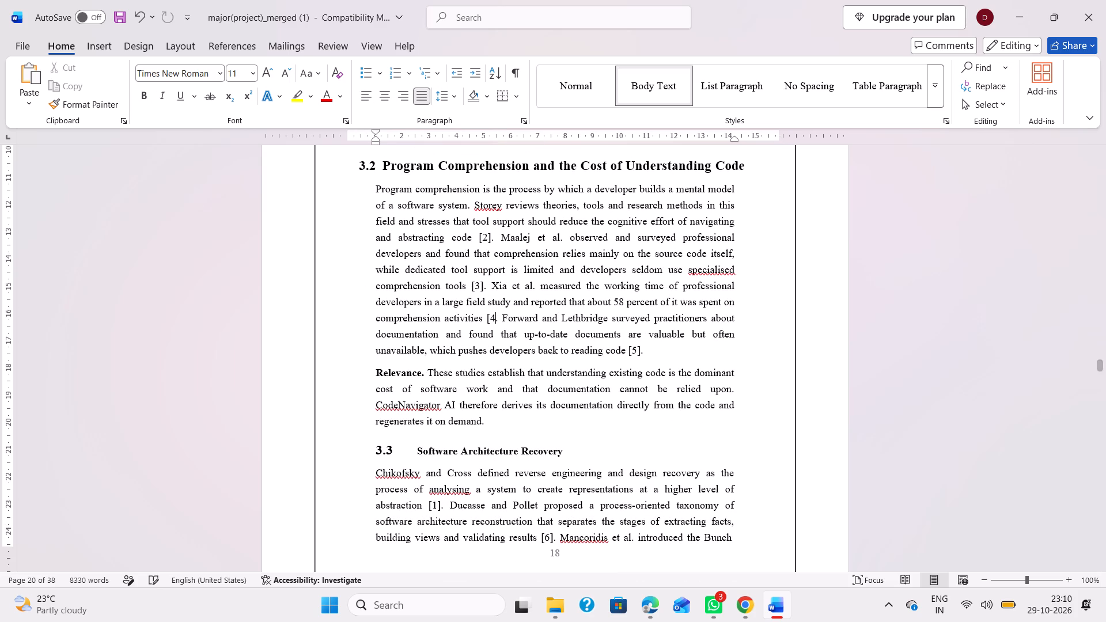
key("BackSpace")
key("BackSpace")
key("BackSpace")
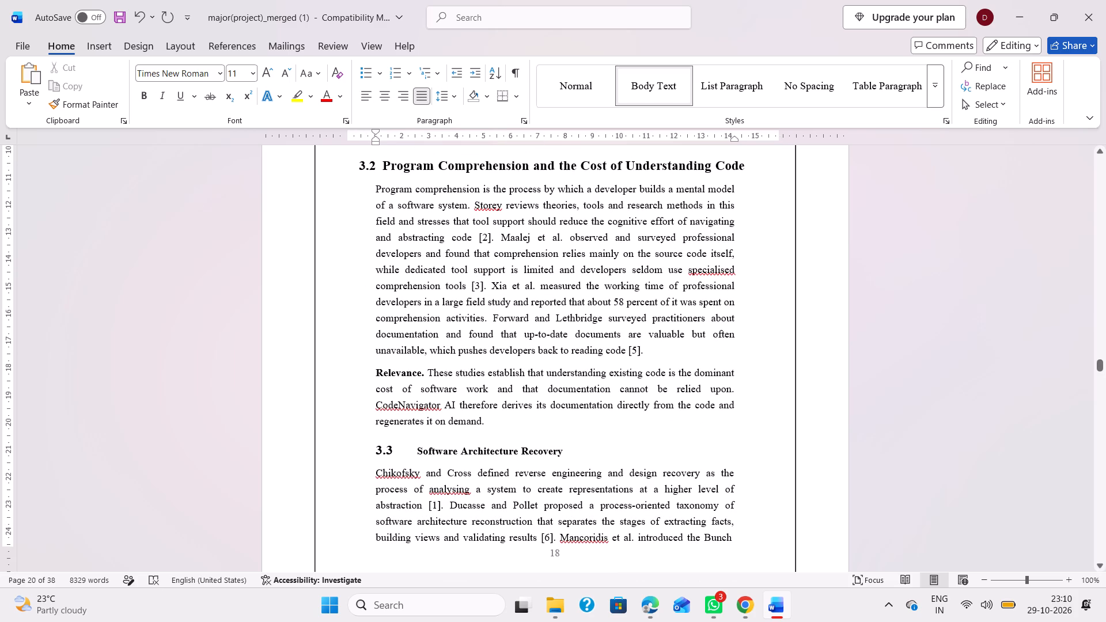
left_click(483, 284)
key("BackSpace")
key("BackSpace")
key("BackSpace")
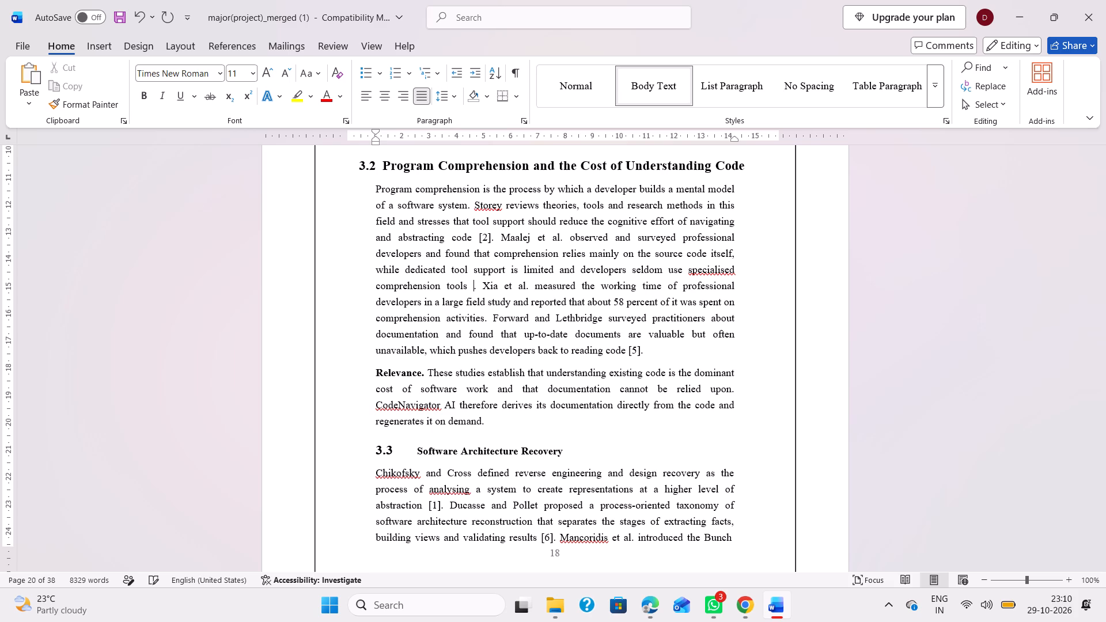
key("BackSpace")
Delete citations [2] and [5], with the spaces before them, from the first paragraph of section 3.2.
left_click(491, 239)
key("BackSpace")
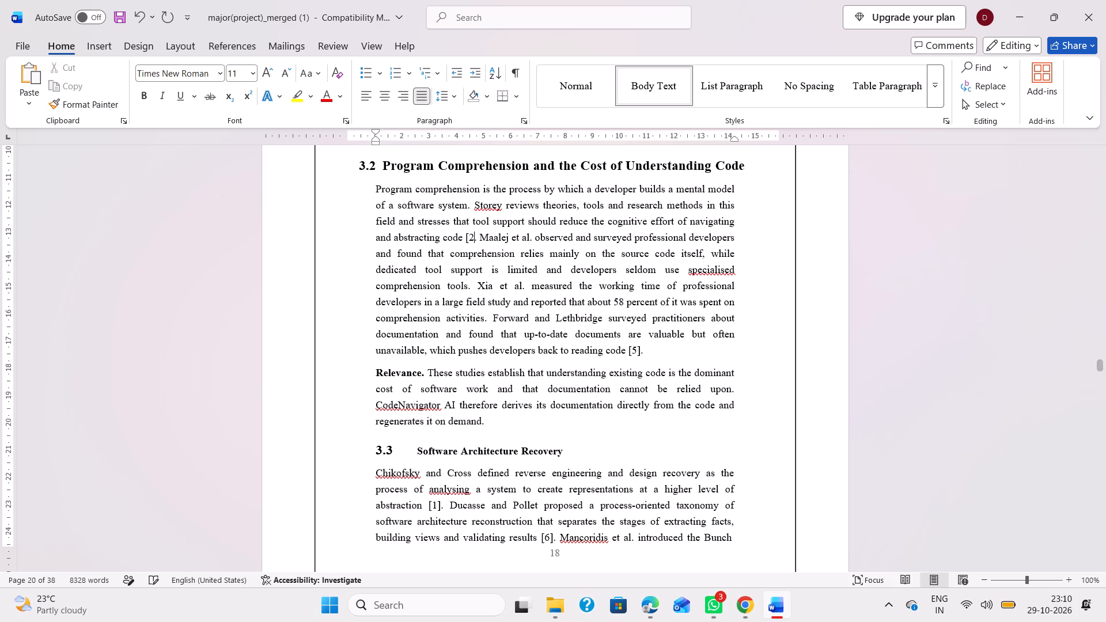
key("BackSpace")
key("BackSpace")
key("BackSpace")
scroll(491, 239, "up", 1)
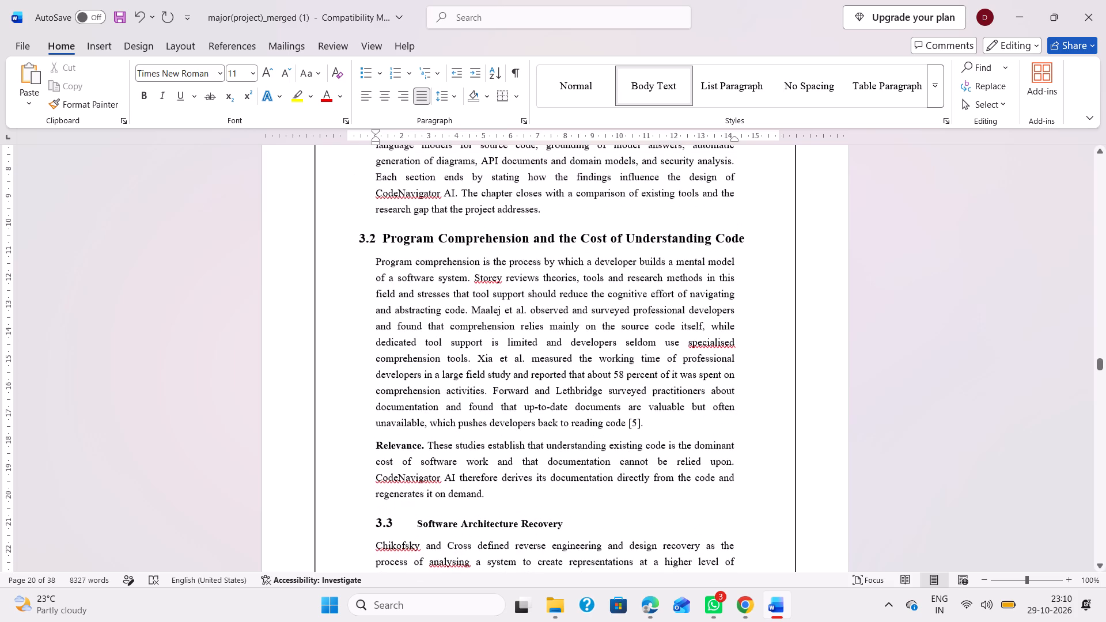
left_click(639, 422)
key("BackSpace")
key("BackSpace")
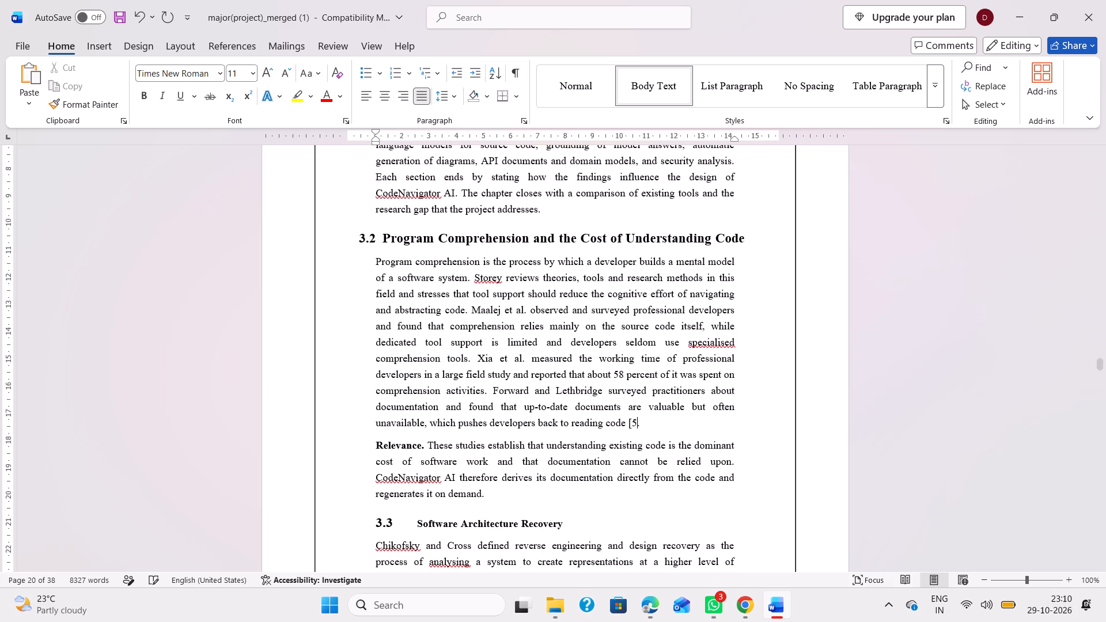
key("BackSpace")
key("BackSpace")
Set the heading text "Software Architecture Recovery" of section 3.3 to 14-point font size.
scroll(522, 388, "down", 1)
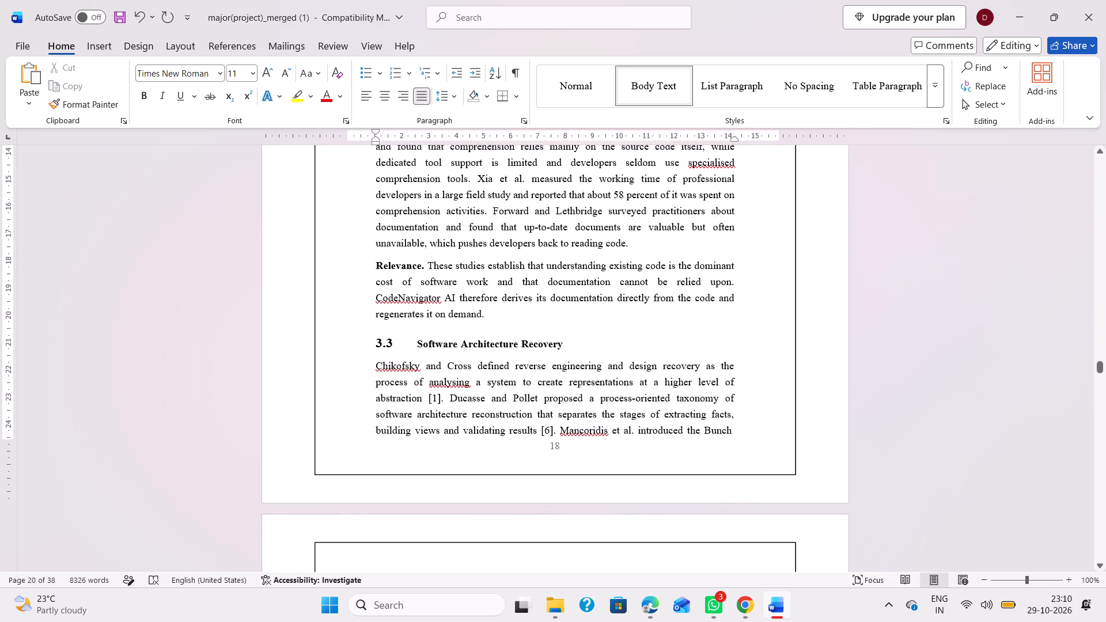
left_click_drag(583, 346, 427, 341)
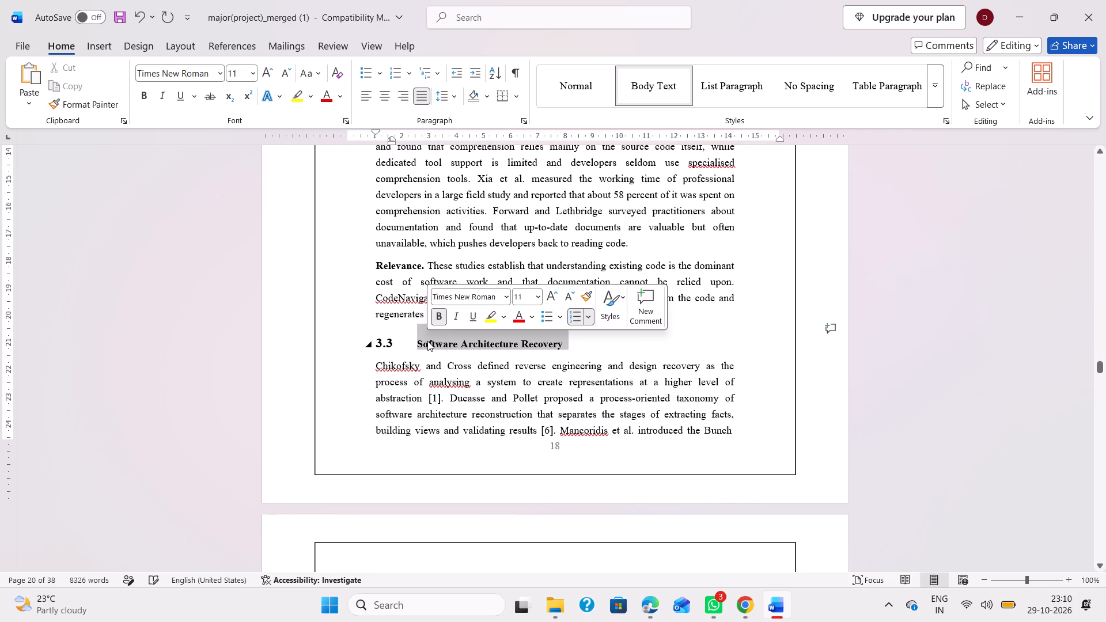
left_click(527, 296)
type("14")
key("Return")
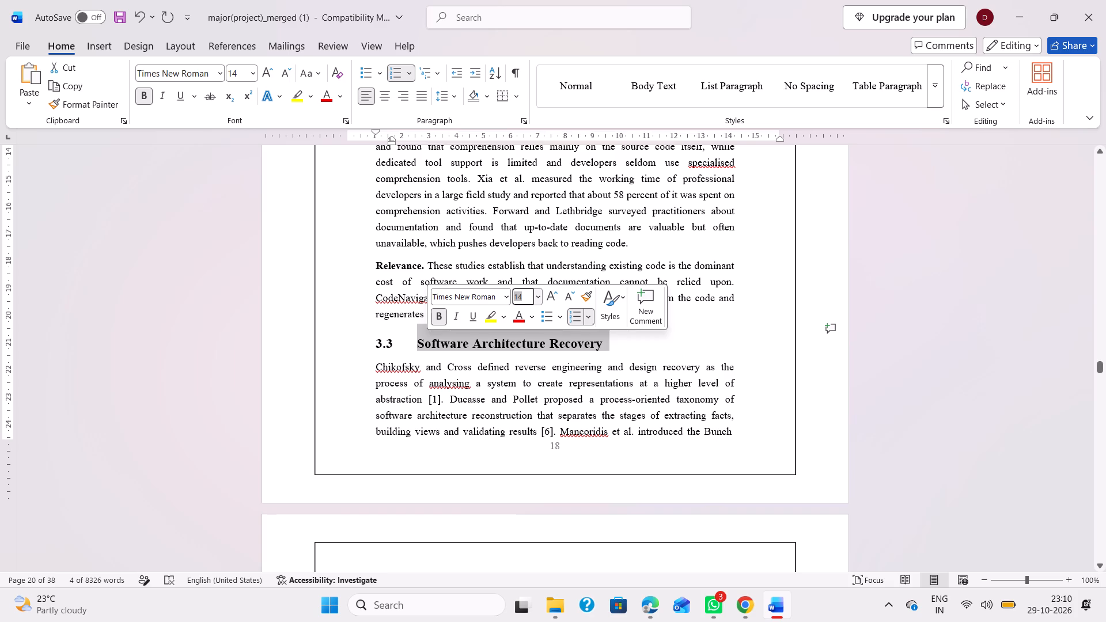
Adjust the indent of heading 3.3 "Software Architecture Recovery" so its first line starts at about 0.7 cm on the ruler.
left_click(474, 354)
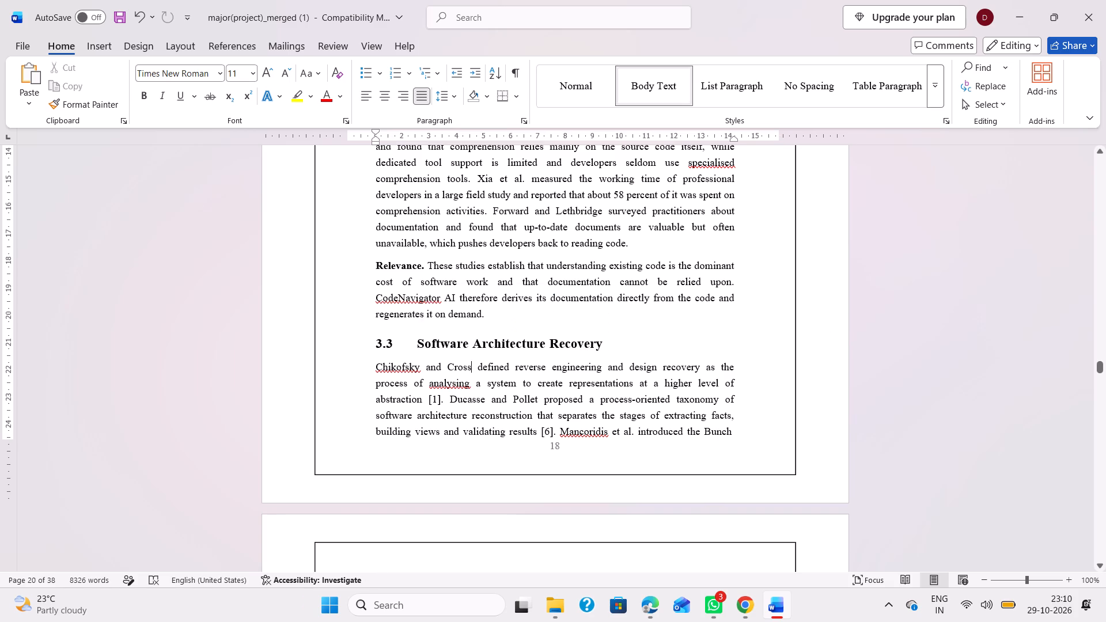
scroll(616, 350, "up", 1)
scroll(616, 350, "down", 1)
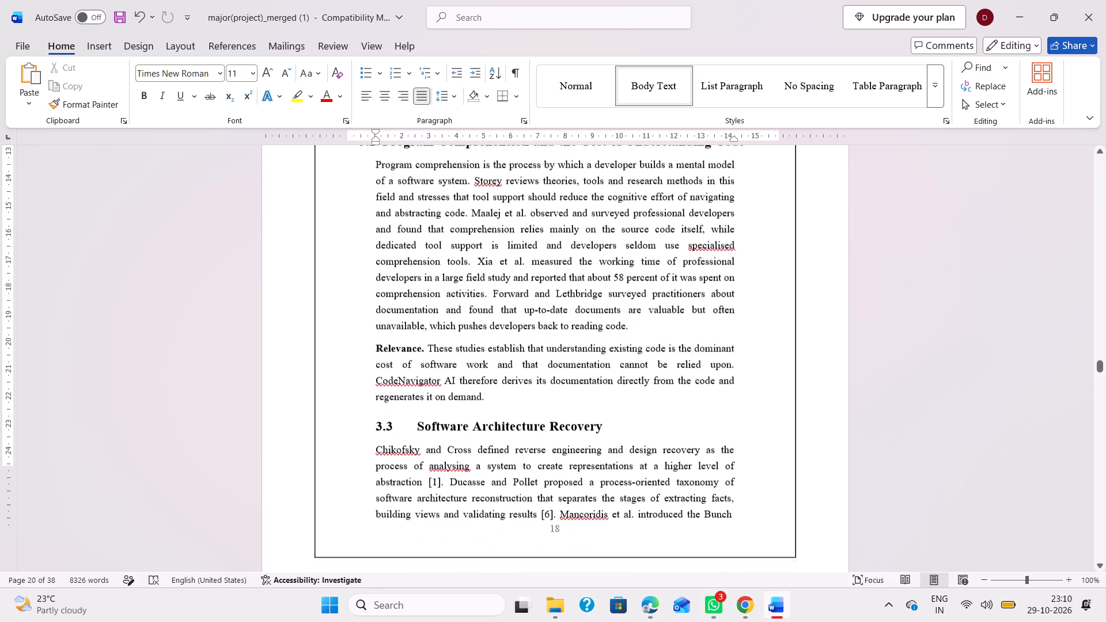
left_click_drag(610, 373, 442, 367)
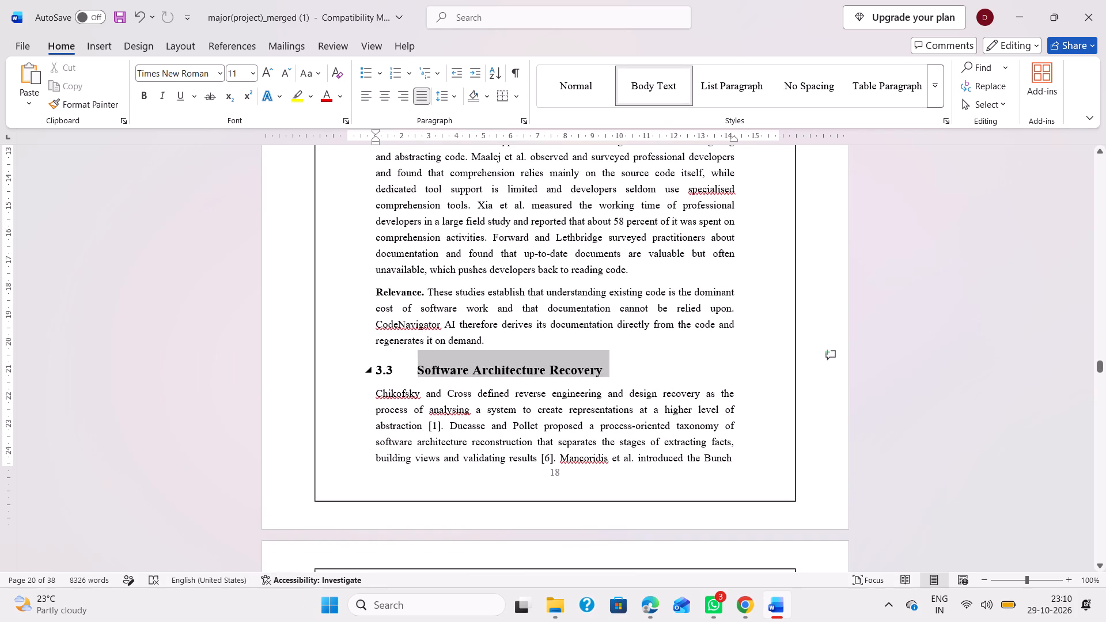
left_click_drag(442, 367, 423, 371)
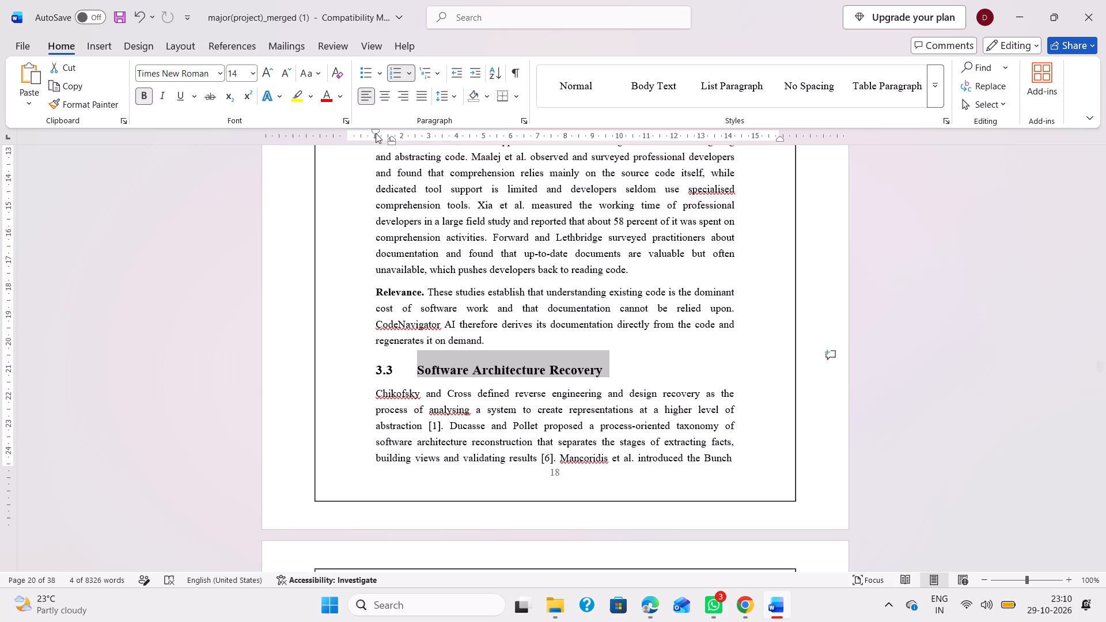
left_click_drag(391, 142, 369, 144)
left_click_drag(373, 131, 380, 132)
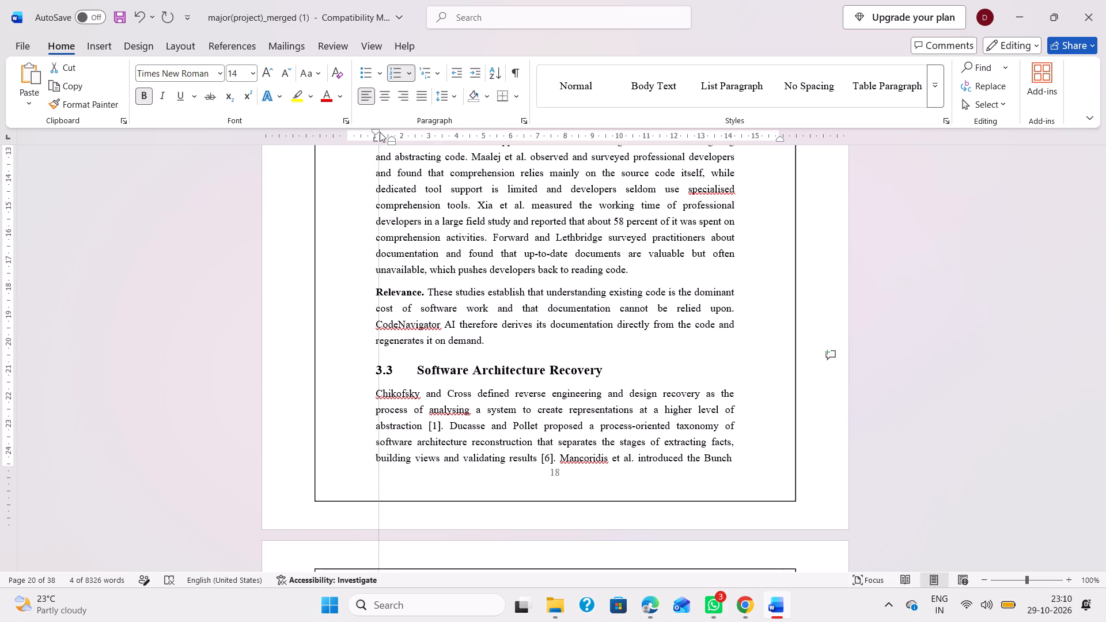
left_click_drag(380, 132, 334, 133)
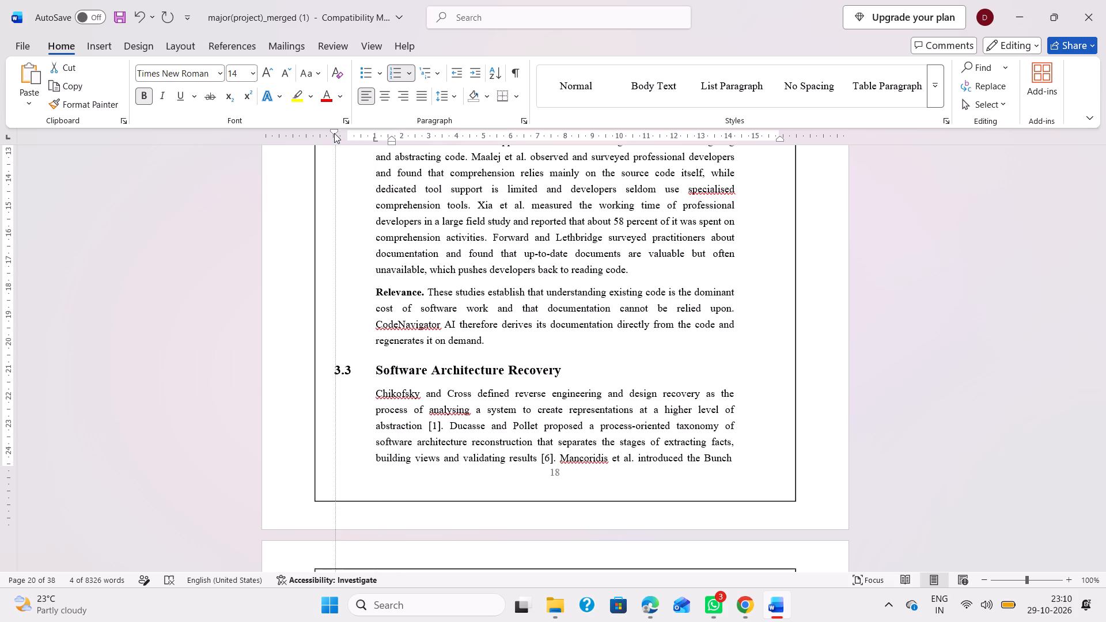
left_click_drag(334, 133, 367, 131)
left_click(604, 373)
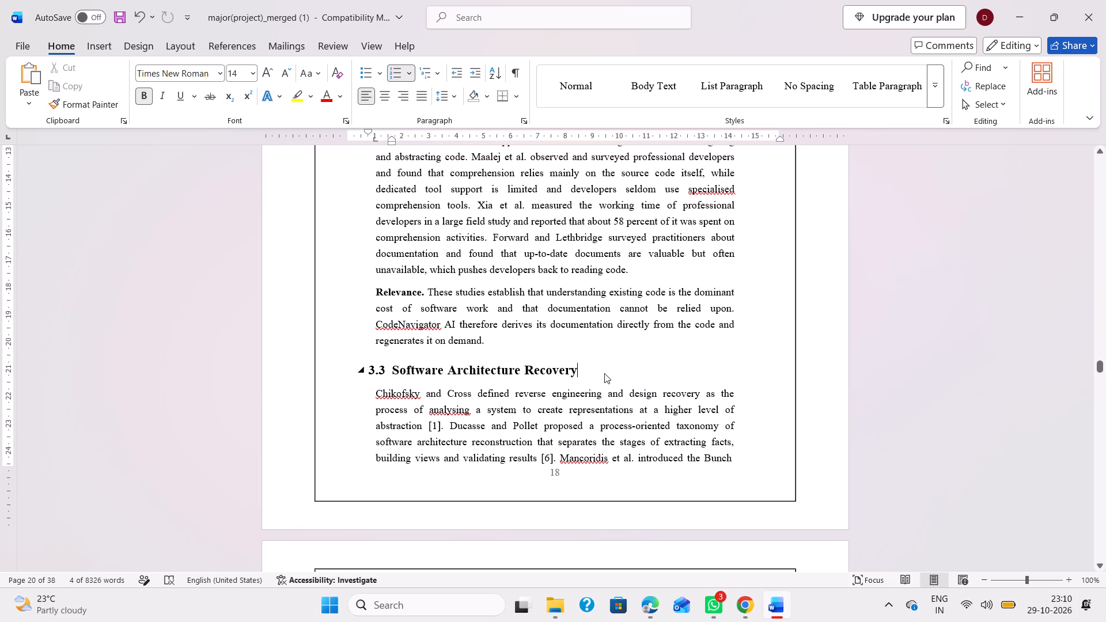
Delete citations [1] and [6], with the spaces before them, from the first paragraph of section 3.3.
scroll(604, 373, "down", 1)
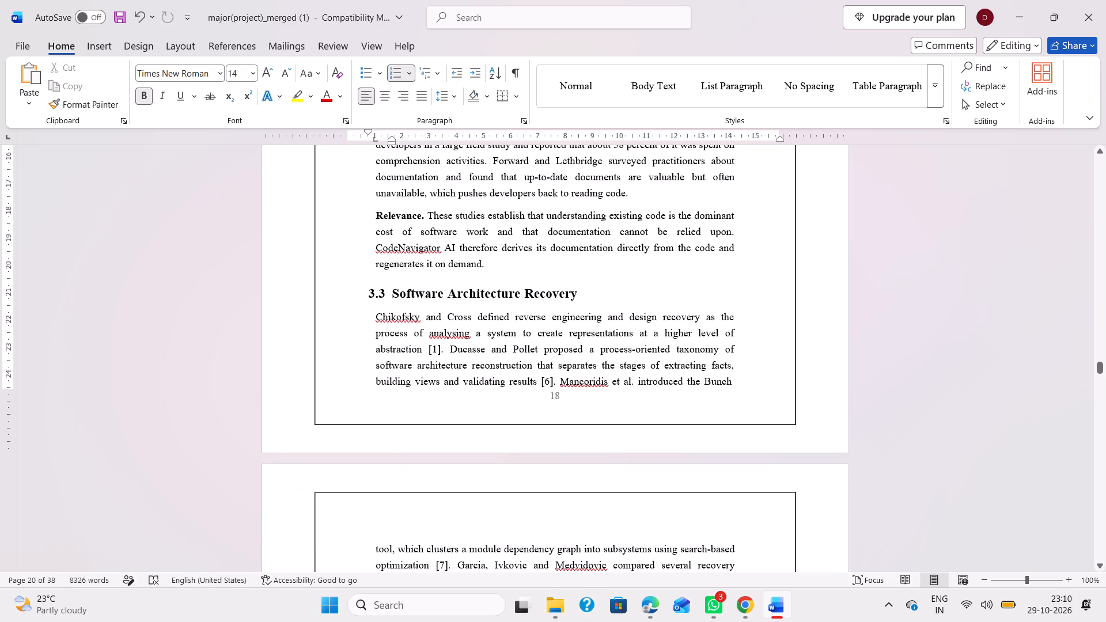
left_click(440, 352)
key("BackSpace")
key("BackSpace")
key("BackSpace")
key("BackSpace")
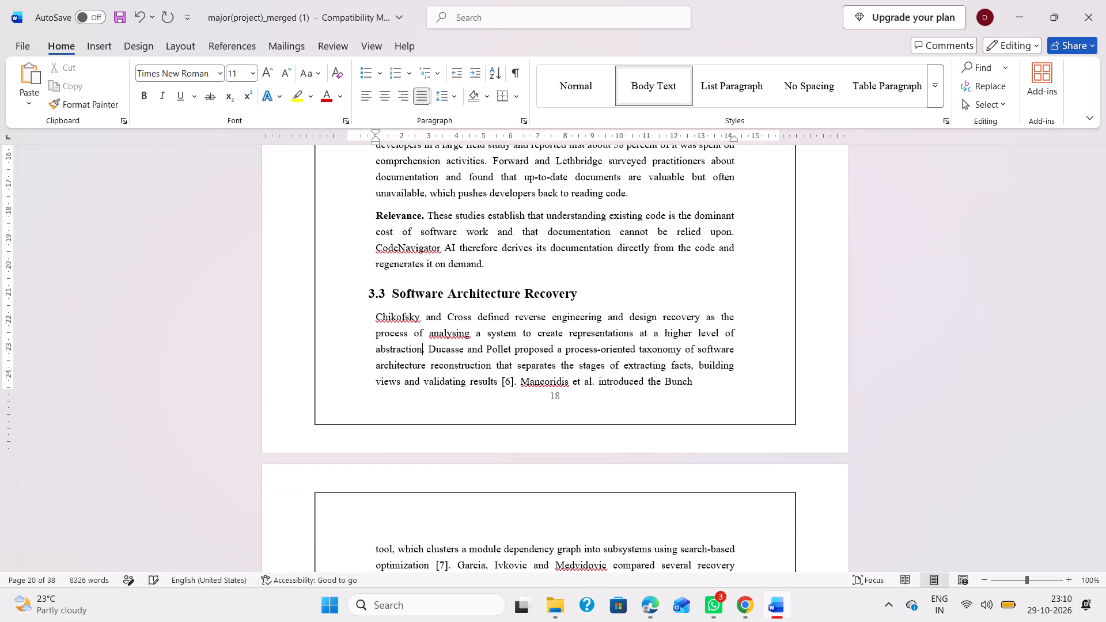
left_click(514, 382)
key("BackSpace")
key("BackSpace")
key("BackSpace")
key("BackSpace")
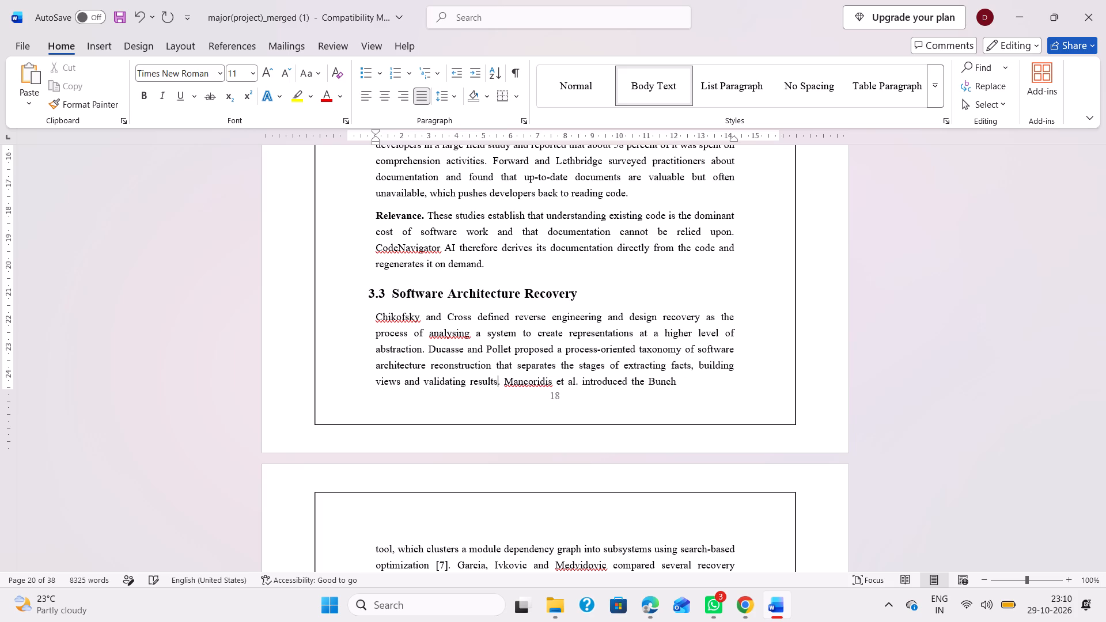
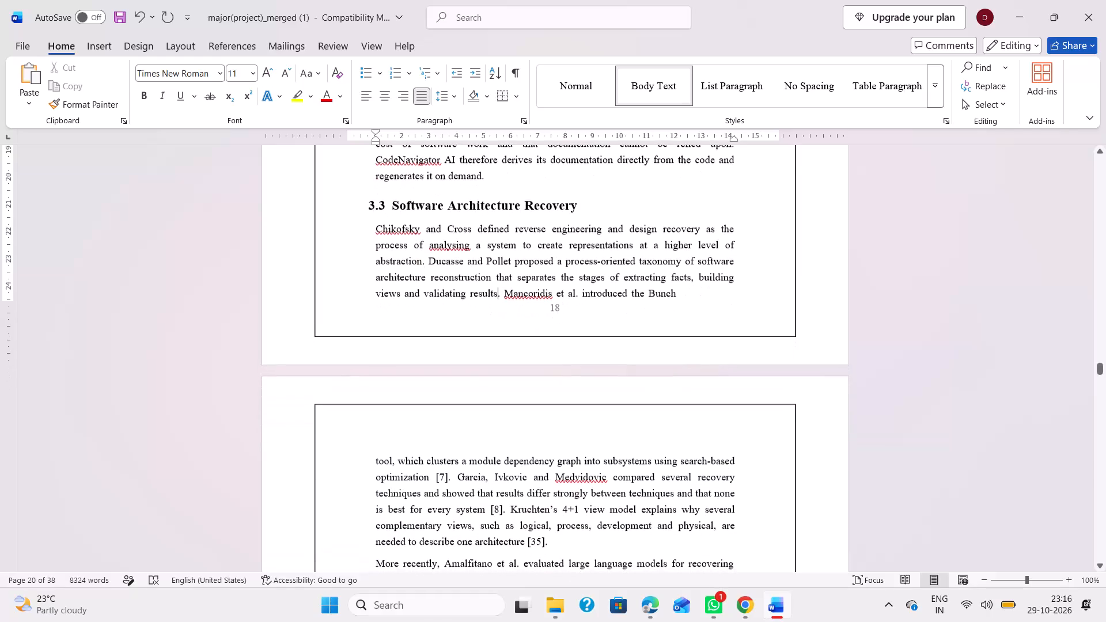
Delete citations [7] and [35], with the spaces before them, from the continuation of section 3.3's first paragraph.
scroll(493, 311, "down", 1)
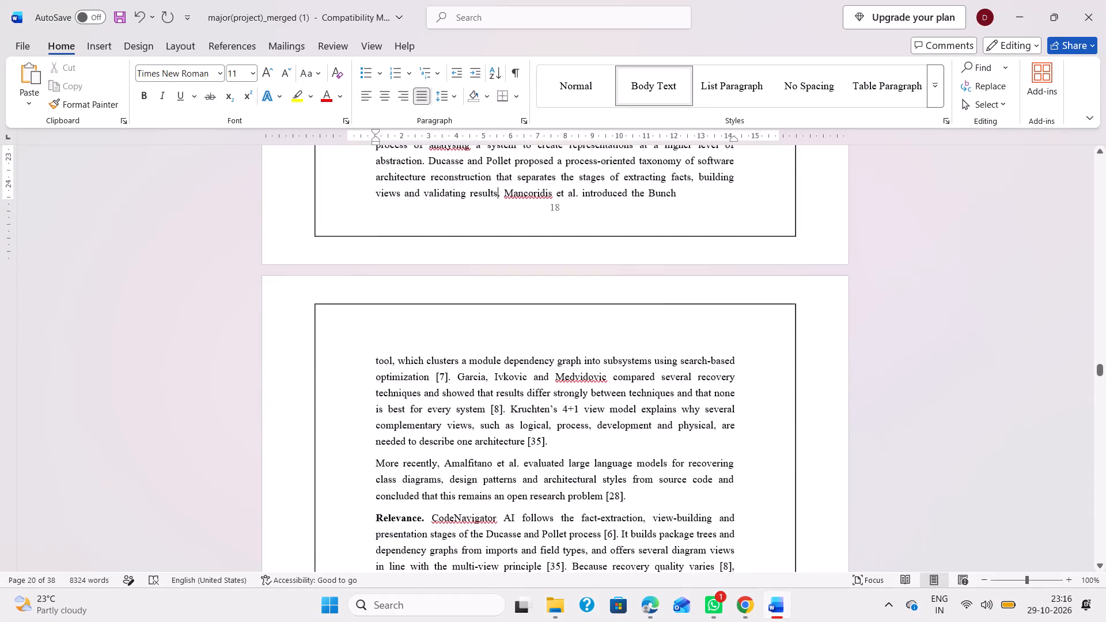
scroll(493, 311, "down", 1)
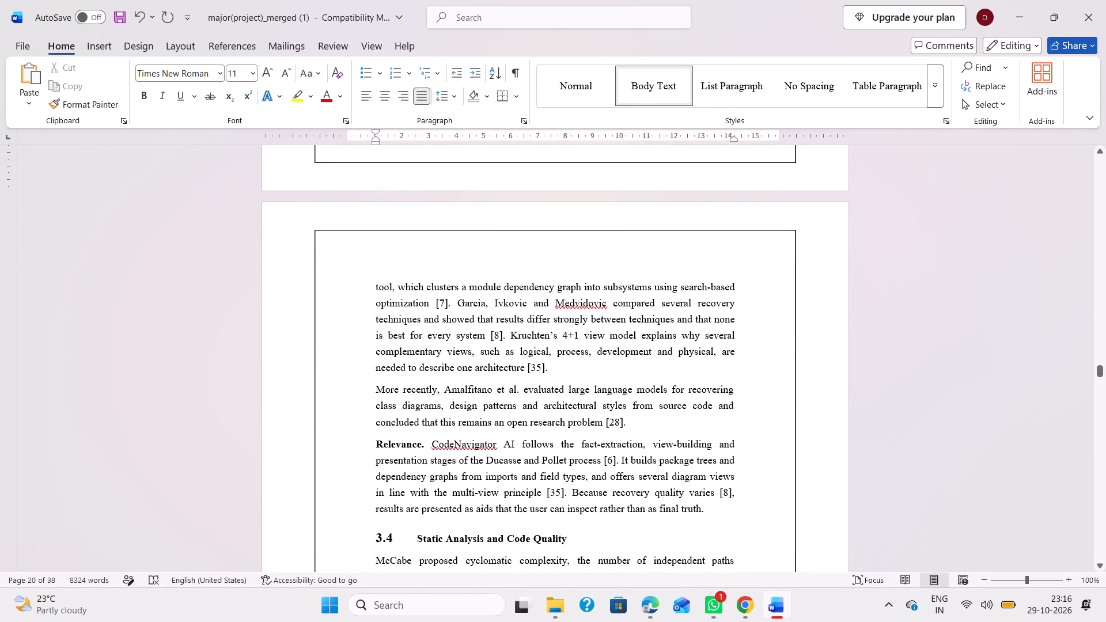
left_click(447, 309)
key("BackSpace")
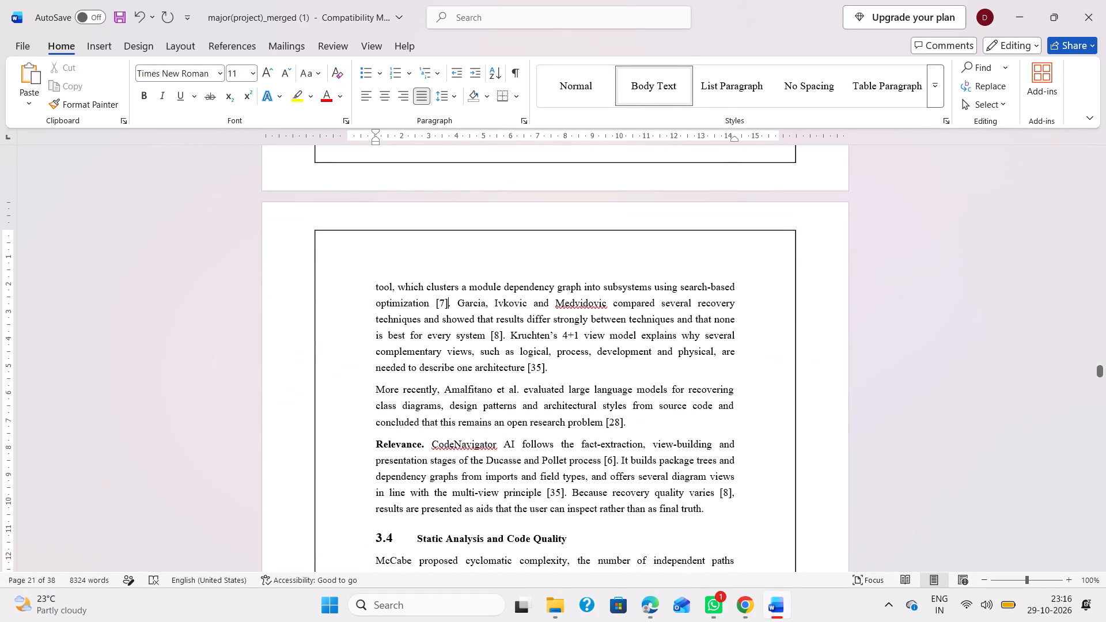
key("BackSpace")
key("BackSpace")
key("BackSpace")
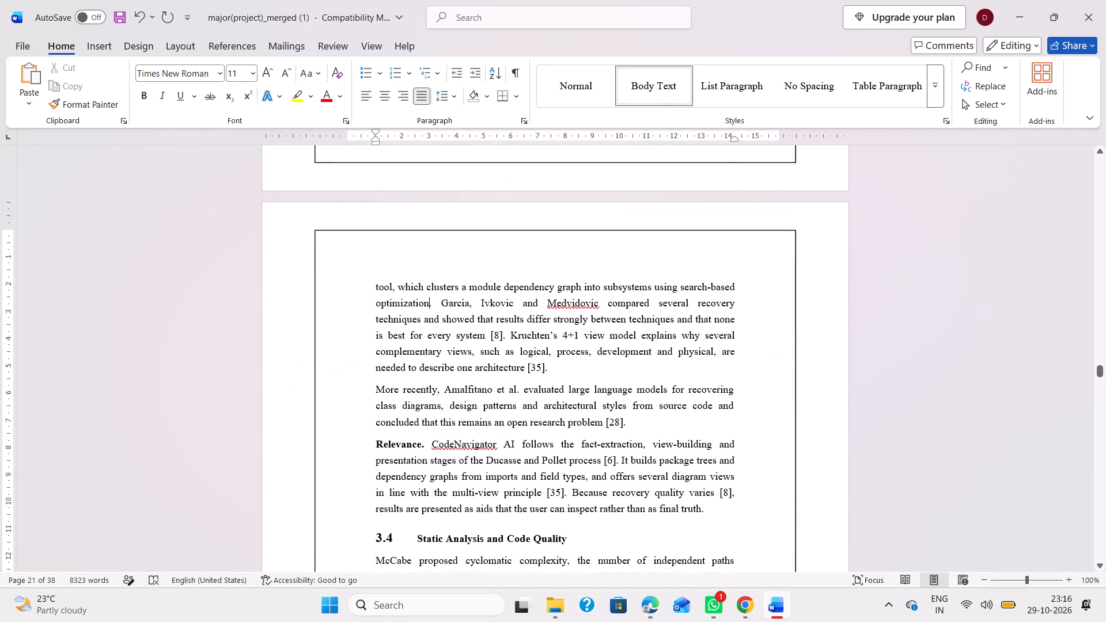
left_click(544, 374)
key("BackSpace")
key("BackSpace")
key("BackSpace")
key("BackSpace")
key("BackSpace")
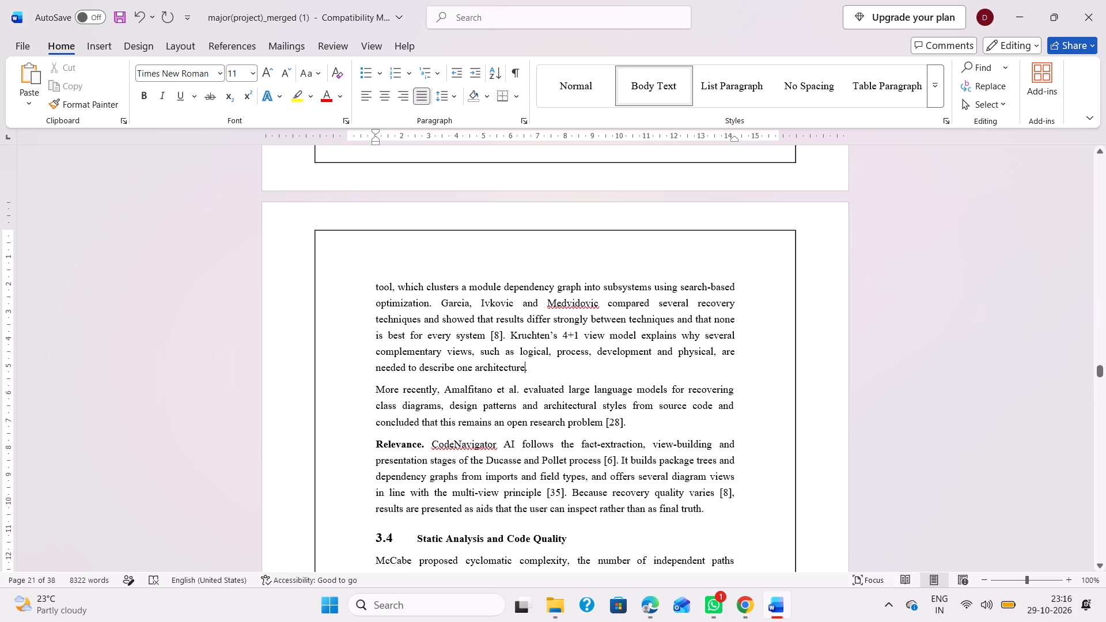
Delete citation [28], with the space before it, from the "More recently" paragraph of section 3.3.
scroll(575, 304, "down", 1)
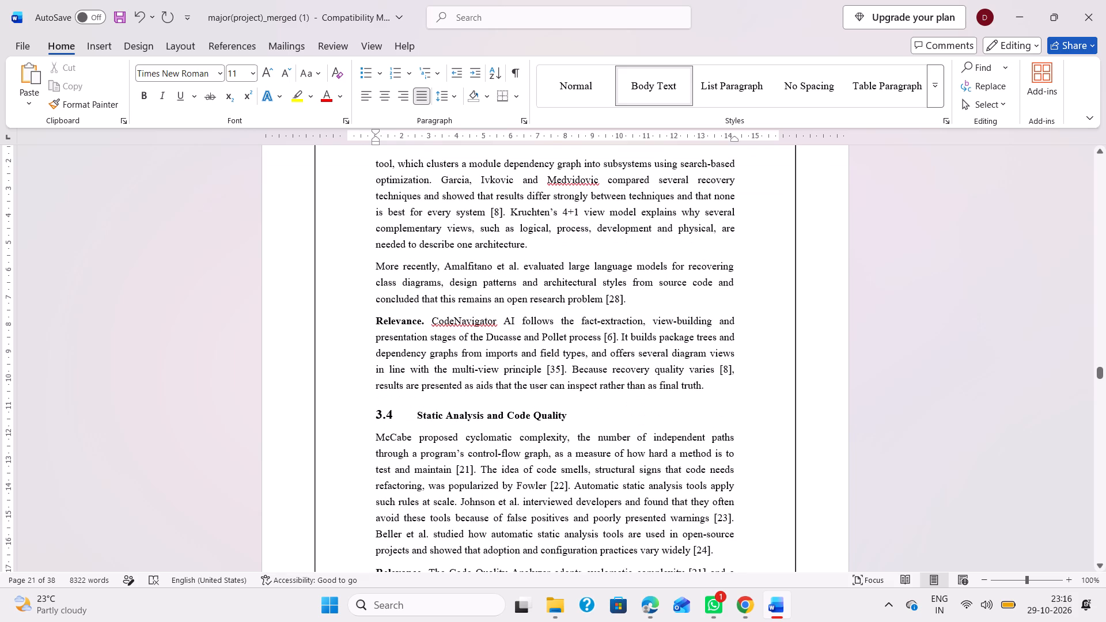
left_click(623, 299)
key("BackSpace")
key("BackSpace")
key("BackSpace")
key("BackSpace")
key("BackSpace")
Delete citation [8], with the space before it, after "best for every system" in section 3.3's first paragraph.
scroll(623, 299, "down", 1)
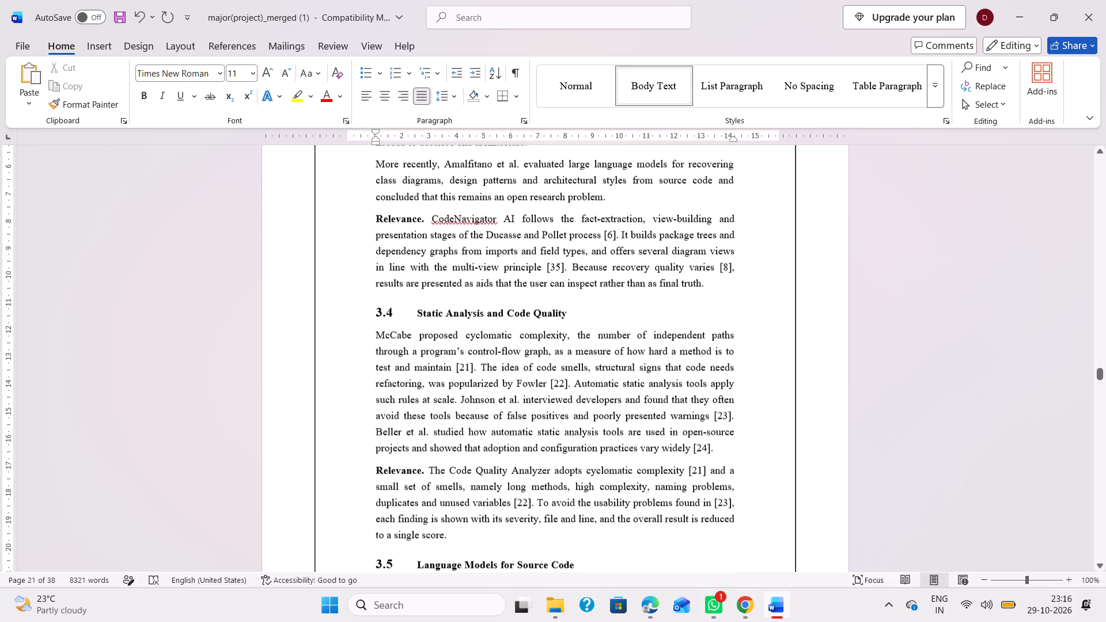
scroll(569, 278, "up", 1)
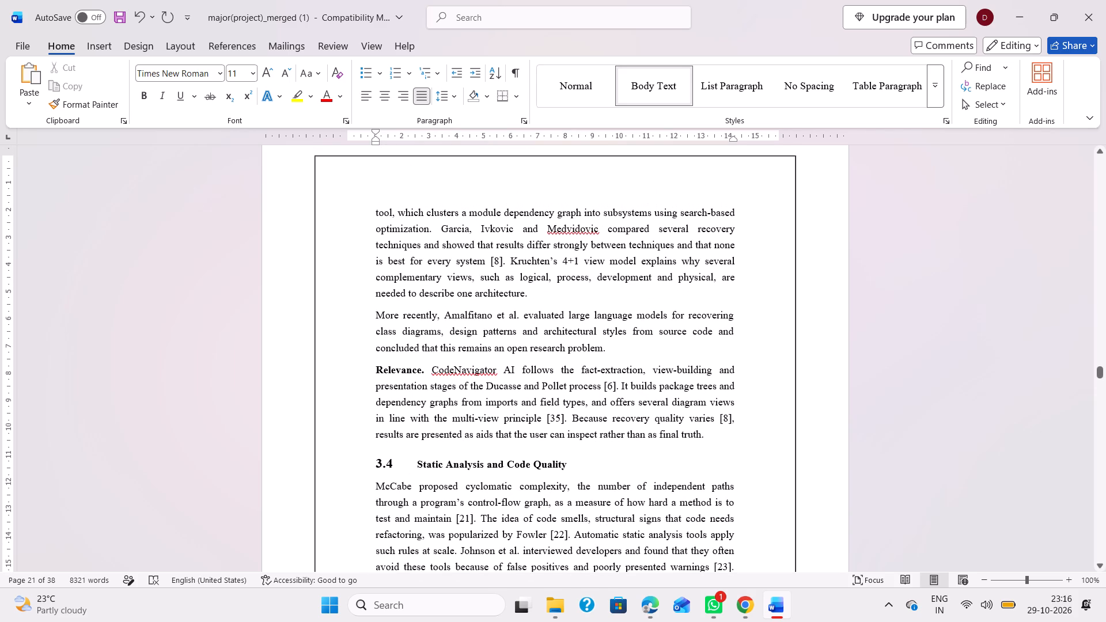
left_click(503, 262)
key("BackSpace")
key("BackSpace")
key("BackSpace")
key("BackSpace")
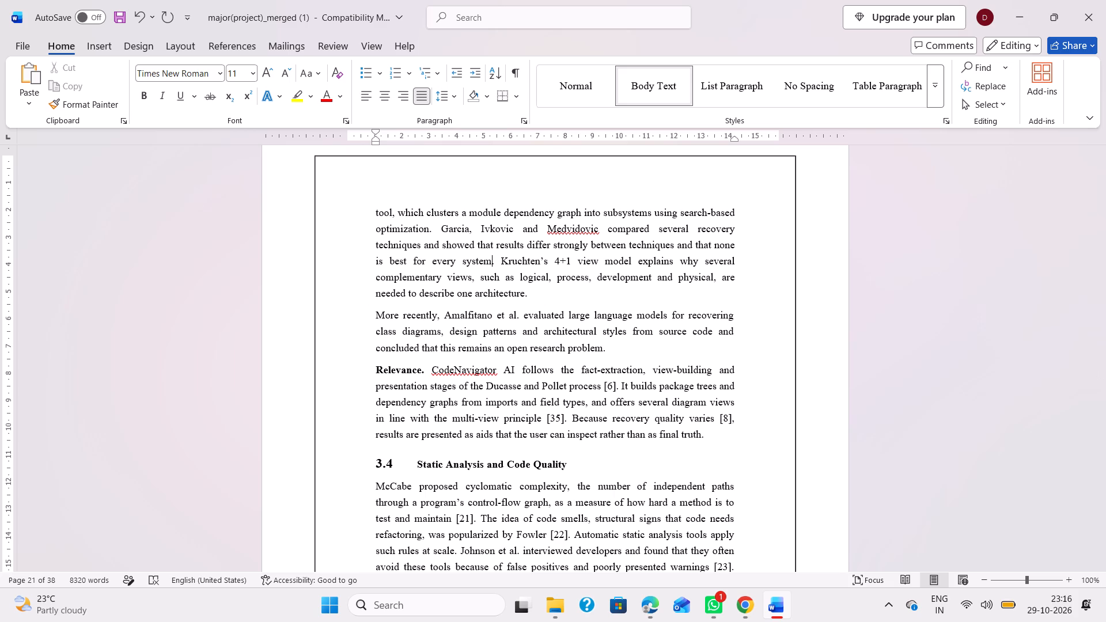
Delete citations [6], [35] and [8], with the spaces before them, from the Relevance paragraph of section 3.3.
scroll(503, 262, "down", 1)
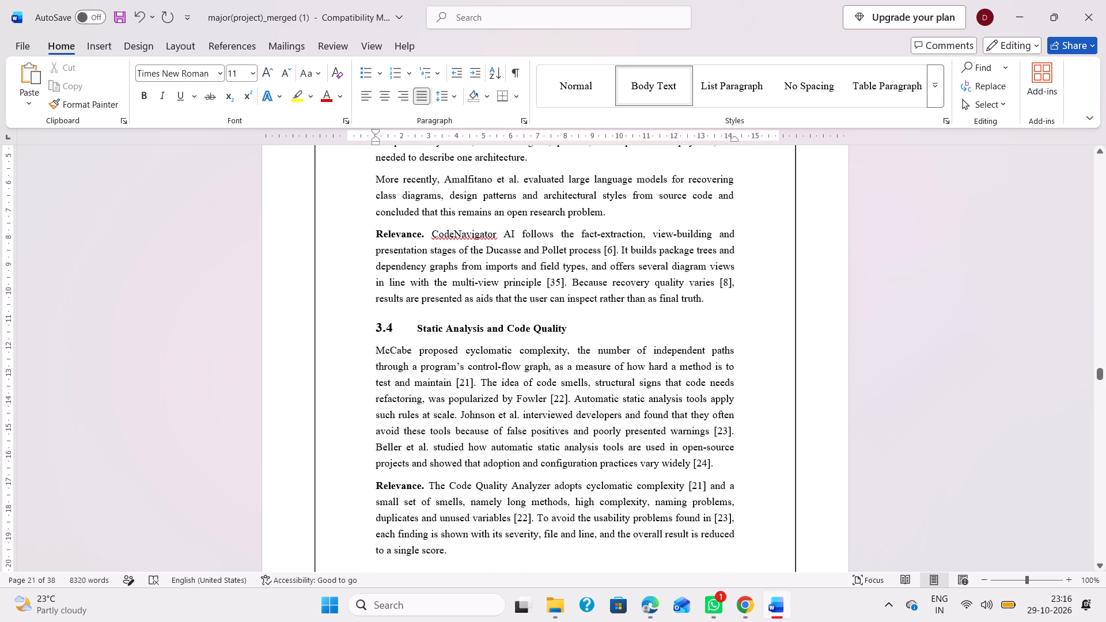
left_click(615, 253)
key("BackSpace")
key("BackSpace")
key("BackSpace")
key("BackSpace")
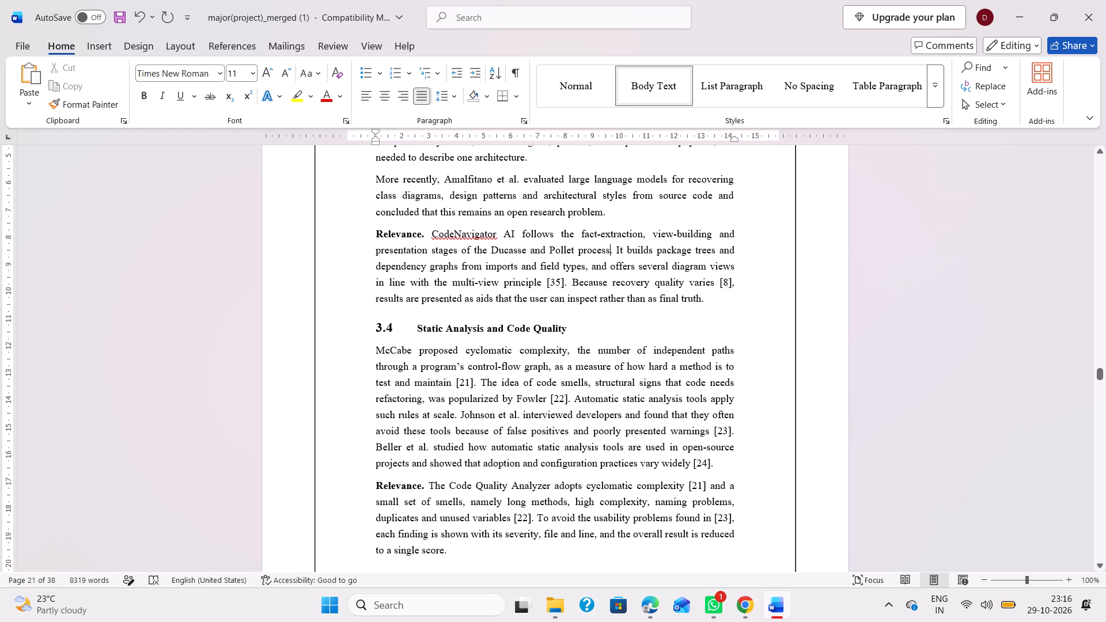
left_click(564, 287)
key("BackSpace")
key("BackSpace")
key("BackSpace")
key("BackSpace")
key("BackSpace")
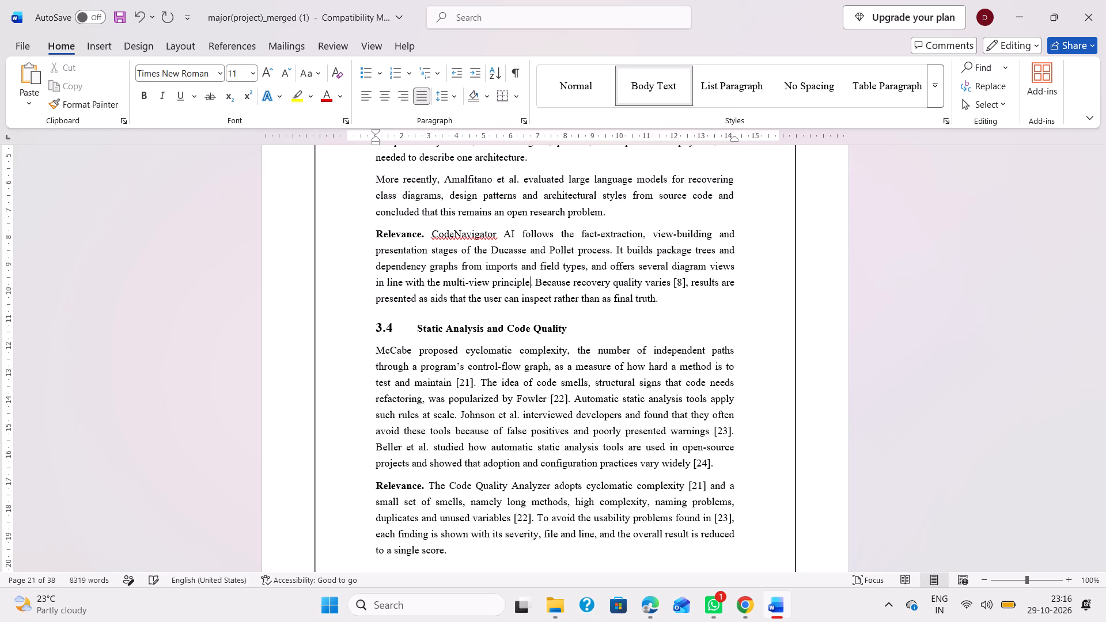
left_click(685, 286)
key("BackSpace")
key("BackSpace")
key("BackSpace")
key("BackSpace")
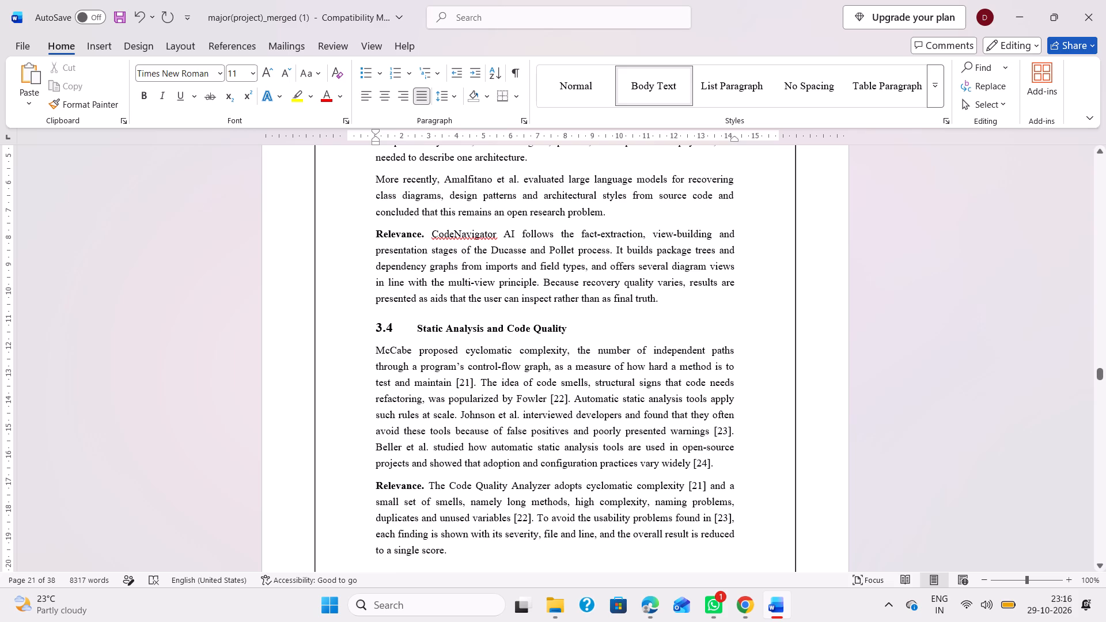
Set the heading text "Static Analysis and Code Quality" of section 3.4 to 14-point font size.
scroll(460, 290, "down", 1)
scroll(587, 262, "up", 2)
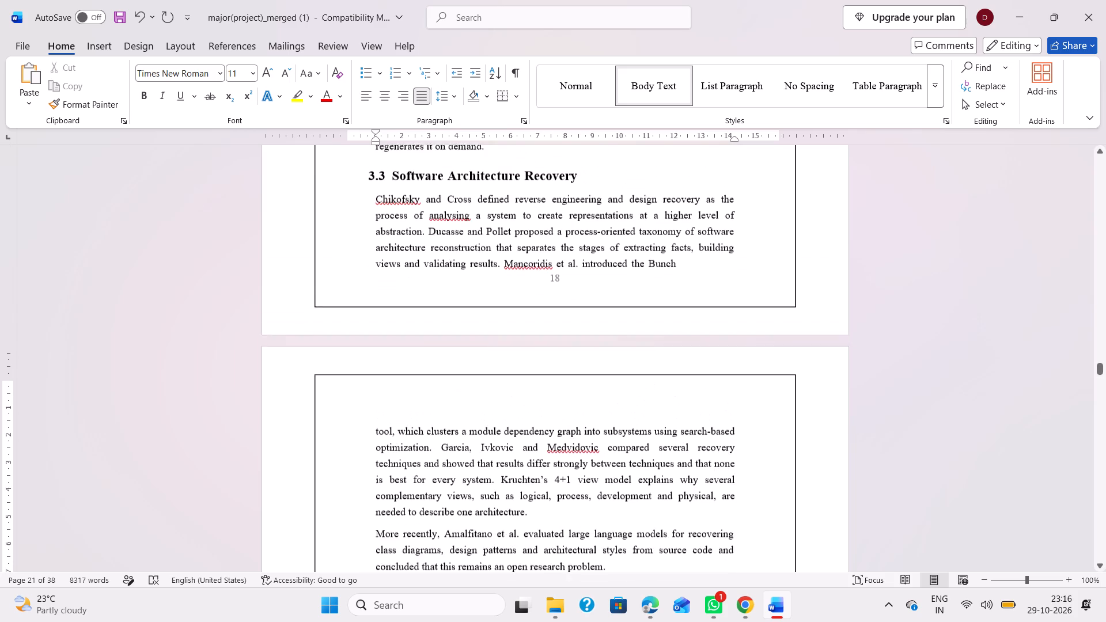
scroll(587, 262, "down", 4)
left_click_drag(580, 290, 387, 282)
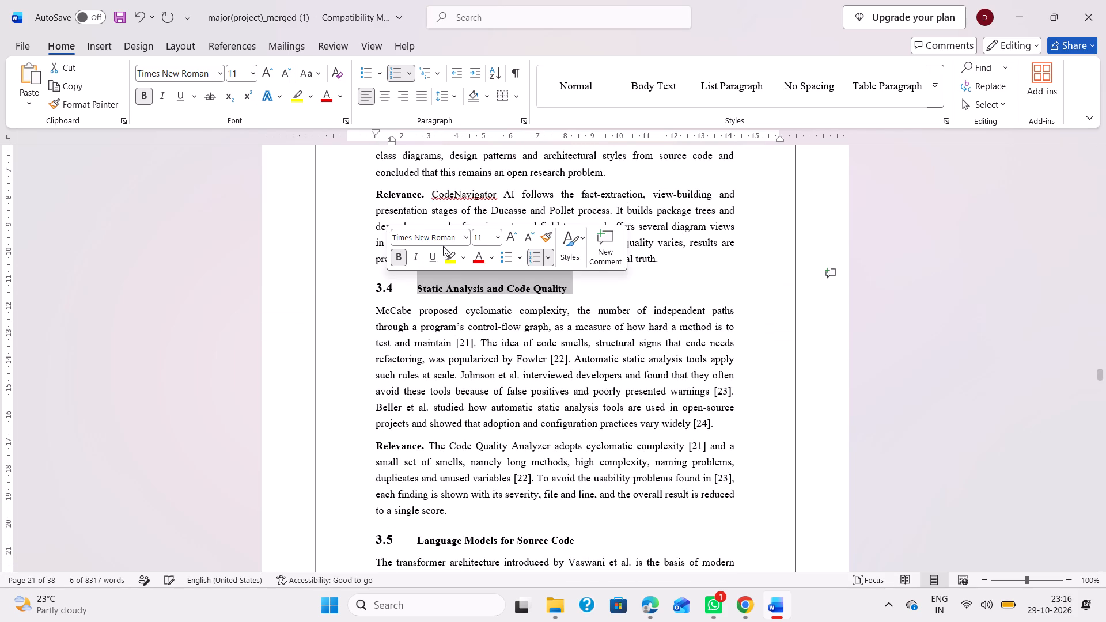
left_click(240, 72)
type("14")
key("Return")
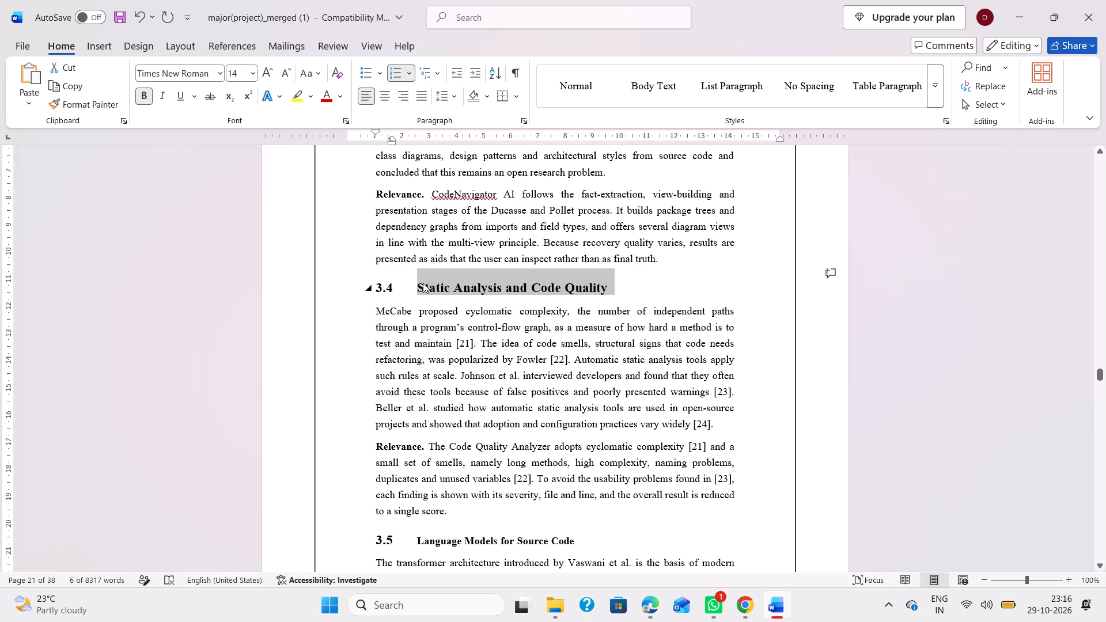
Adjust heading 3.4's indent so its first line starts at about 0.7 cm on the ruler, and add a space before its title text.
left_click(422, 286)
left_click(420, 286)
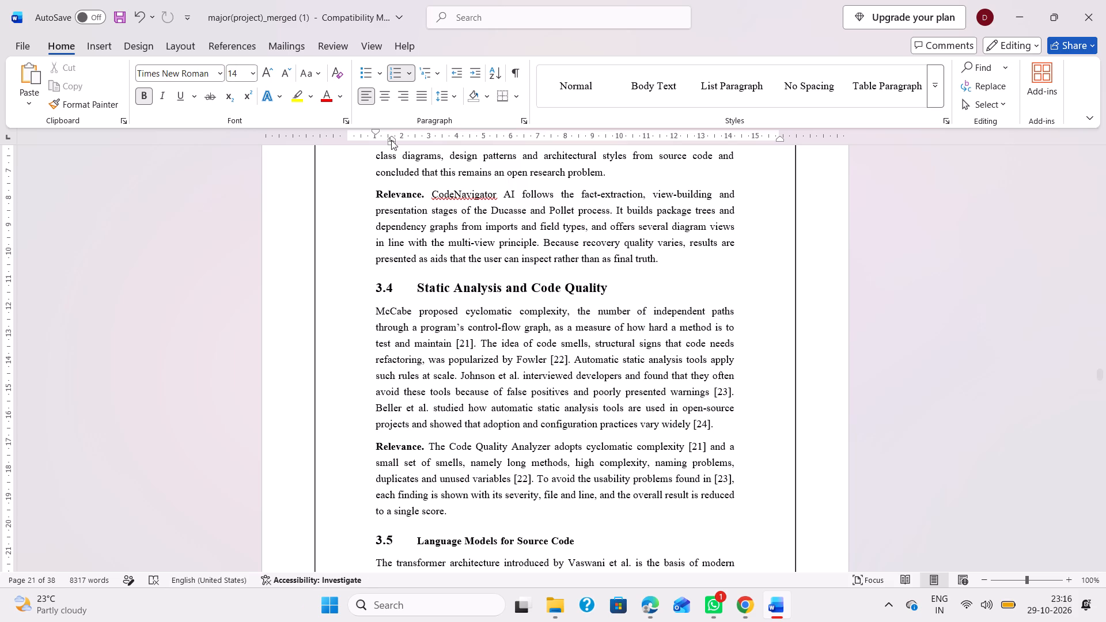
left_click_drag(393, 143, 382, 144)
left_click_drag(376, 131, 392, 131)
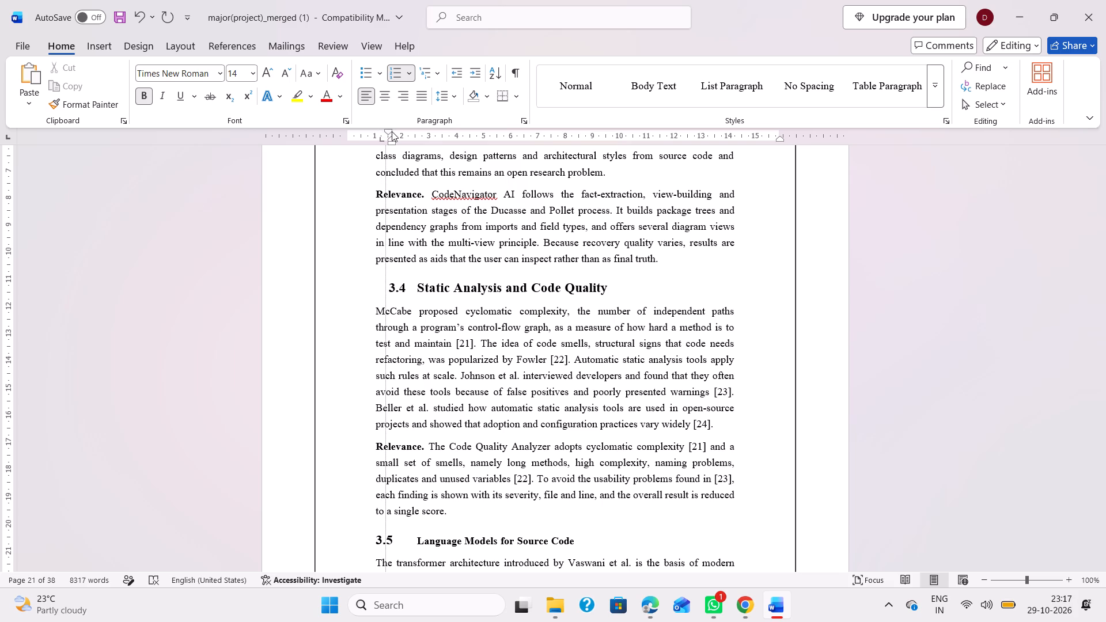
left_click_drag(392, 131, 369, 137)
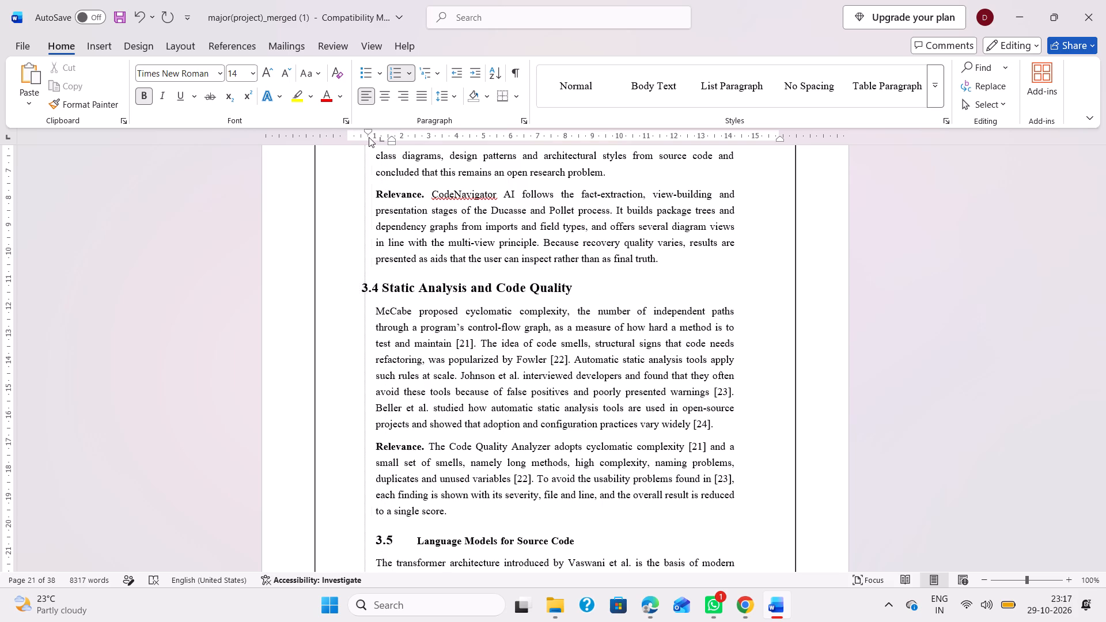
left_click_drag(369, 137, 366, 138)
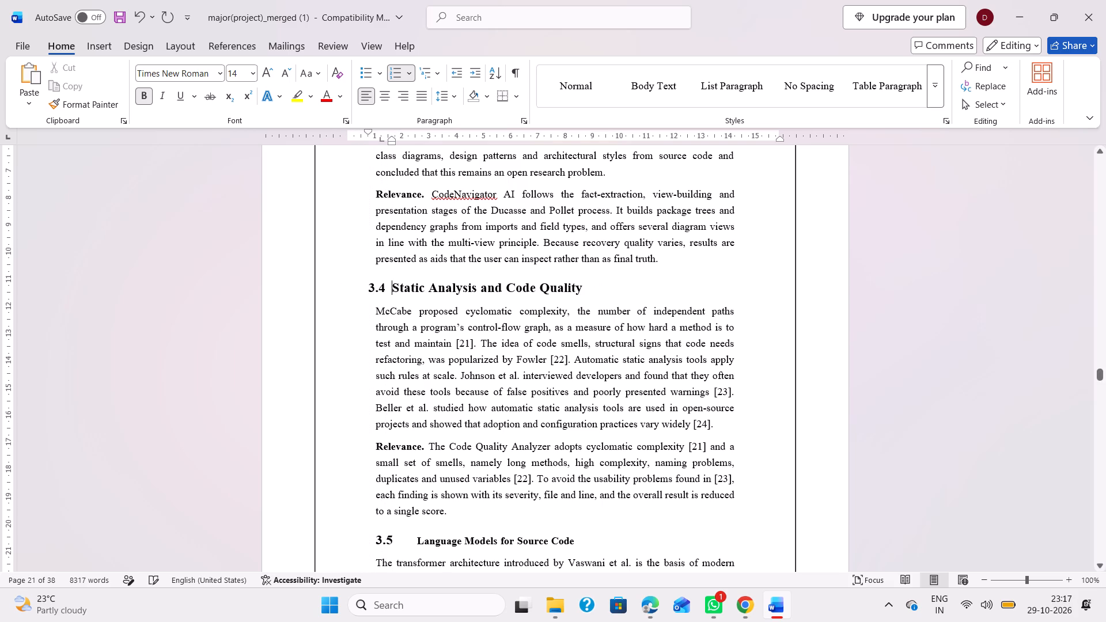
key("space")
Delete citations [21] and [22], with the spaces before them, from the first paragraph of section 3.4.
scroll(431, 300, "down", 1)
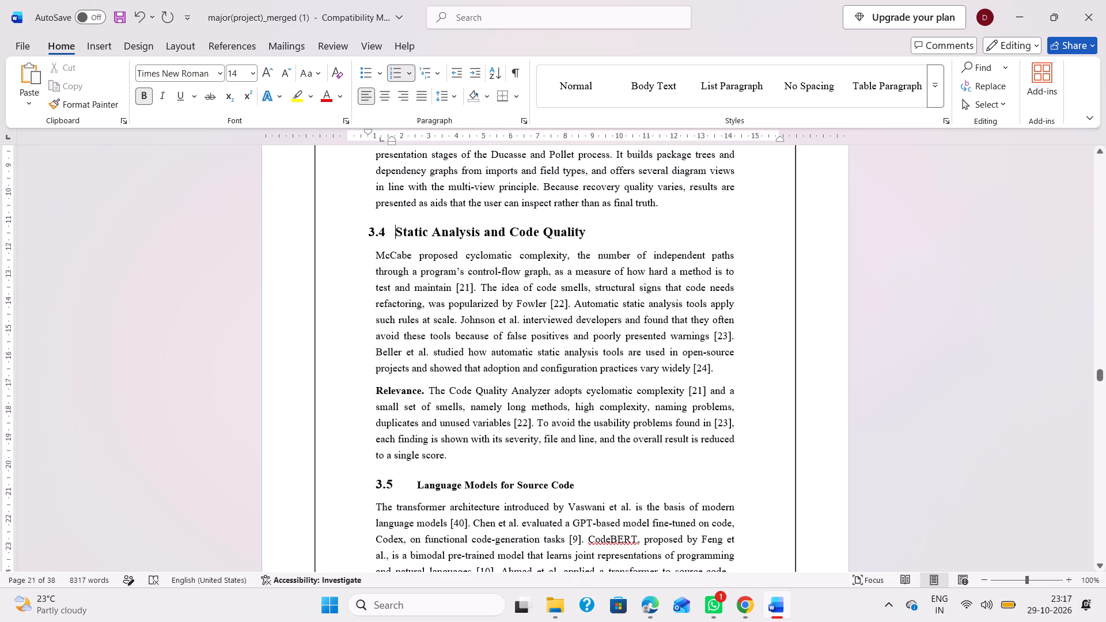
left_click(472, 286)
key("BackSpace")
key("BackSpace")
key("BackSpace")
key("BackSpace")
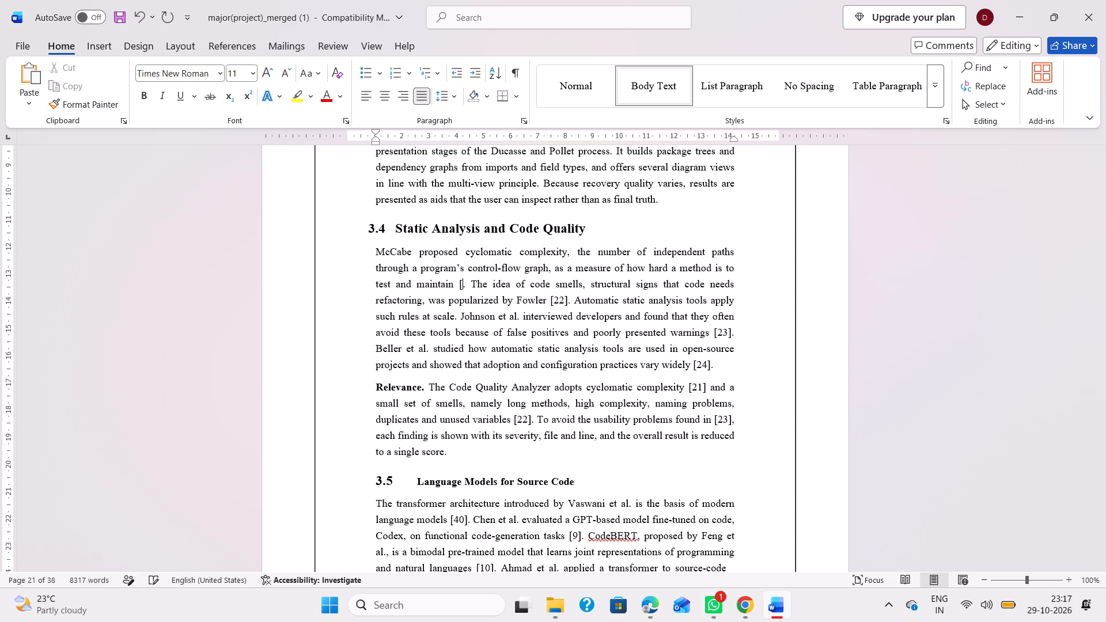
key("BackSpace")
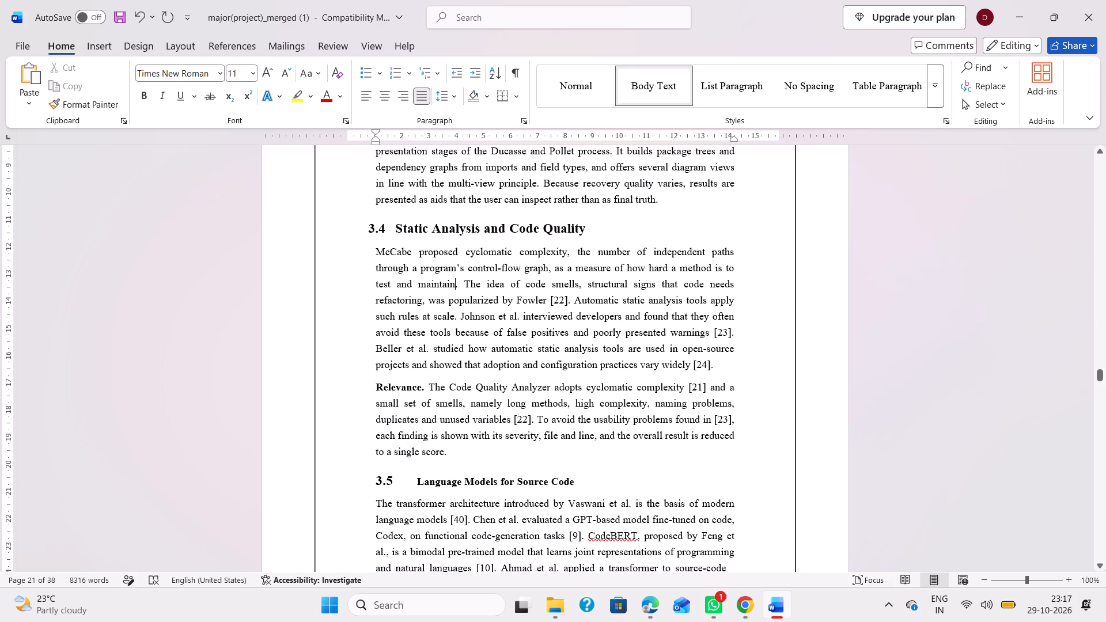
left_click(566, 301)
key("BackSpace")
key("BackSpace")
key("BackSpace")
key("BackSpace")
key("BackSpace")
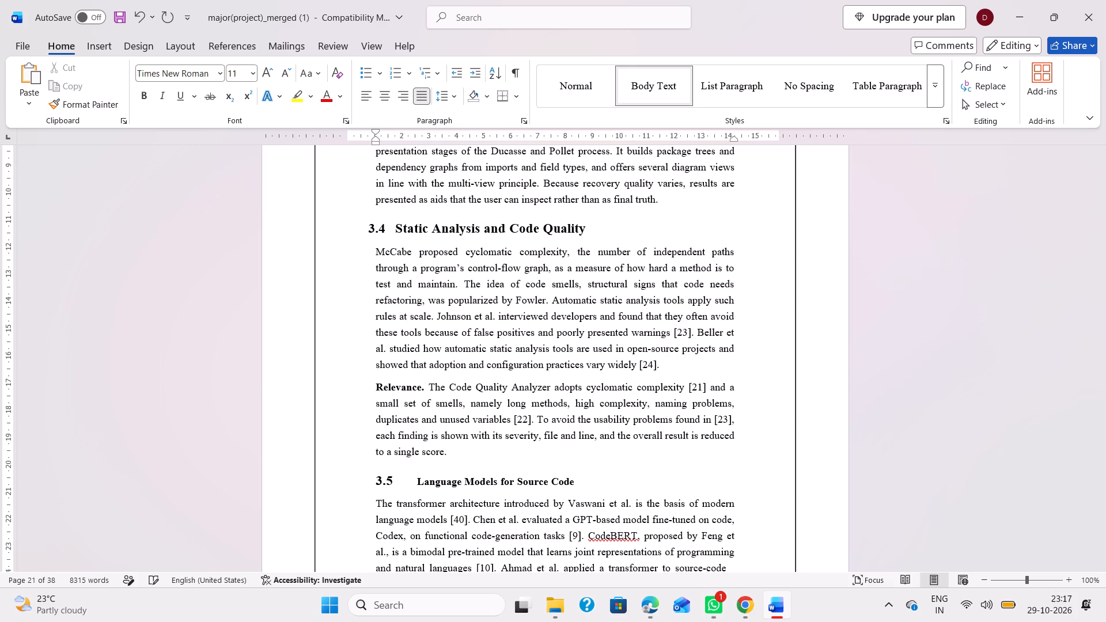
Delete citations [23] and [24], with the spaces before them, from the first paragraph of section 3.4.
left_click(690, 332)
key("BackSpace")
key("BackSpace")
key("BackSpace")
key("BackSpace")
key("BackSpace")
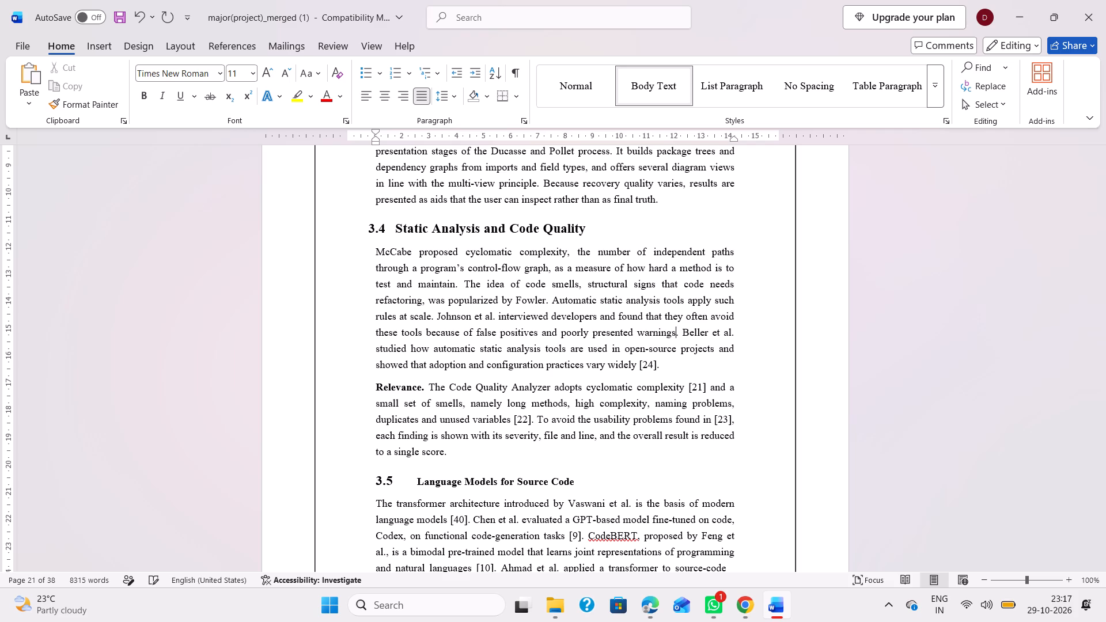
left_click(656, 361)
key("BackSpace")
key("BackSpace")
key("BackSpace")
key("BackSpace")
key("BackSpace")
Delete citations [21] and [22], with the spaces before them, from the Relevance paragraph of section 3.4.
scroll(601, 423, "down", 1)
left_click(706, 343)
key("BackSpace")
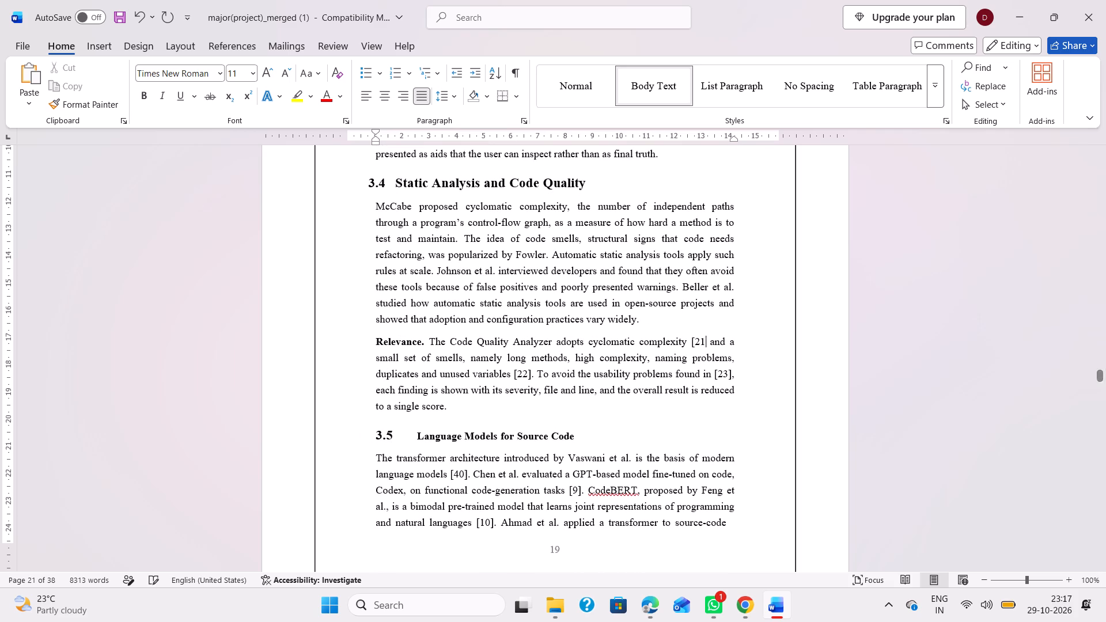
key("BackSpace")
key("BackSpace")
key("BackSpace")
key("BackSpace")
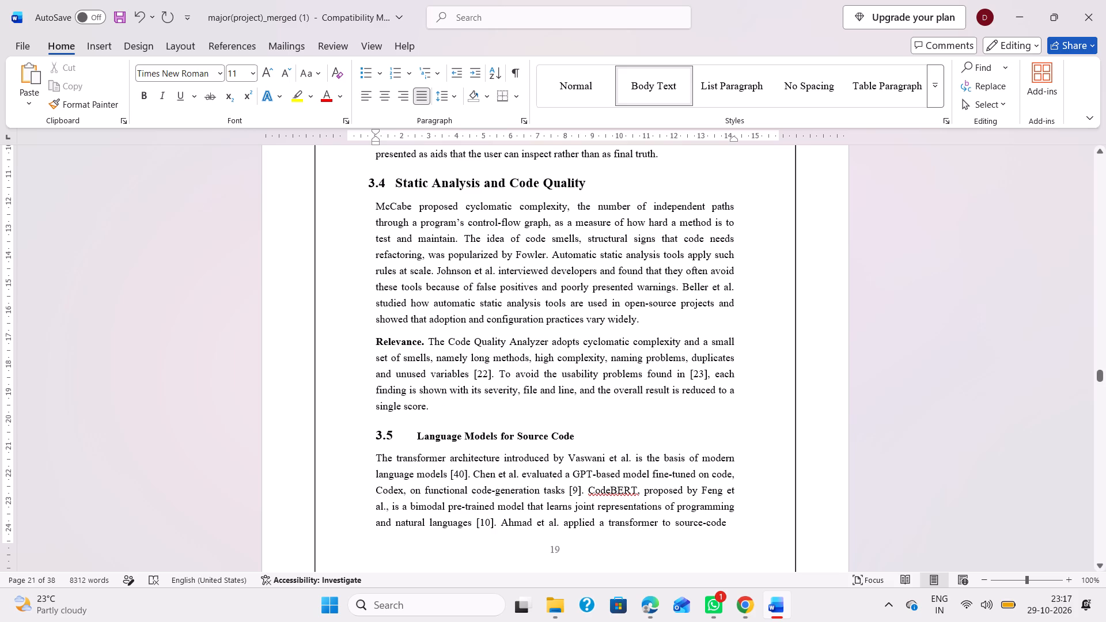
left_click(491, 375)
key("BackSpace")
key("BackSpace")
key("BackSpace")
key("BackSpace")
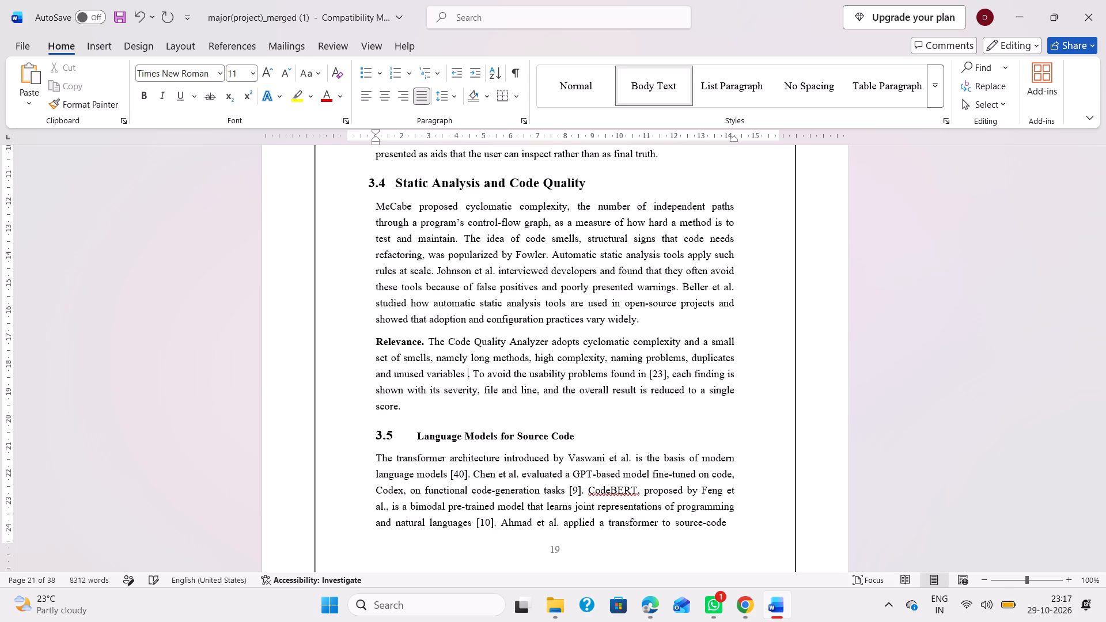
key("BackSpace")
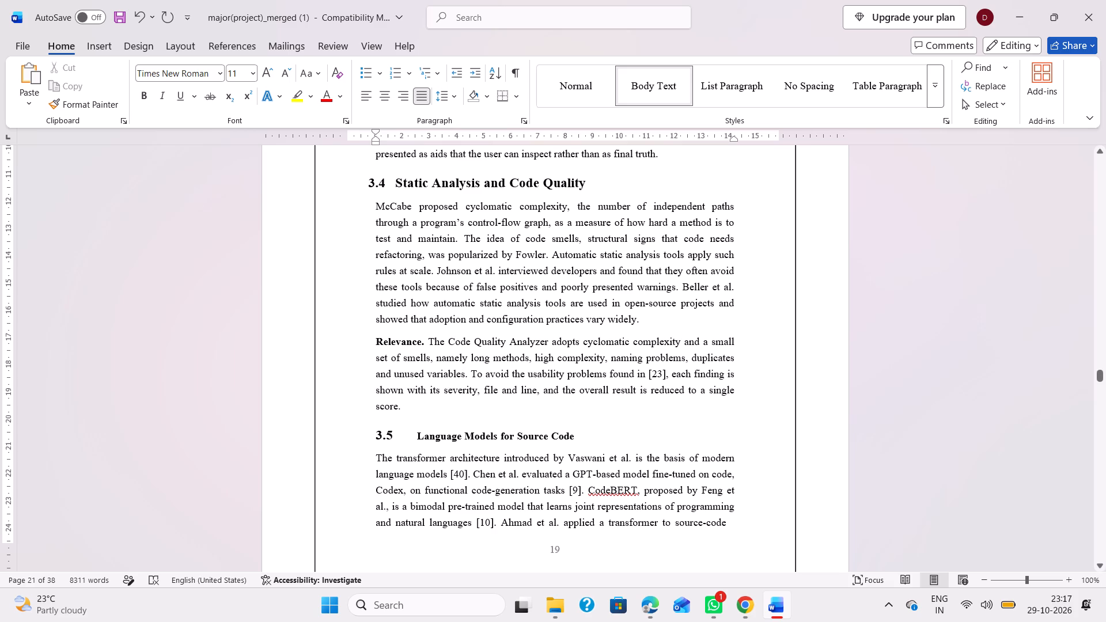
Delete citation [23], with the space before it, from the Relevance paragraph of section 3.4.
left_click(665, 374)
key("BackSpace")
key("BackSpace")
key("BackSpace")
key("BackSpace")
key("BackSpace")
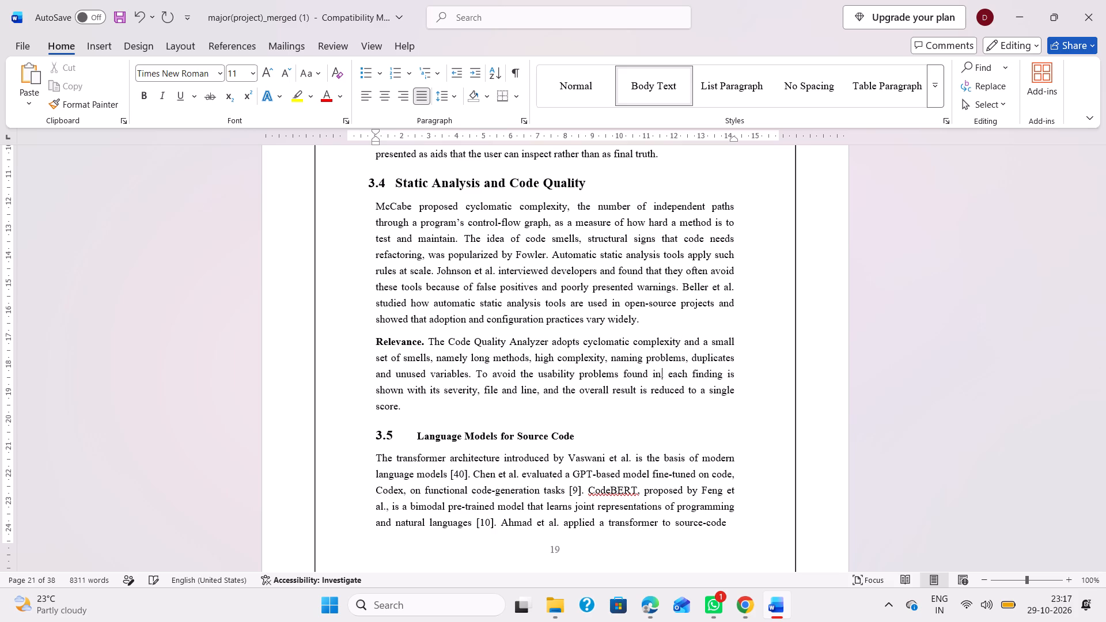
Set the title text of heading 3.5, Language Models for Source Code, to 14 points.
scroll(531, 393, "down", 1)
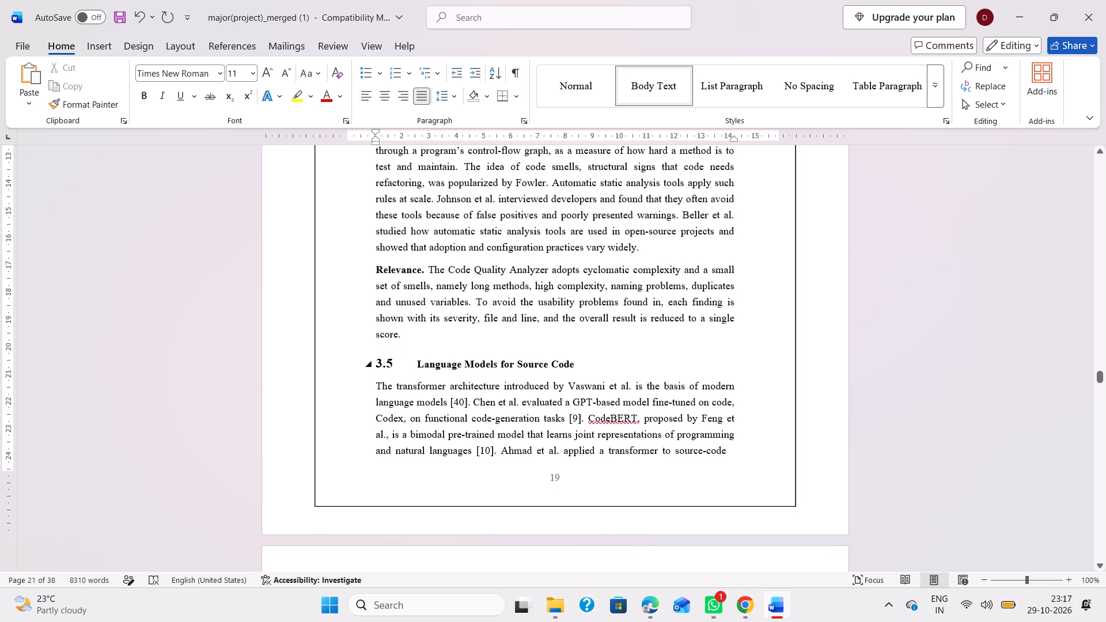
left_click_drag(593, 364, 418, 363)
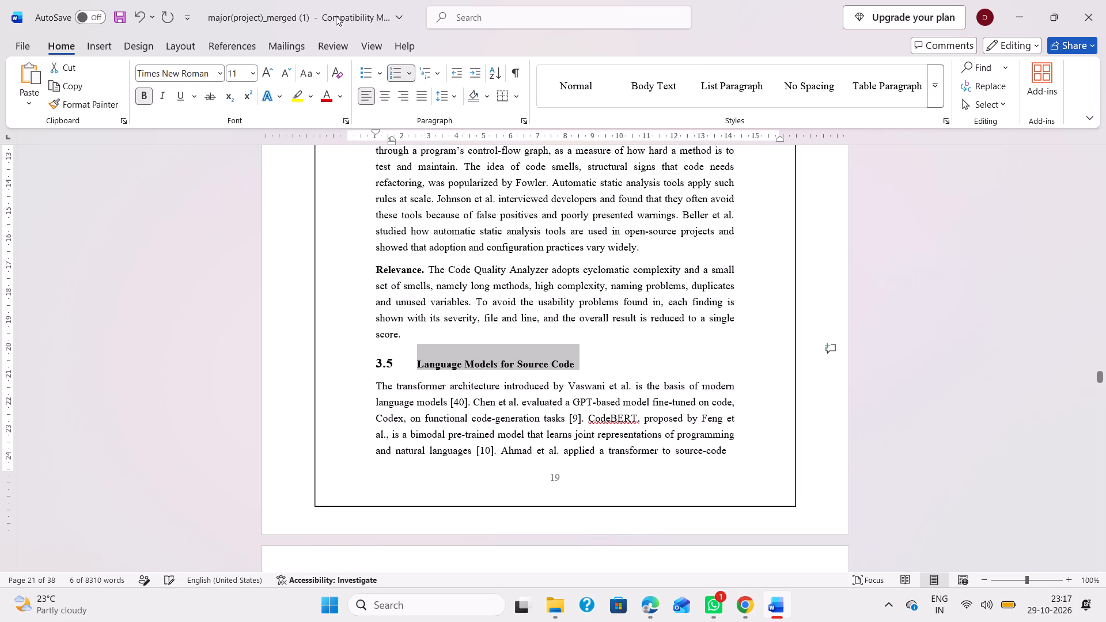
left_click(241, 75)
type("14")
key("Return")
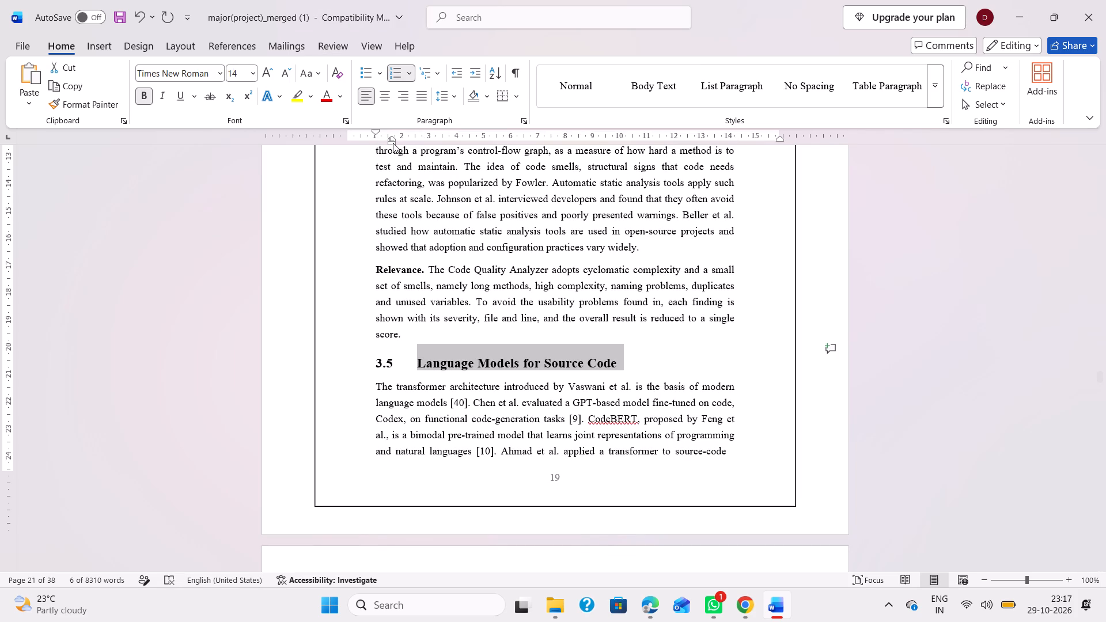
Adjust heading 3.5's indent so its first line starts at about 0.7 cm on the ruler.
left_click_drag(393, 143, 396, 146)
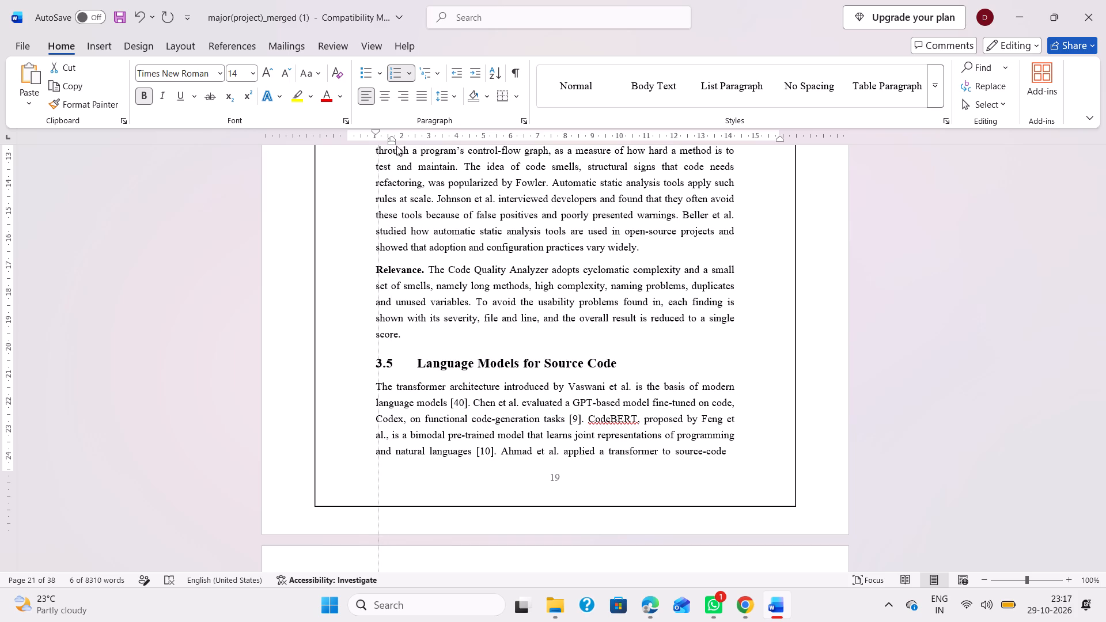
left_click_drag(396, 146, 401, 146)
left_click_drag(374, 130, 374, 133)
left_click_drag(374, 133, 370, 140)
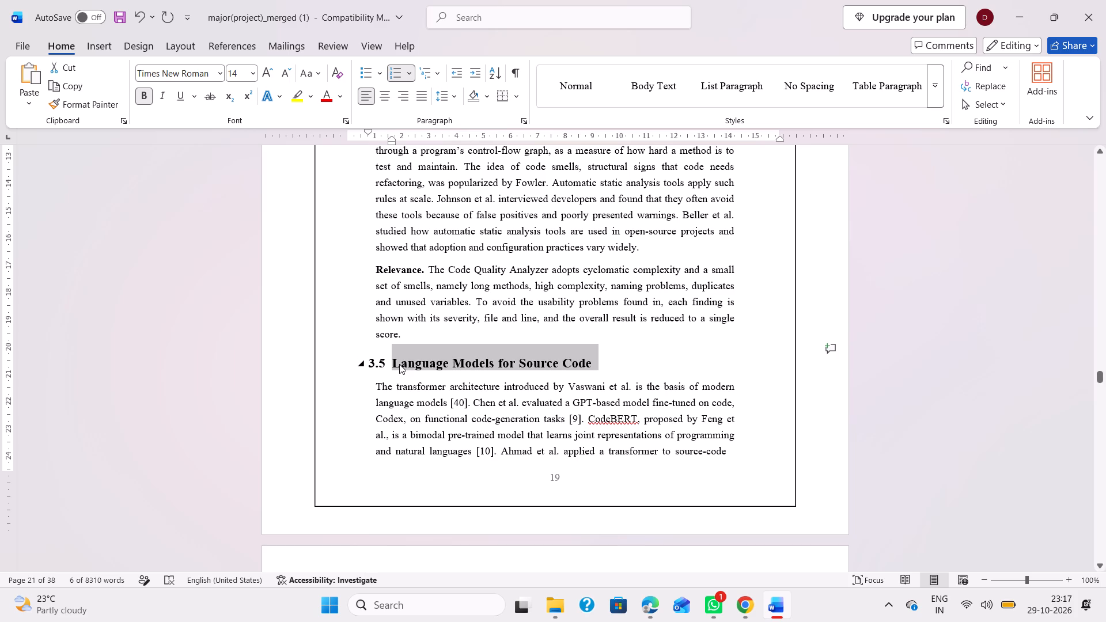
left_click(395, 364)
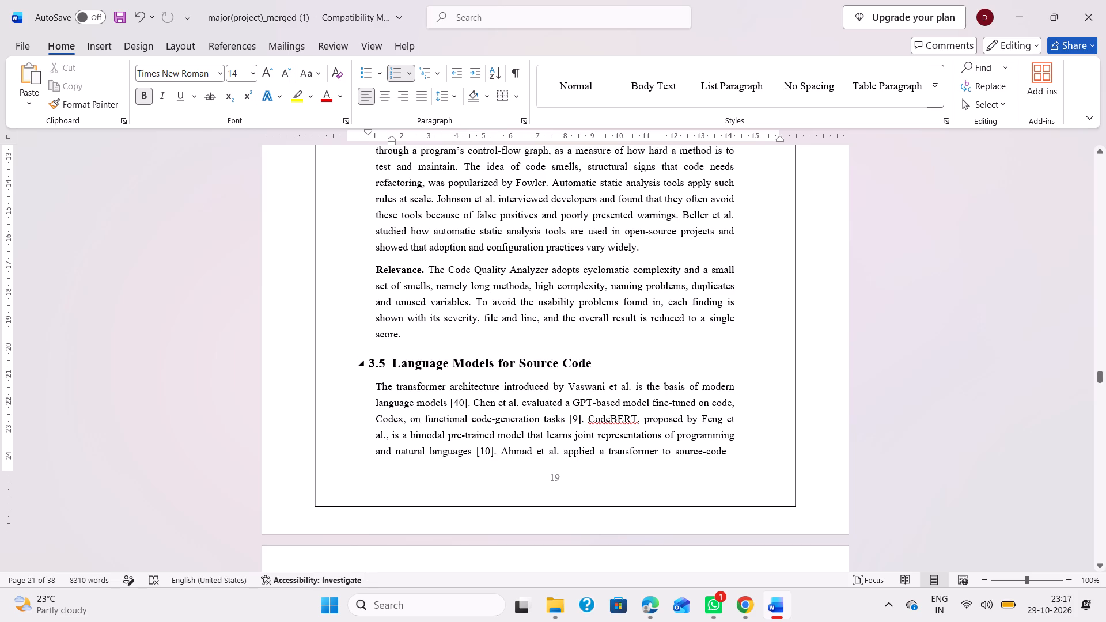
Delete citations [40] and [9], with the spaces before them, from the first paragraph of section 3.5.
left_click(465, 410)
key("Right")
key("BackSpace")
key("BackSpace")
key("BackSpace")
key("BackSpace")
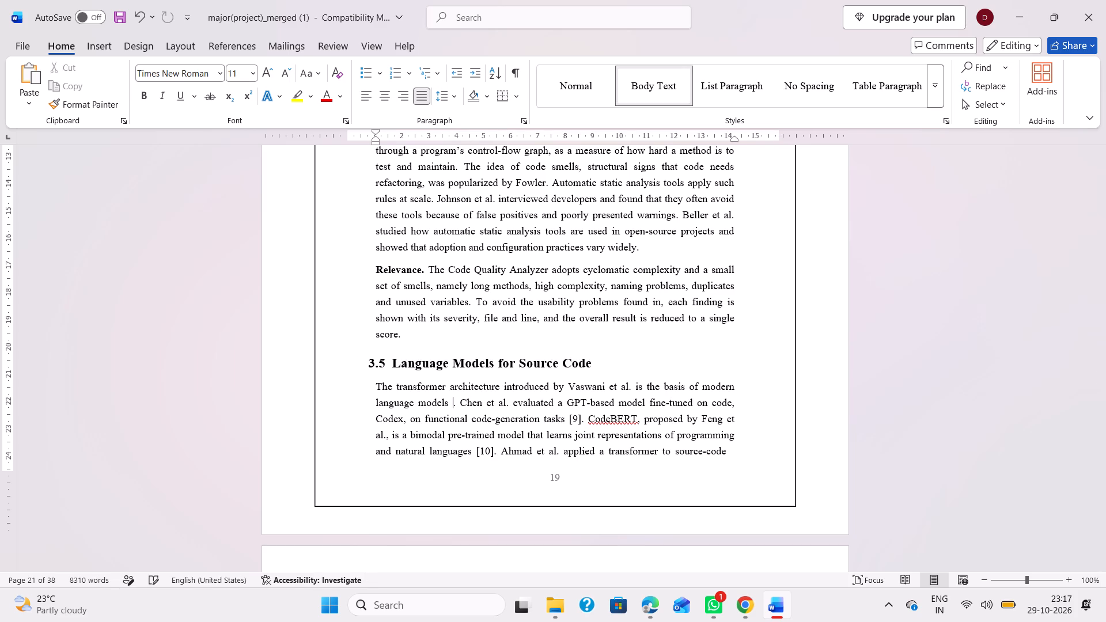
key("BackSpace")
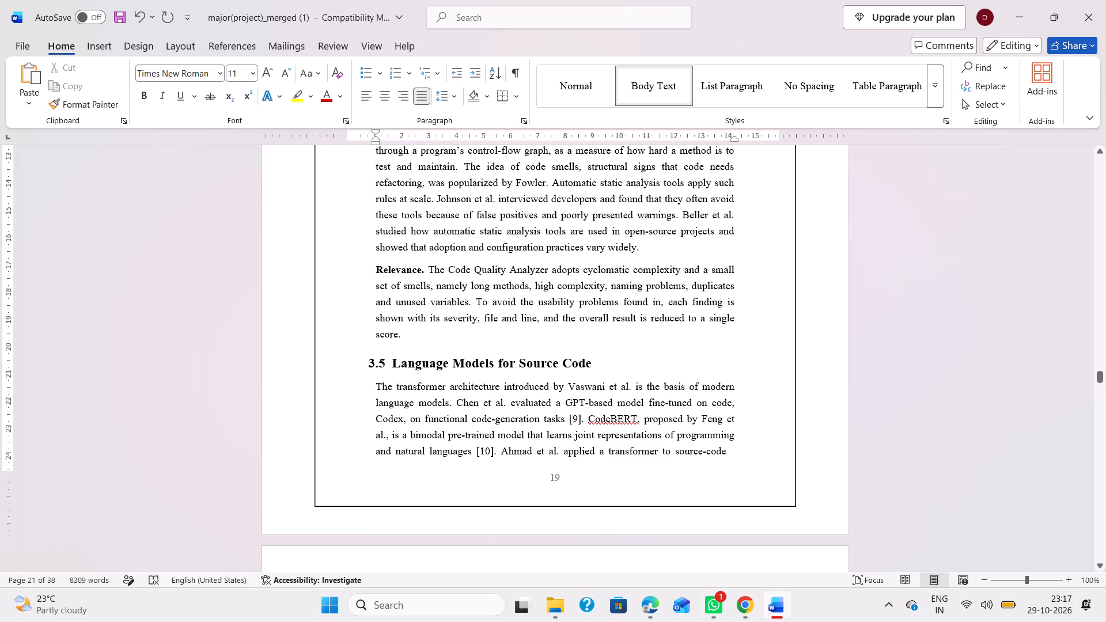
left_click(579, 418)
key("BackSpace")
key("BackSpace")
key("BackSpace")
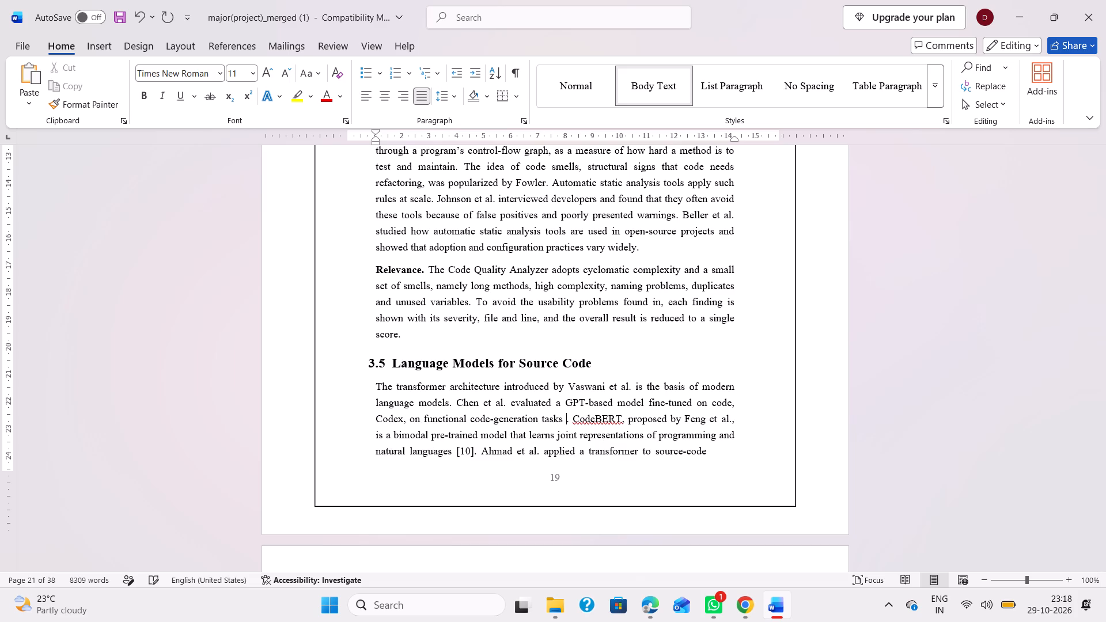
key("BackSpace")
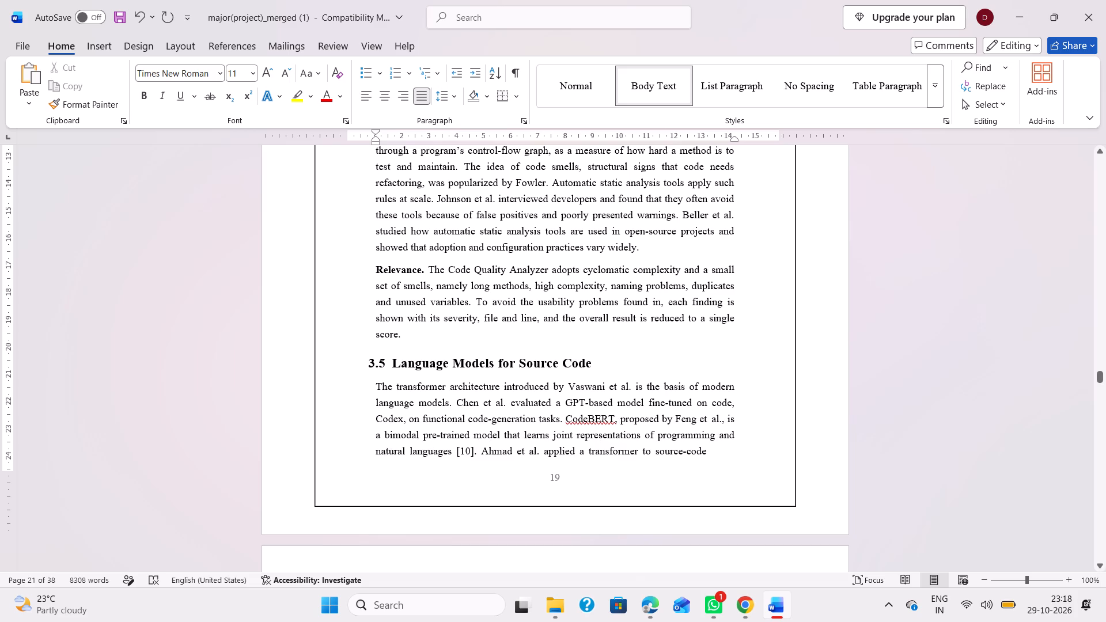
Delete citations [10] and [11], with the spaces before them, from the first paragraph of section 3.5.
left_click(472, 451)
key("BackSpace")
key("BackSpace")
key("BackSpace")
key("BackSpace")
key("BackSpace")
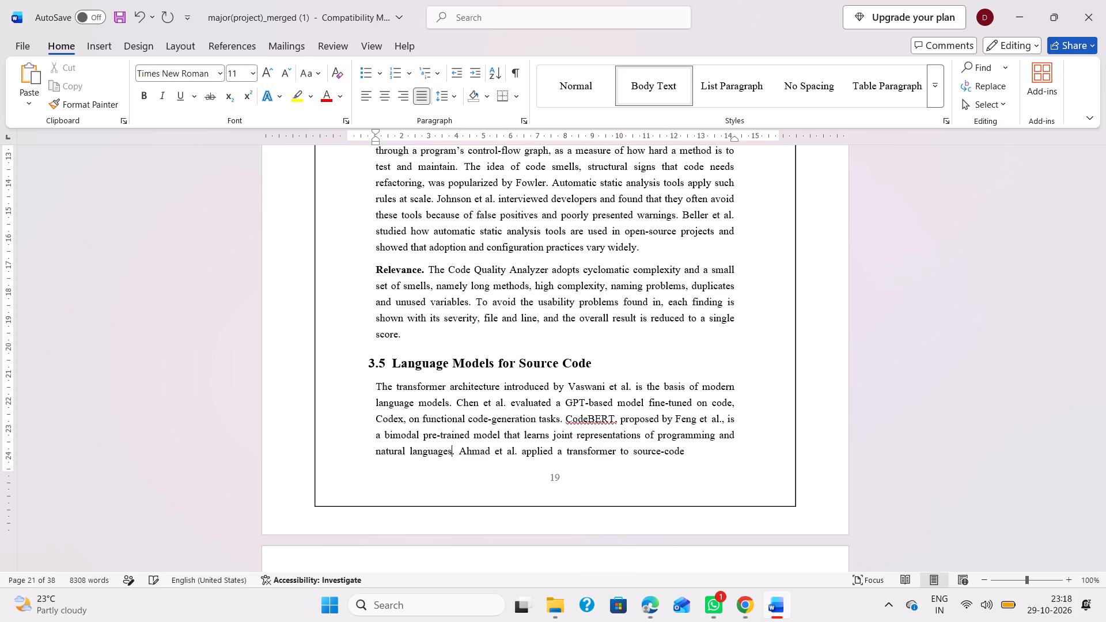
scroll(523, 414, "down", 2)
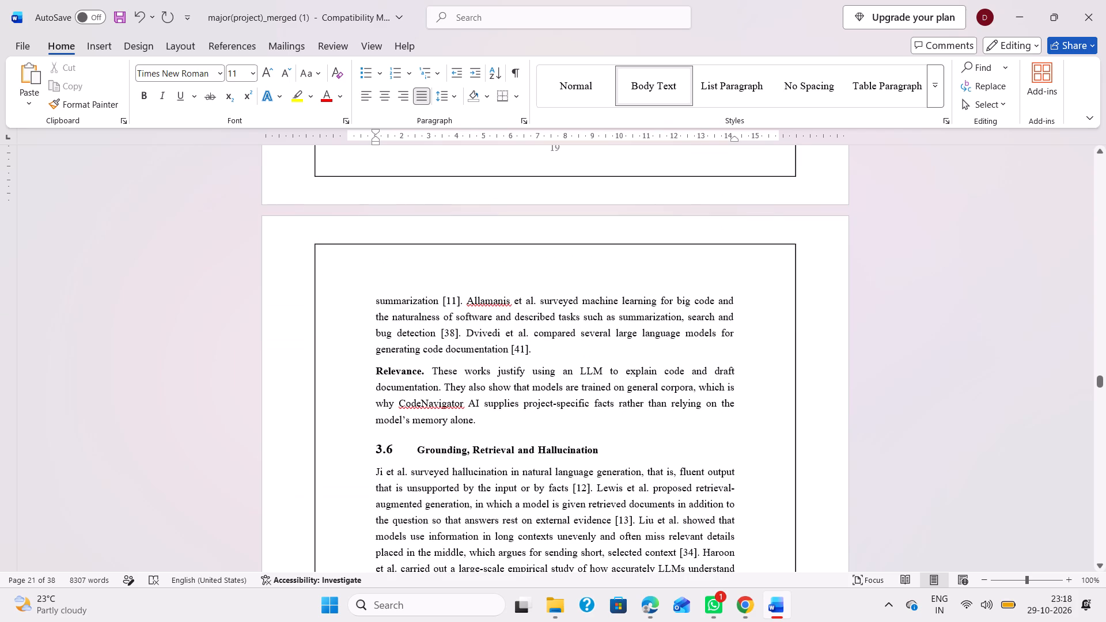
left_click(460, 306)
key("BackSpace")
key("BackSpace")
key("BackSpace")
key("BackSpace")
key("BackSpace")
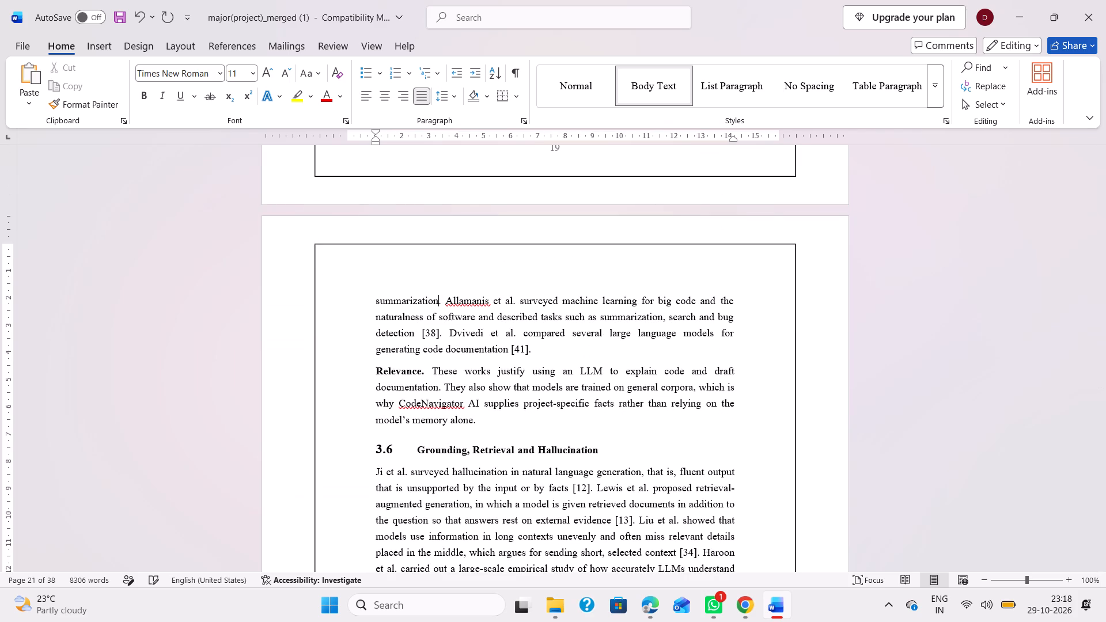
Delete citations [38] and [41], with the spaces before them, from the end of section 3.5's first paragraph.
left_click(440, 337)
key("BackSpace")
key("BackSpace")
key("BackSpace")
key("BackSpace")
key("BackSpace")
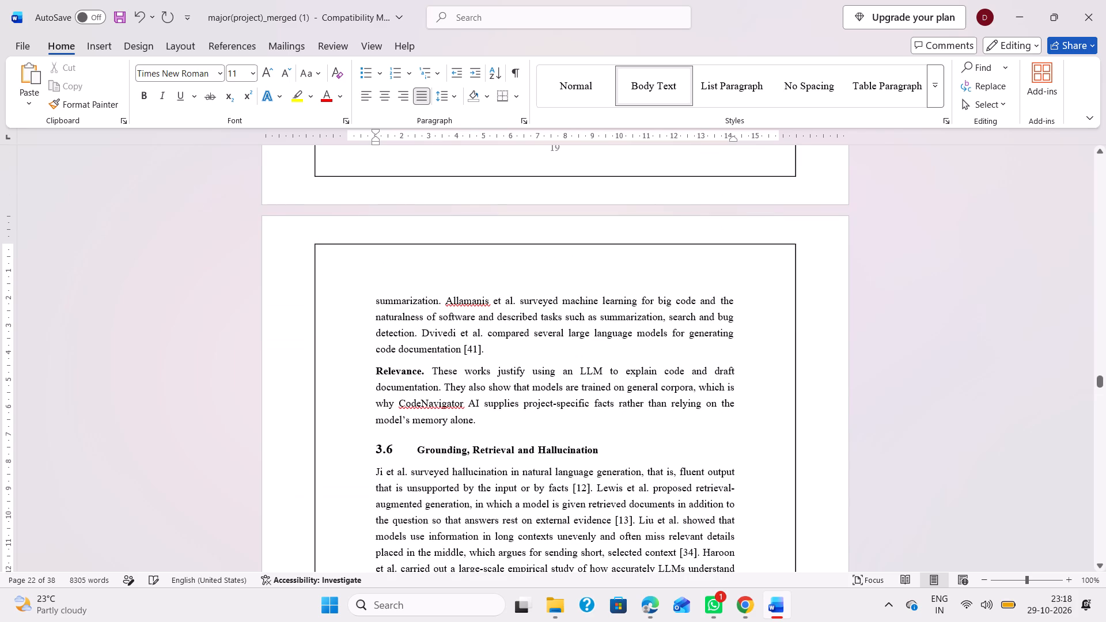
left_click(480, 351)
key("BackSpace")
key("BackSpace")
key("BackSpace")
key("BackSpace")
key("BackSpace")
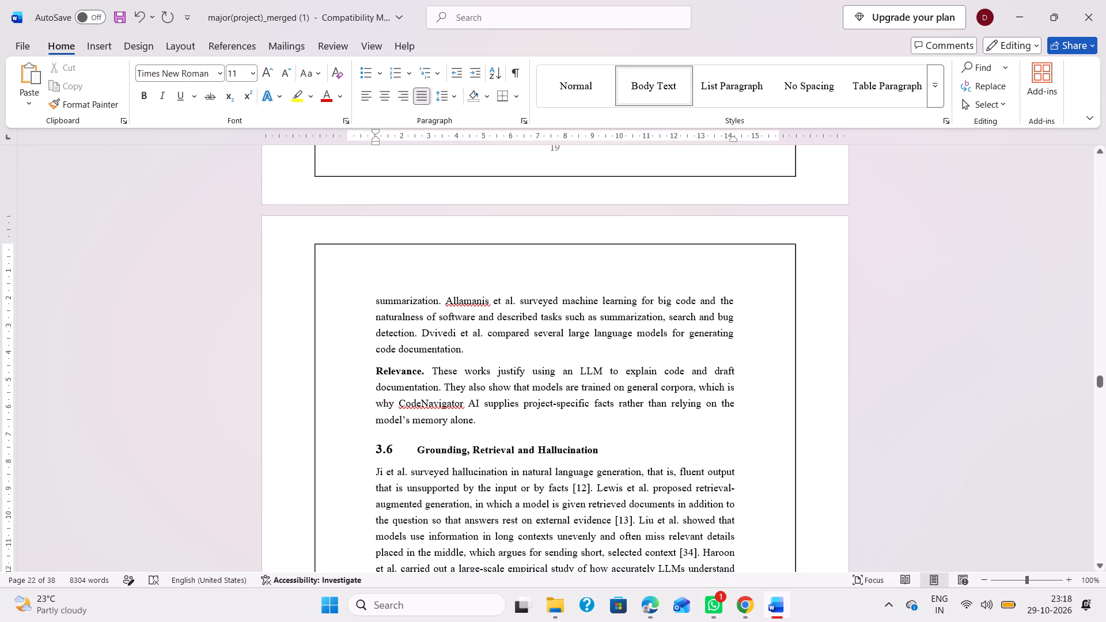
scroll(471, 405, "down", 1)
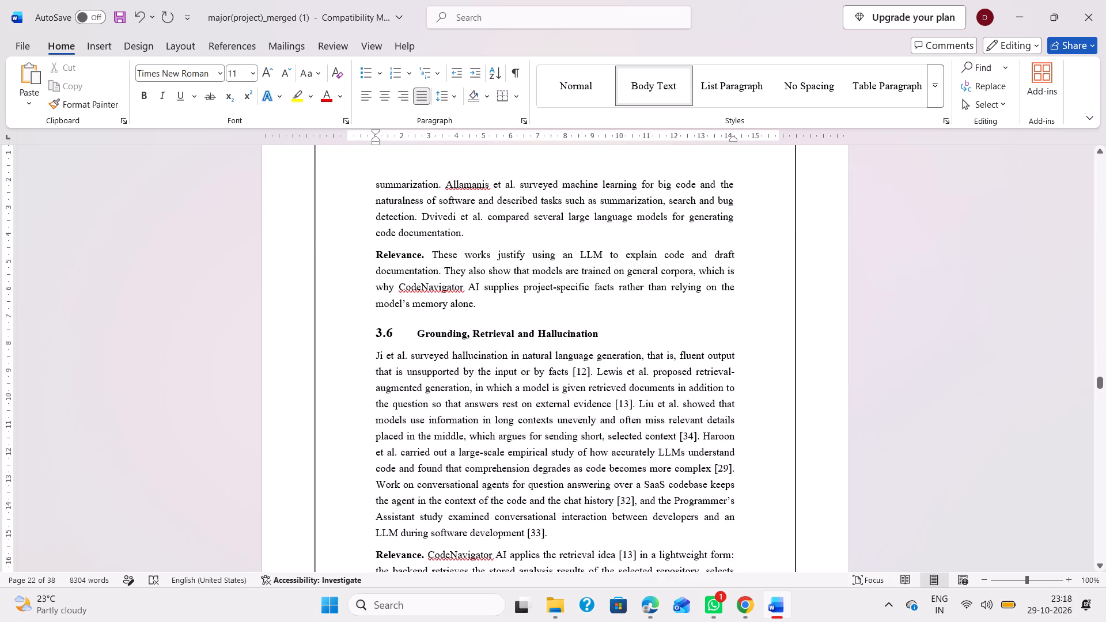
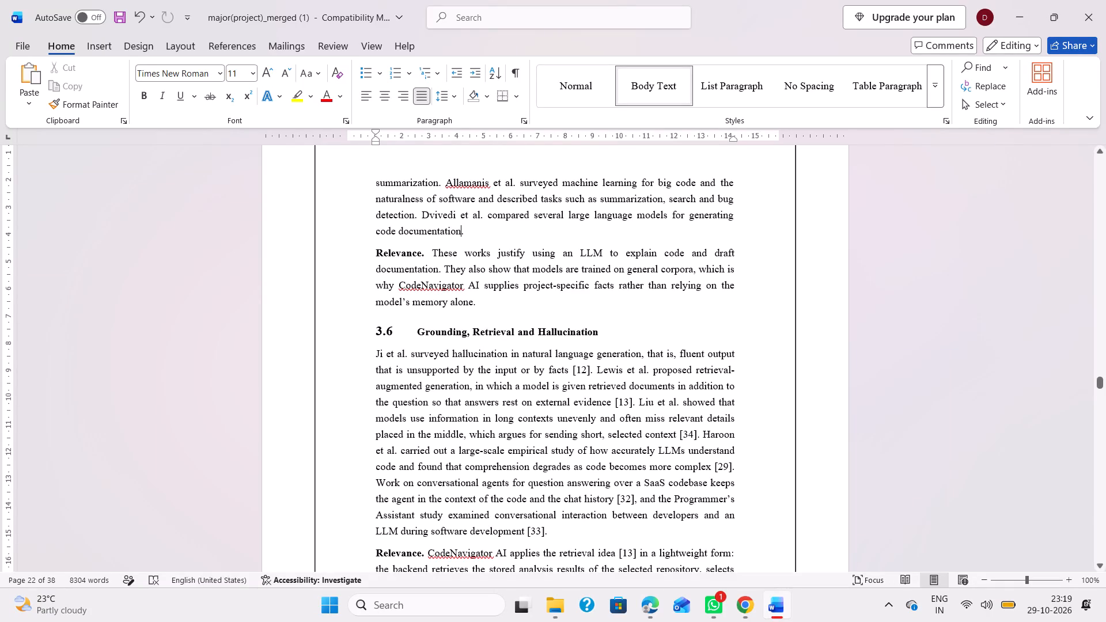
Delete citations [12] and [13], with the spaces before them, from the first paragraph of section 3.6.
left_click(589, 371)
key("BackSpace")
key("BackSpace")
key("BackSpace")
key("BackSpace")
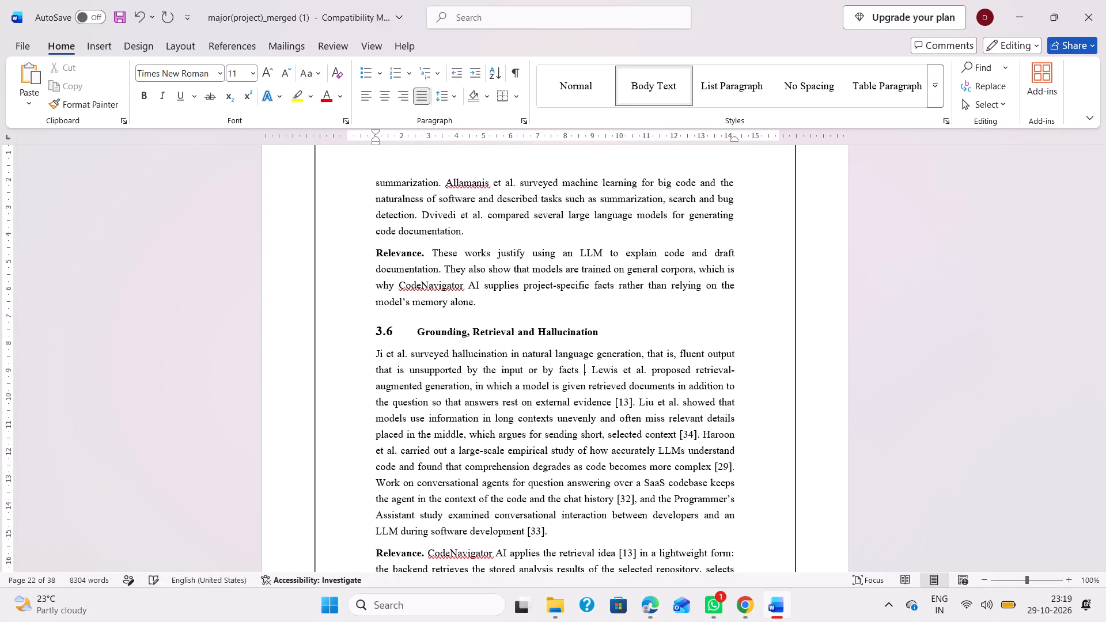
key("BackSpace")
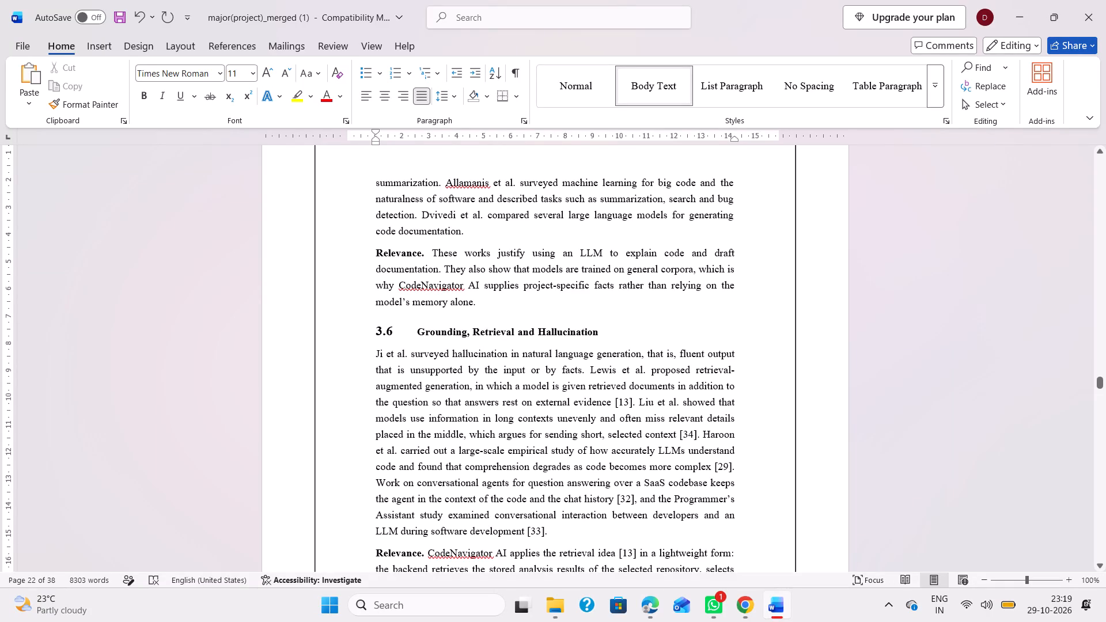
left_click(632, 403)
key("BackSpace")
key("BackSpace")
key("BackSpace")
key("BackSpace")
key("BackSpace")
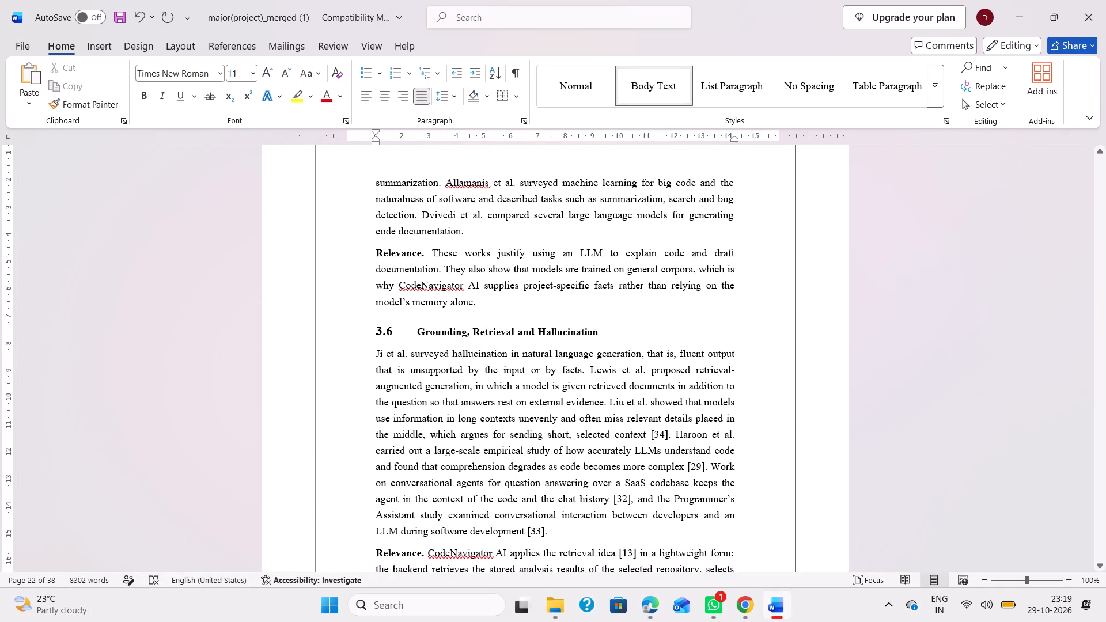
Delete citations [34] and [29], with the spaces before them, from the first paragraph of section 3.6.
left_click(668, 431)
key("BackSpace")
key("BackSpace")
key("BackSpace")
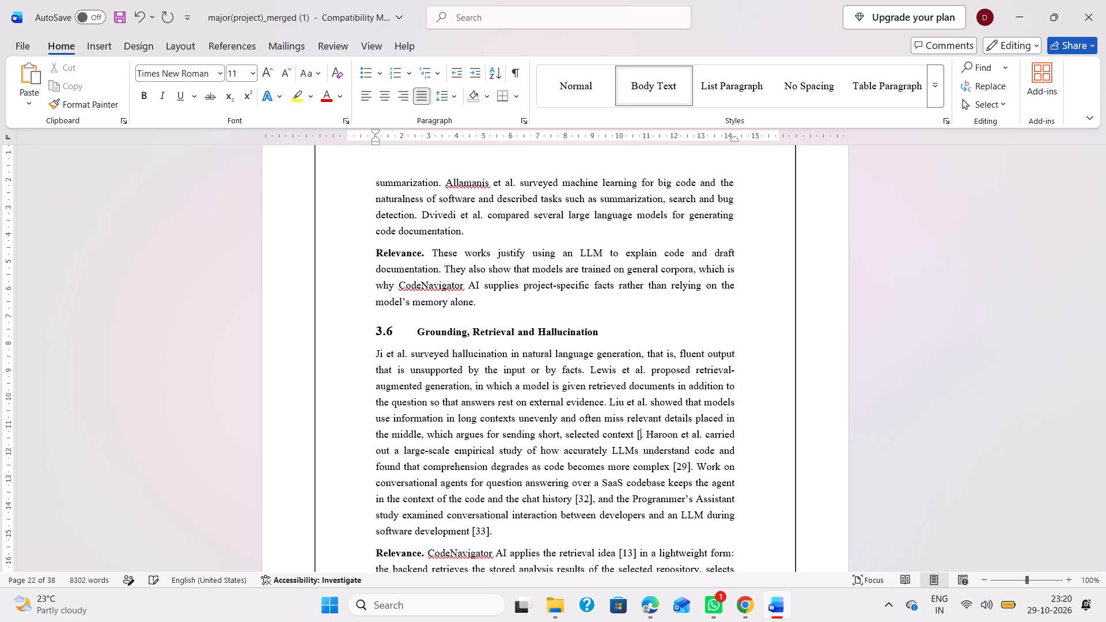
key("BackSpace")
key("BackSpace")
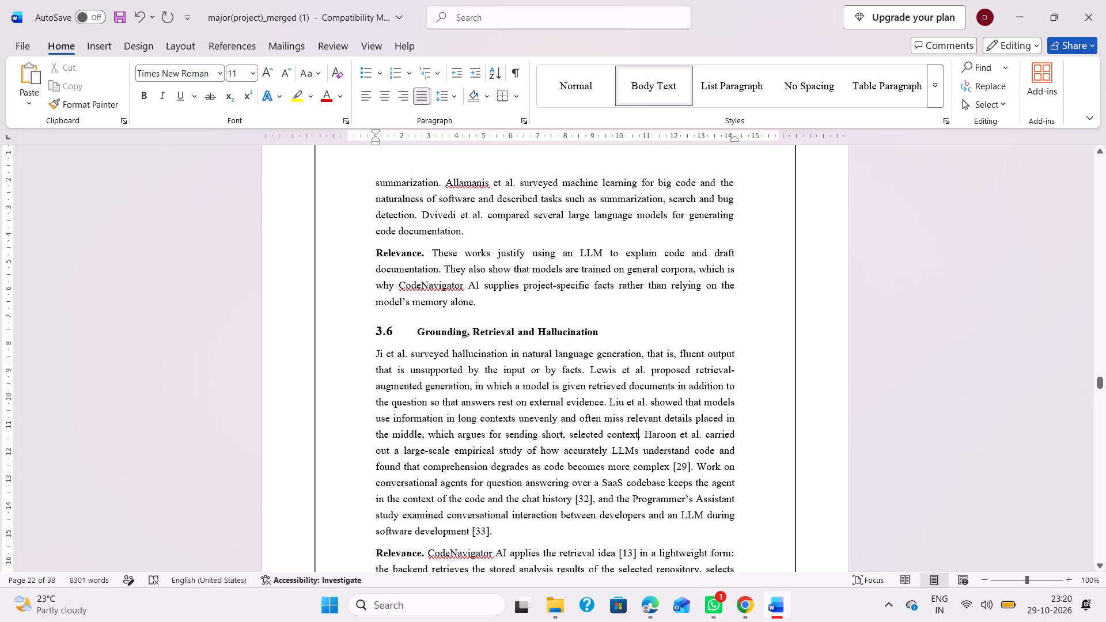
left_click(688, 468)
key("BackSpace")
key("BackSpace")
key("BackSpace")
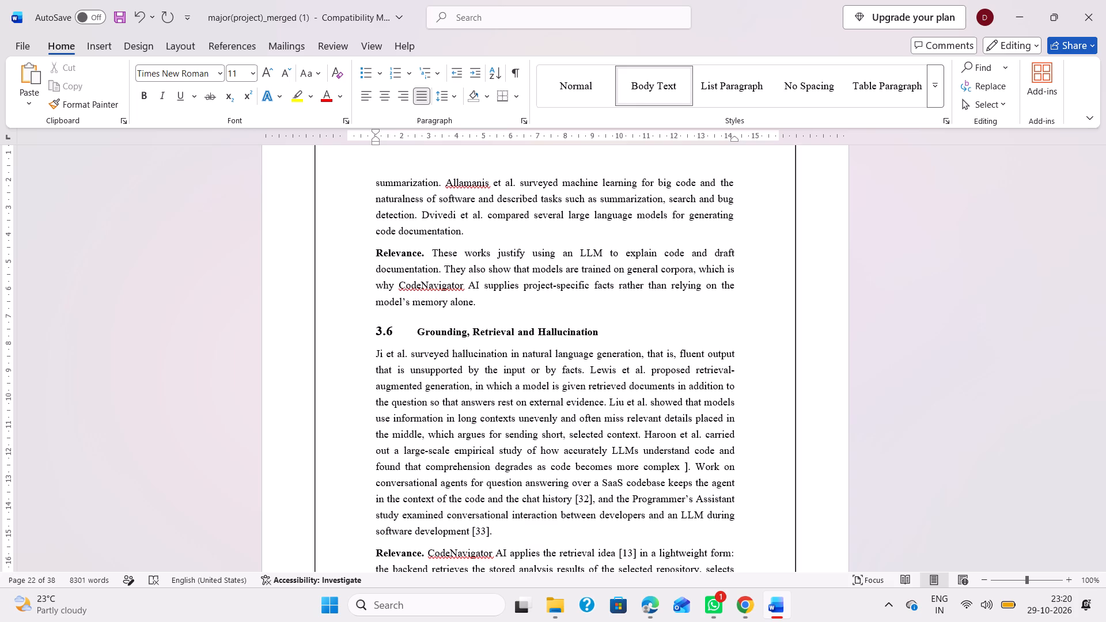
key("Right")
key("BackSpace")
key("BackSpace")
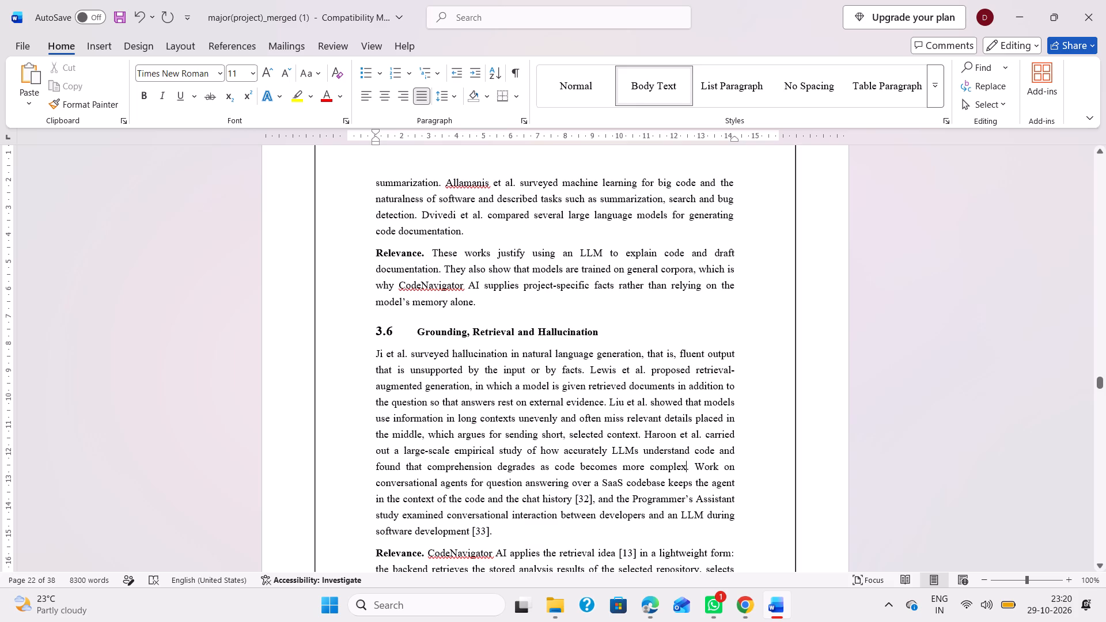
Delete citations [32] and [33], with the spaces before them, from the end of section 3.6's first paragraph.
scroll(694, 428, "down", 1)
left_click(591, 442)
key("BackSpace")
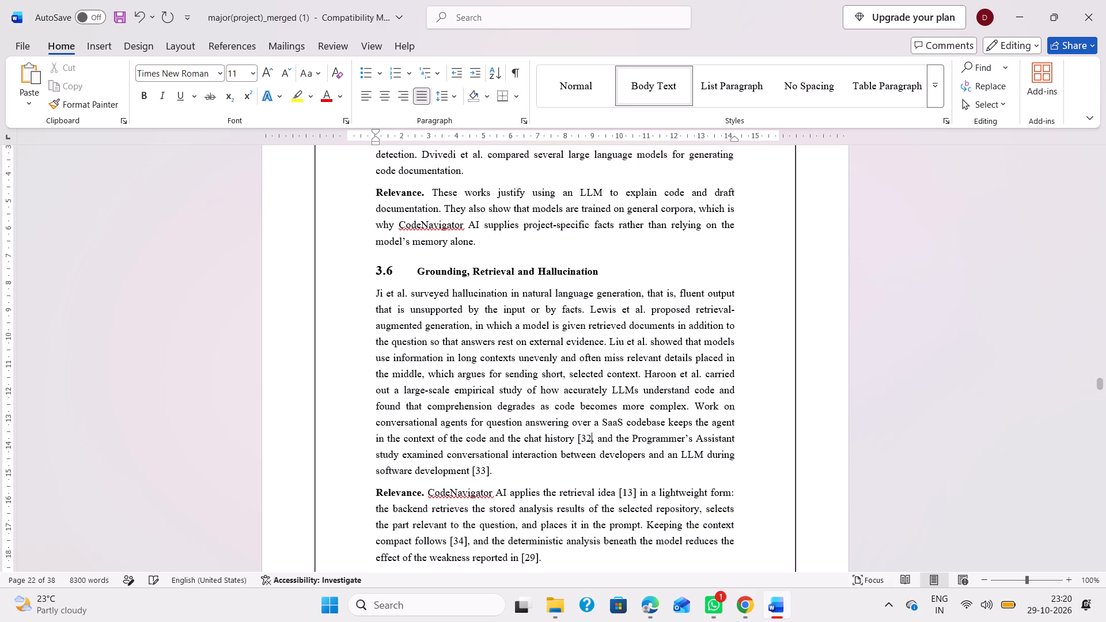
key("BackSpace")
key("BackSpace")
key("BackSpace")
key("BackSpace")
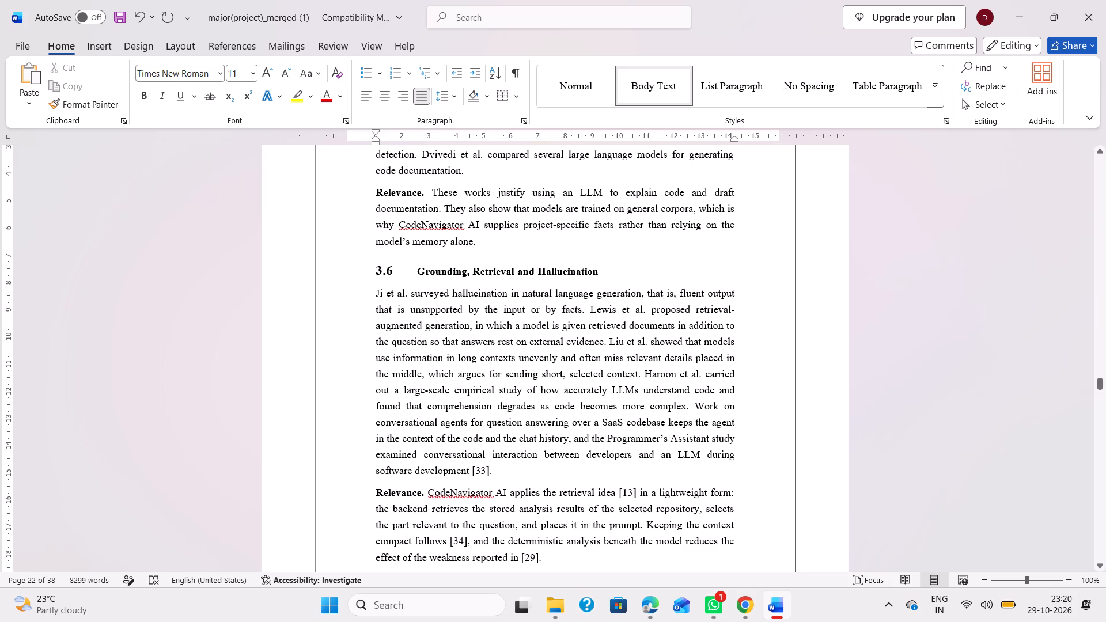
left_click(487, 473)
key("Right")
key("BackSpace")
key("BackSpace")
key("BackSpace")
key("BackSpace")
key("BackSpace")
Delete citations [34] and [13], with one adjoining space each, from section 3.6's Relevance paragraph.
scroll(487, 473, "down", 1)
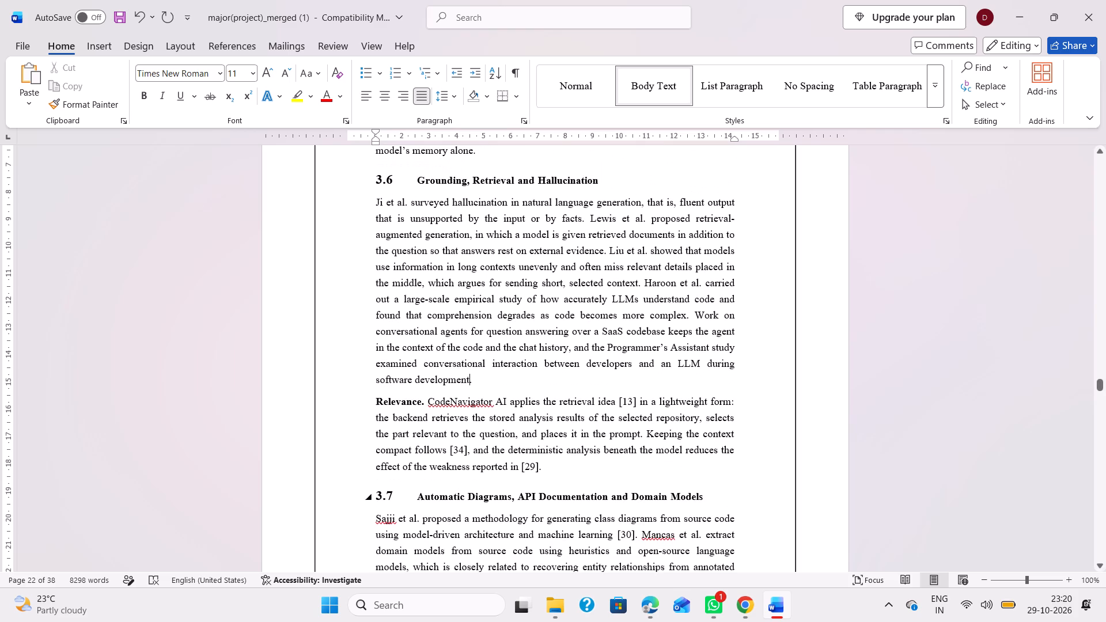
left_click(465, 447)
key("BackSpace")
key("BackSpace")
key("BackSpace")
key("BackSpace")
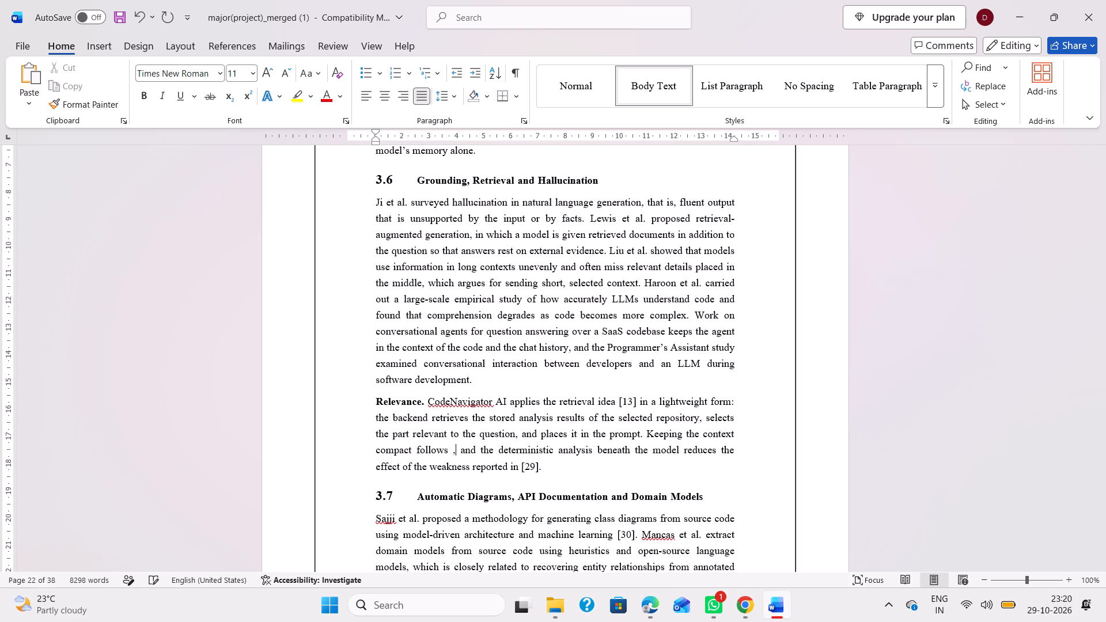
key("BackSpace")
left_click(636, 400)
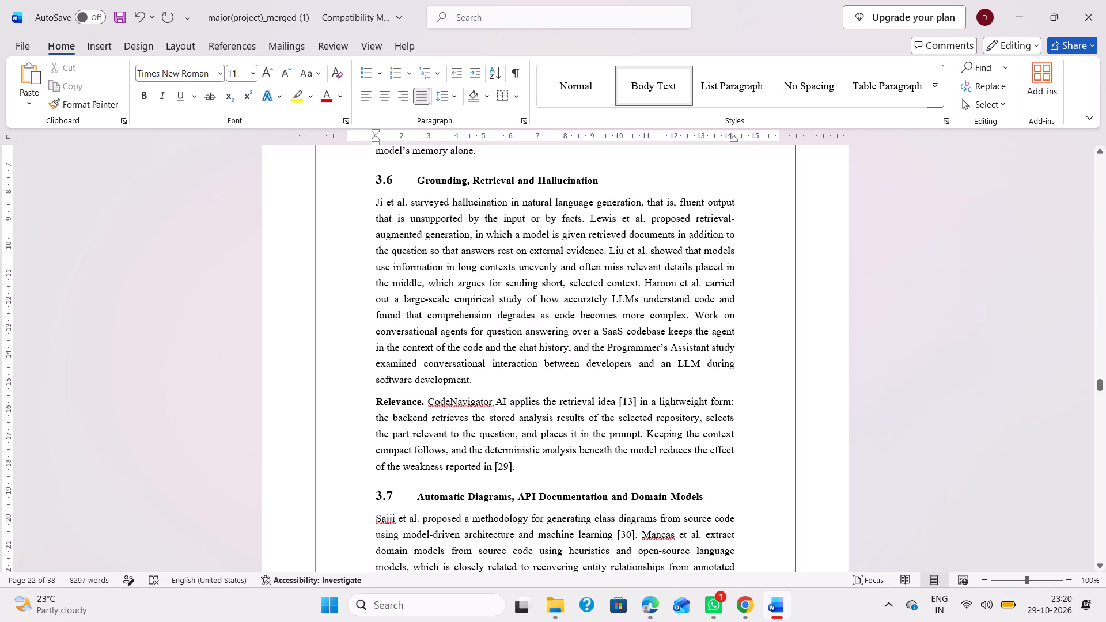
key("BackSpace")
key("BackSpace")
key("BackSpace")
key("BackSpace")
key("BackSpace")
Delete "in [29]" from the end of section 3.6's Relevance paragraph so the sentence ends at "reported".
scroll(636, 400, "down", 1)
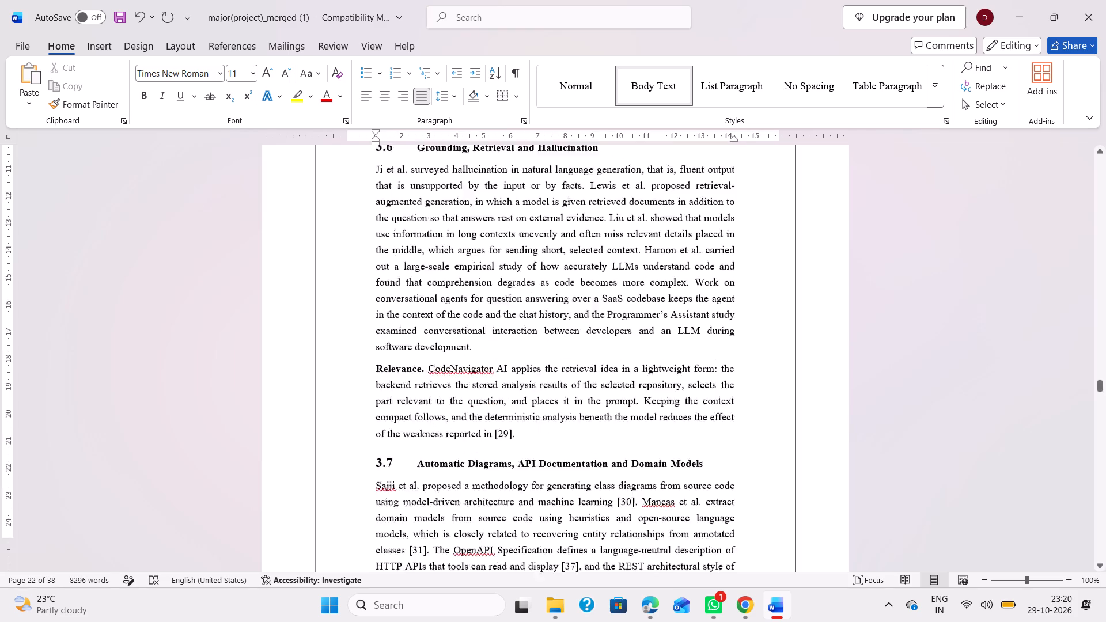
scroll(636, 400, "down", 1)
left_click(512, 354)
key("BackSpace")
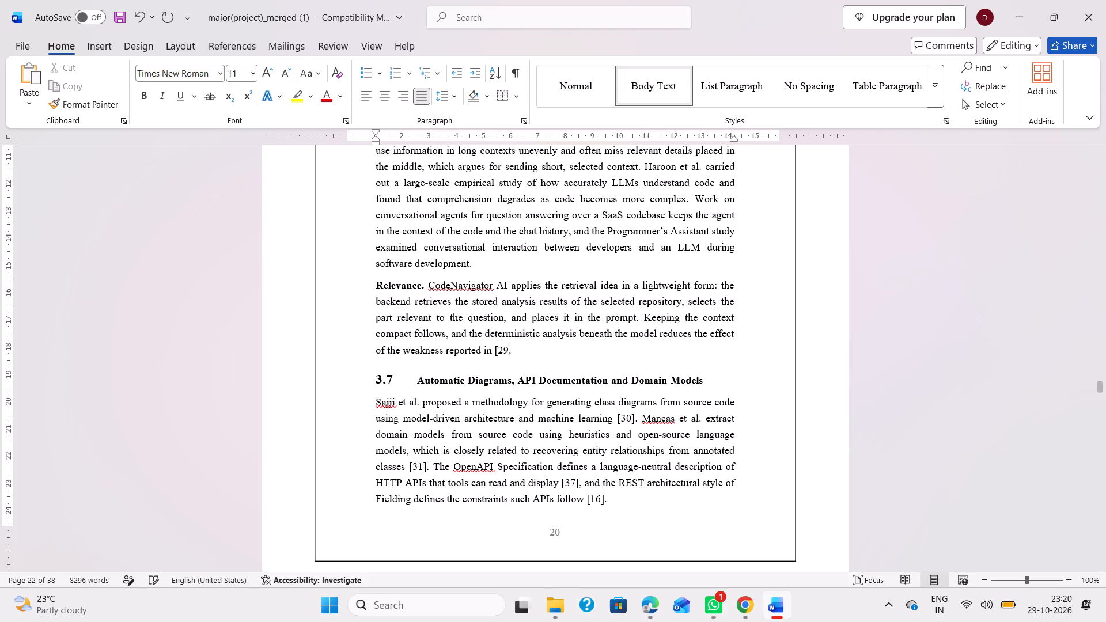
key("BackSpace")
key("BackSpace")
key("BackSpace")
key("BackSpace")
key("BackSpace")
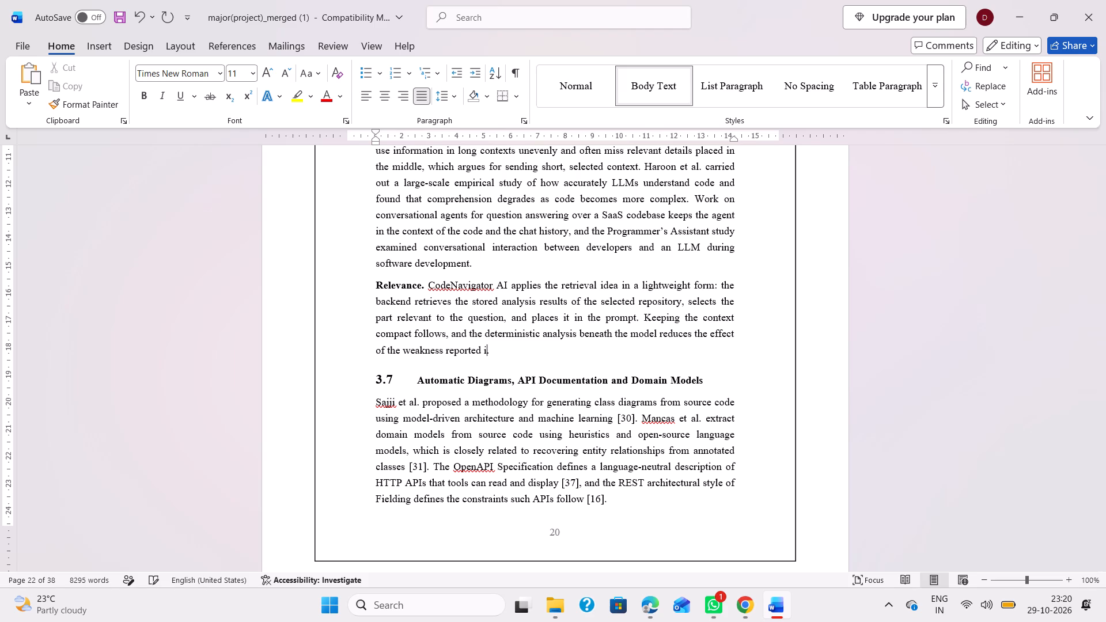
key("BackSpace")
key("BackSpace")
Set the text of heading 3.7, "Automatic Diagrams, API Documentation and Domain Models", to 14 points.
scroll(512, 354, "down", 1)
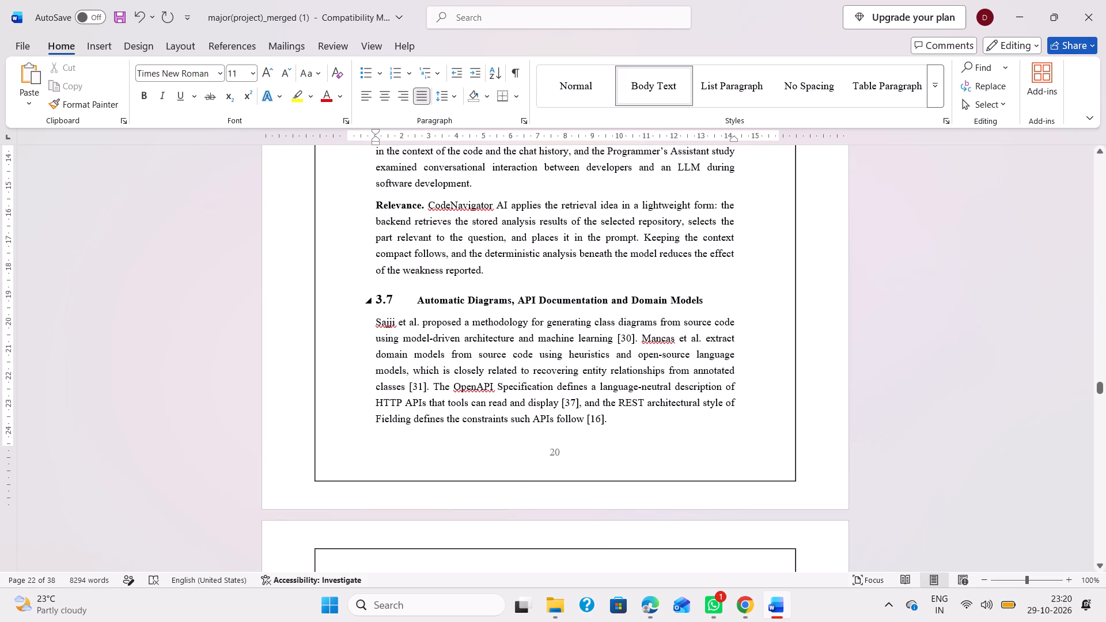
left_click_drag(704, 300, 414, 305)
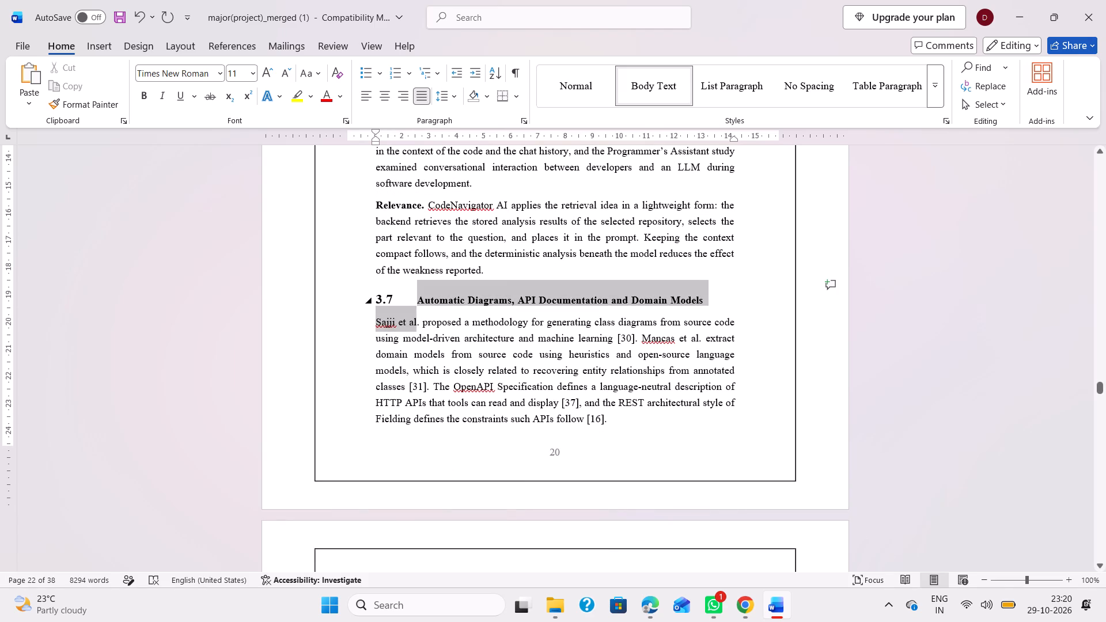
left_click_drag(414, 305, 412, 300)
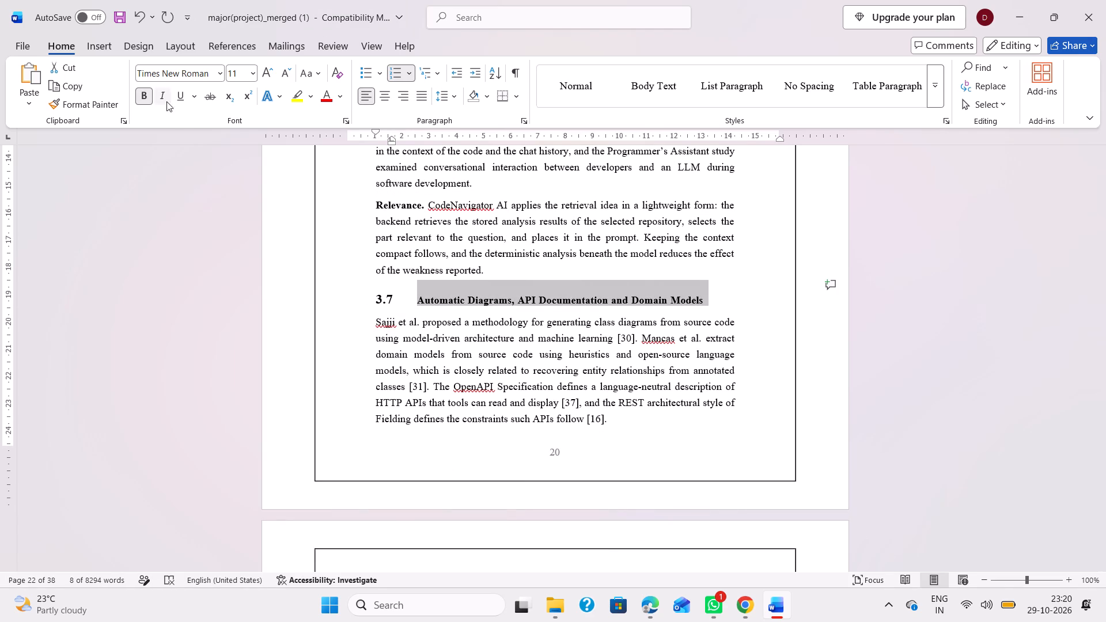
left_click(241, 73)
type("14")
key("Return")
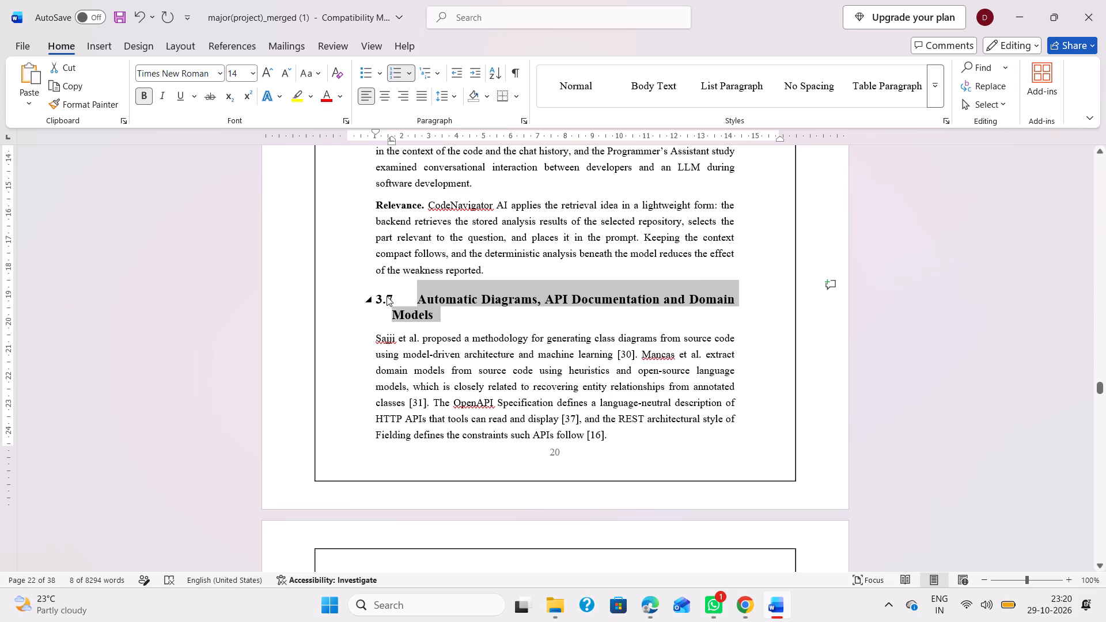
Shift heading 3.7's indents so its first line starts at about 0.4 cm and its left indent is about 1 cm, fitting it on one line.
left_click(414, 298)
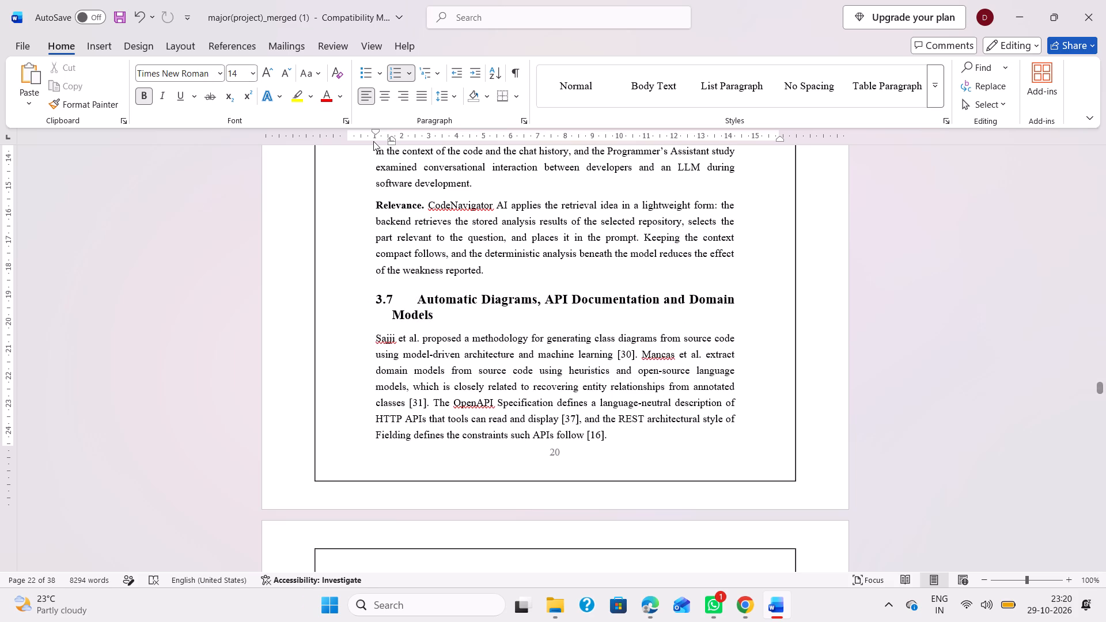
left_click_drag(393, 142, 382, 142)
left_click_drag(382, 142, 371, 143)
left_click_drag(392, 143, 371, 143)
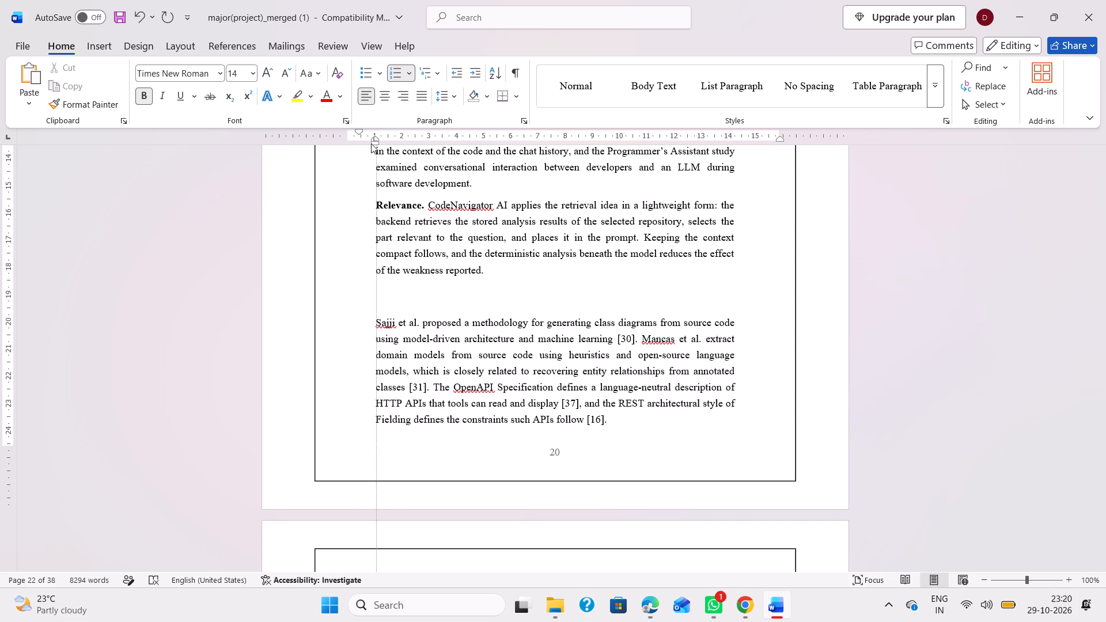
left_click_drag(371, 143, 373, 145)
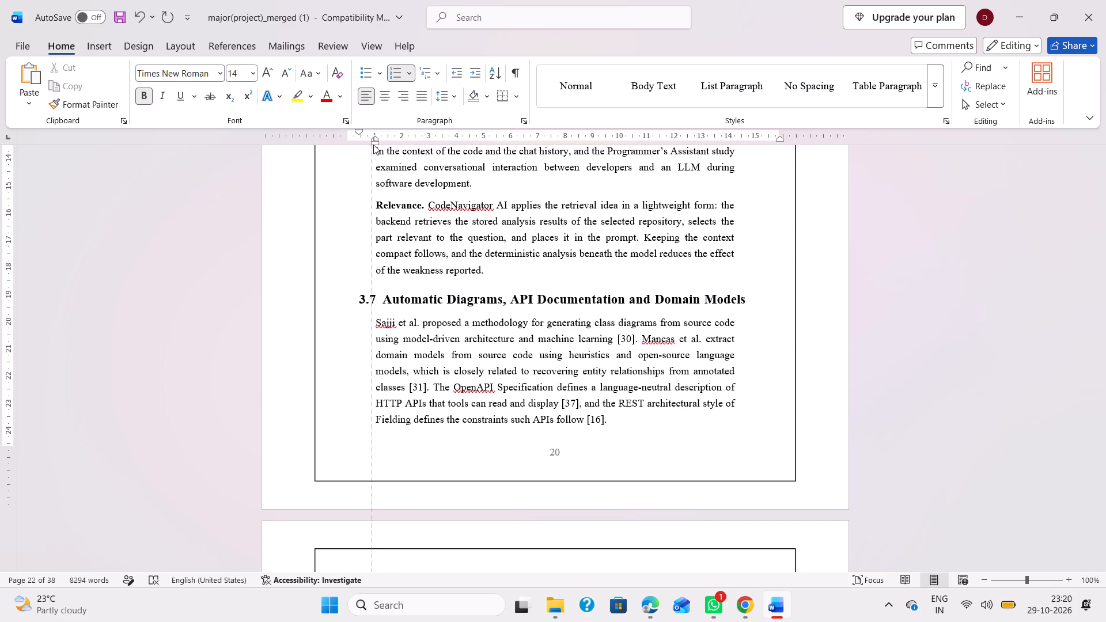
left_click_drag(373, 145, 379, 145)
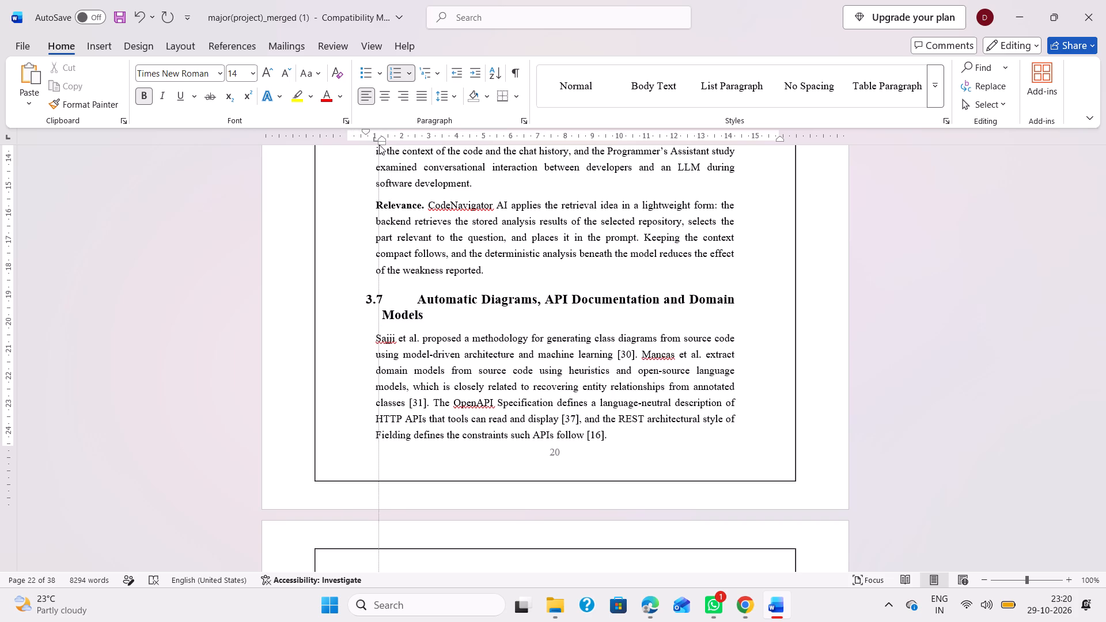
left_click_drag(379, 145, 372, 144)
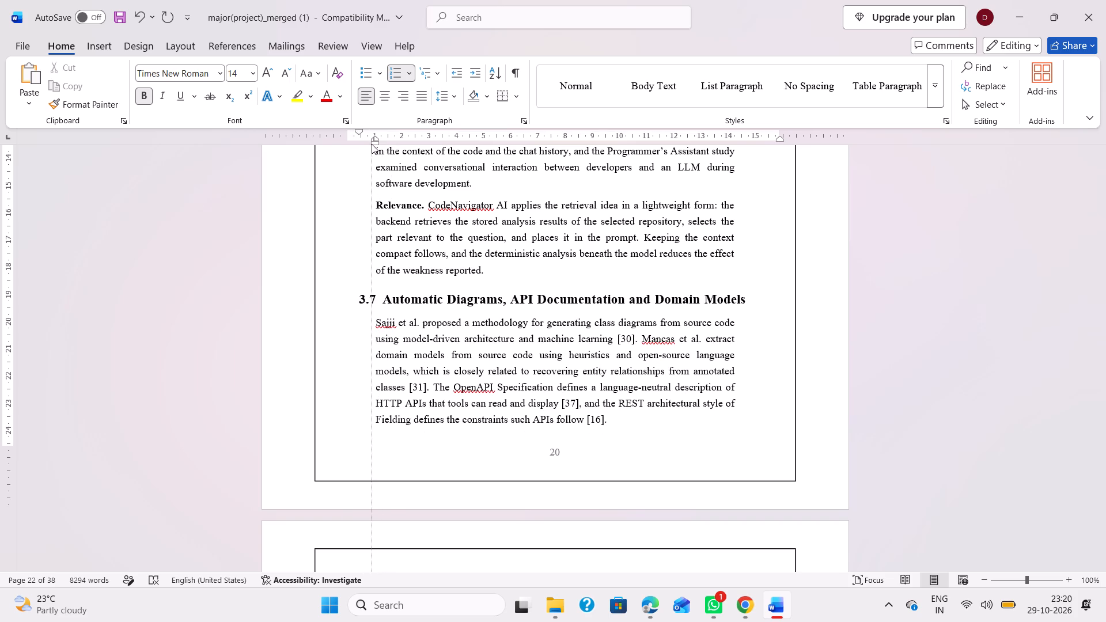
left_click_drag(372, 144, 374, 143)
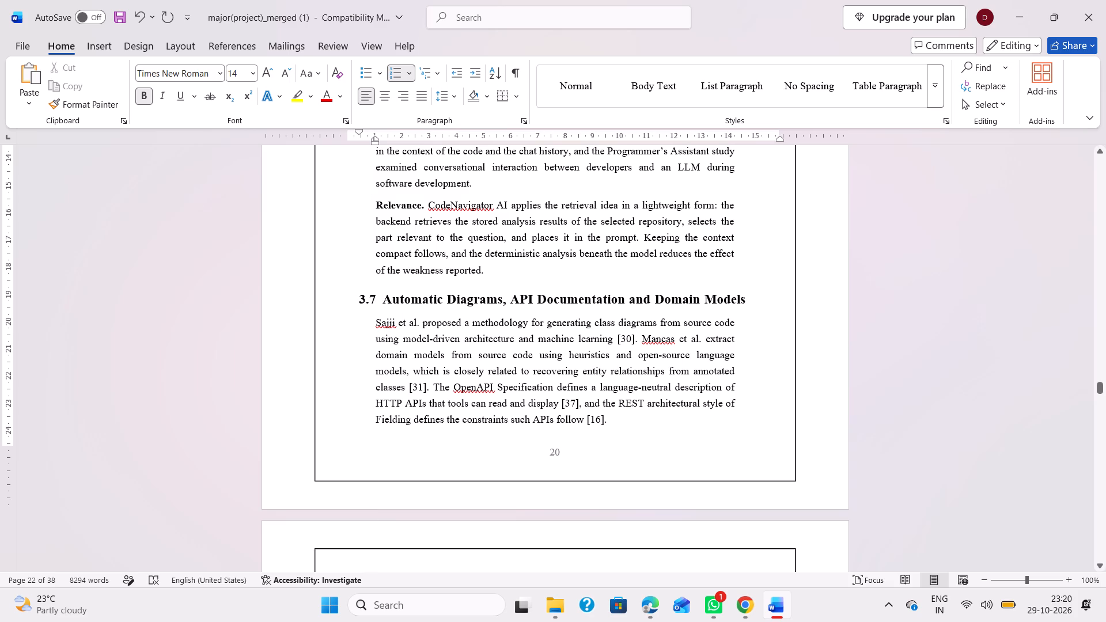
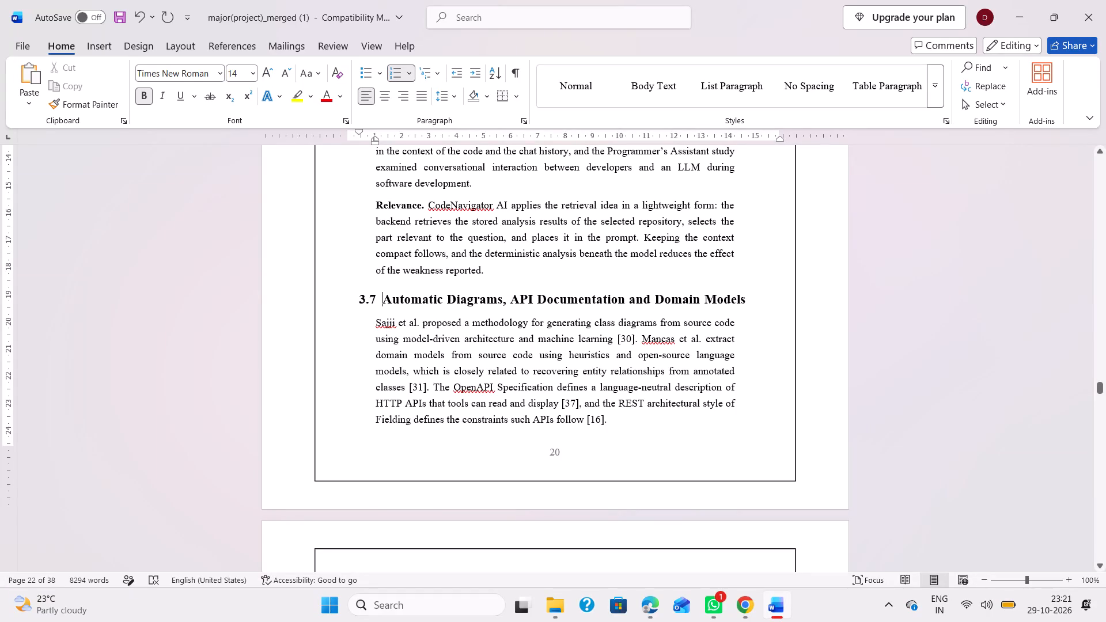
Delete citation [30] after "machine learning" and citation [31] with its preceding space after "annotated classes" in section 3.7's first paragraph.
left_click(635, 343)
key("BackSpace")
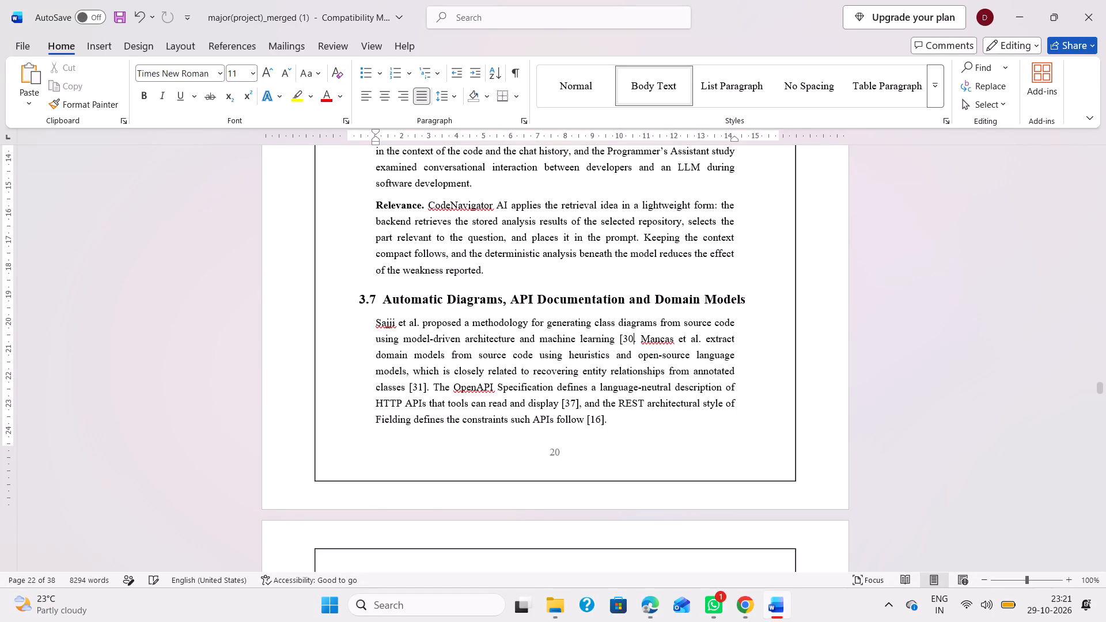
key("BackSpace")
key("BackSpace")
key("BackSpace")
scroll(604, 385, "down", 1)
left_click(712, 314)
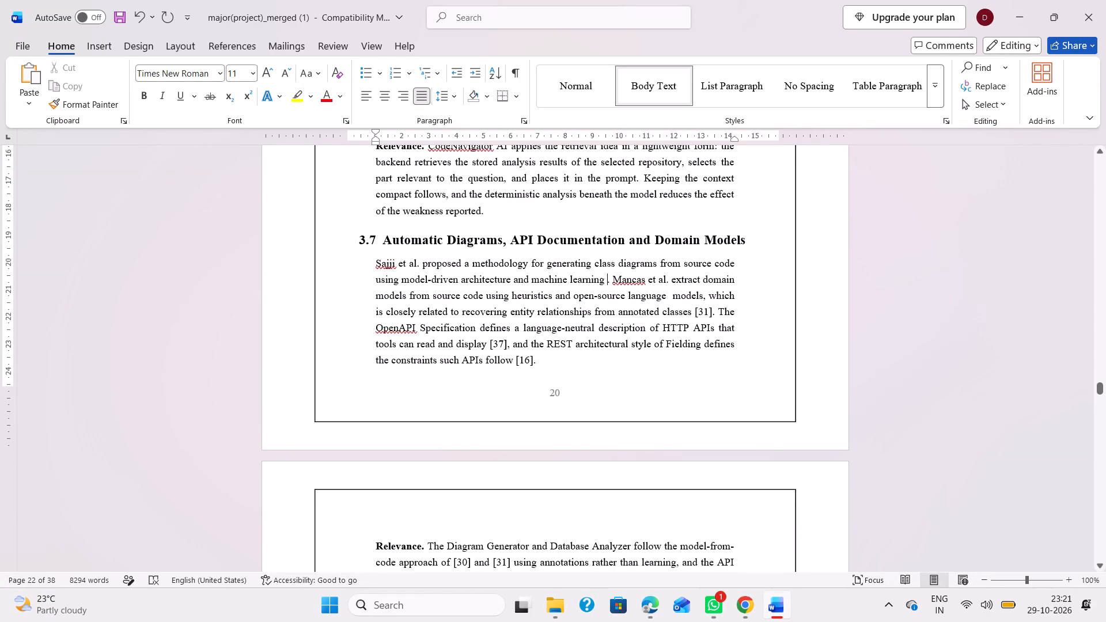
key("BackSpace")
key("BackSpace")
key("BackSpace")
key("BackSpace")
key("BackSpace")
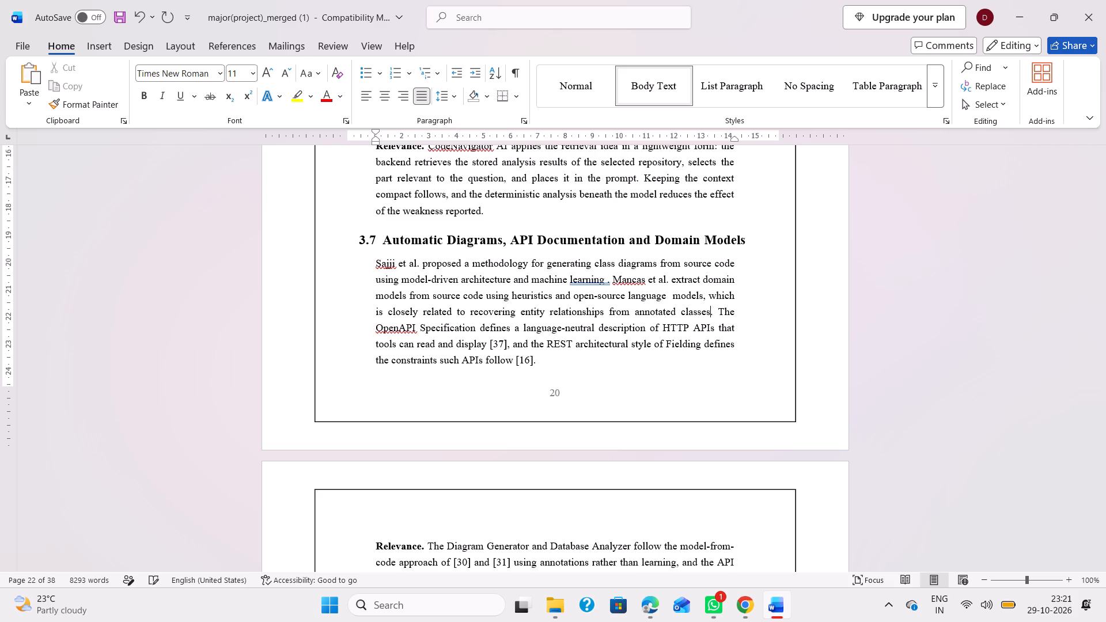
Delete citations [37] after "display" and [16] after "follow", each with its preceding space, from section 3.7's first paragraph.
left_click(506, 344)
key("BackSpace")
key("BackSpace")
key("BackSpace")
key("BackSpace")
key("BackSpace")
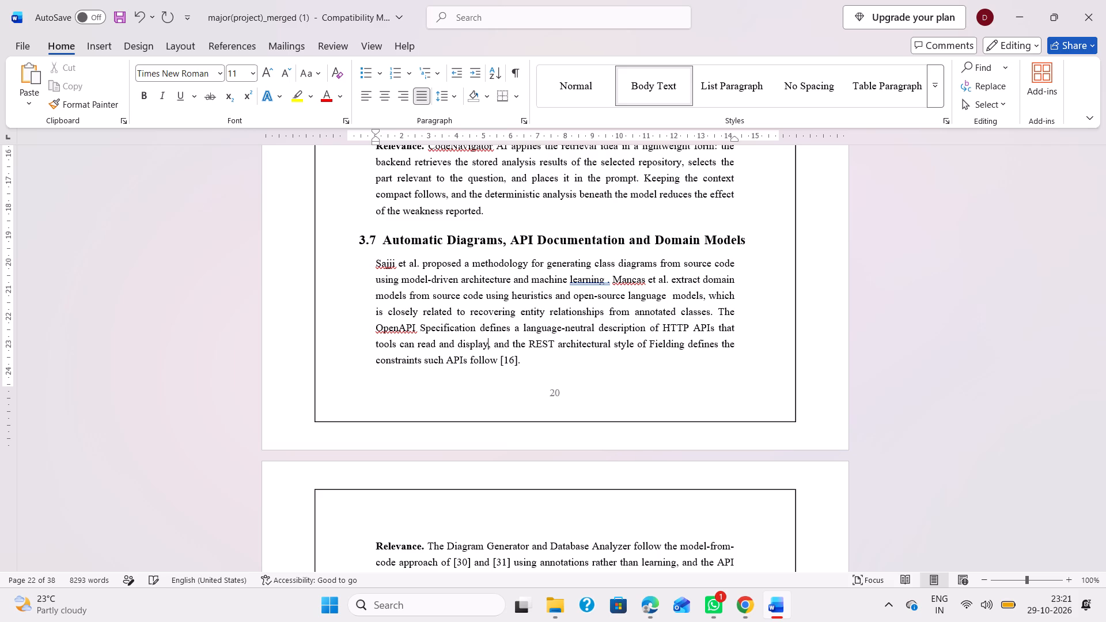
left_click(516, 359)
key("BackSpace")
key("BackSpace")
key("BackSpace")
key("Right")
key("BackSpace")
key("BackSpace")
Delete citations [30] and [31], each with its preceding space, from section 3.7's Relevance paragraph, leaving "approach of and using annotations".
scroll(516, 359, "down", 1)
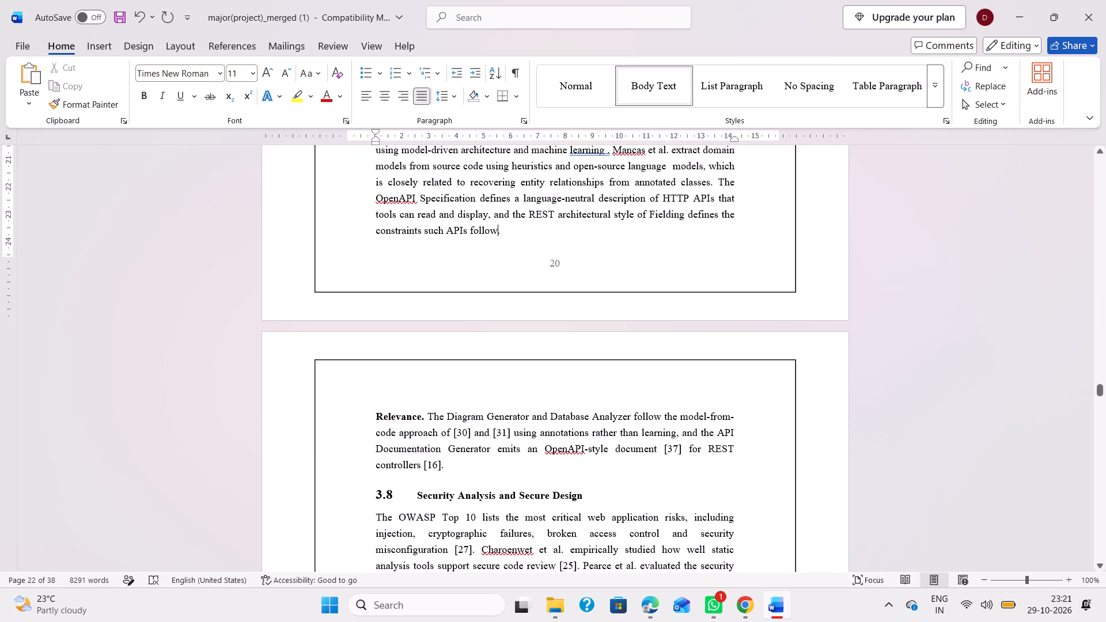
left_click(469, 437)
key("BackSpace")
key("BackSpace")
key("BackSpace")
key("BackSpace")
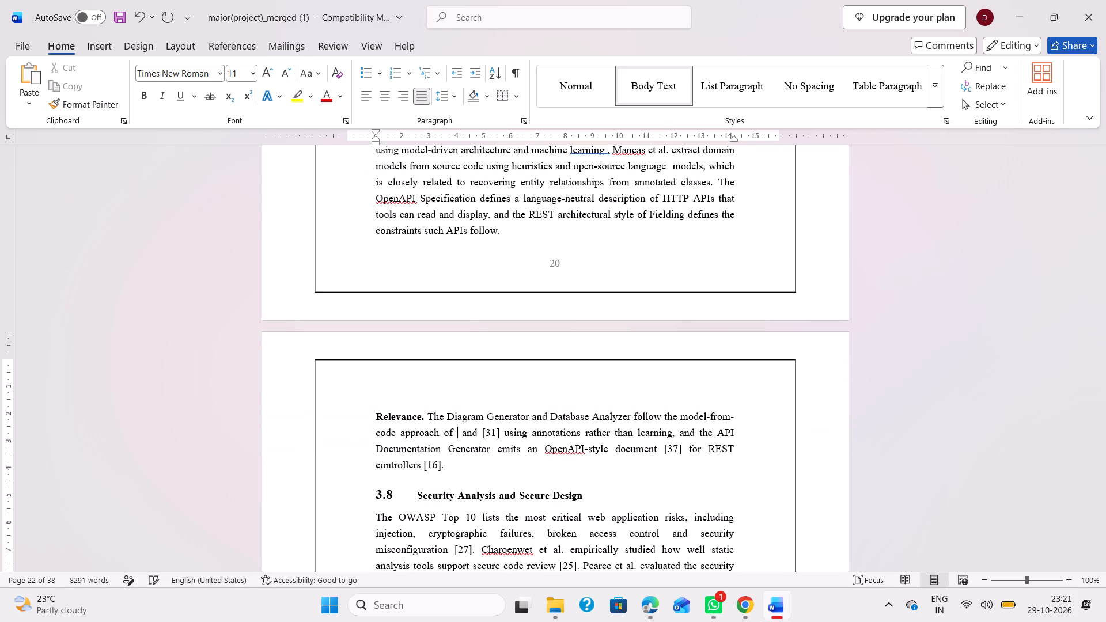
key("BackSpace")
left_click(497, 433)
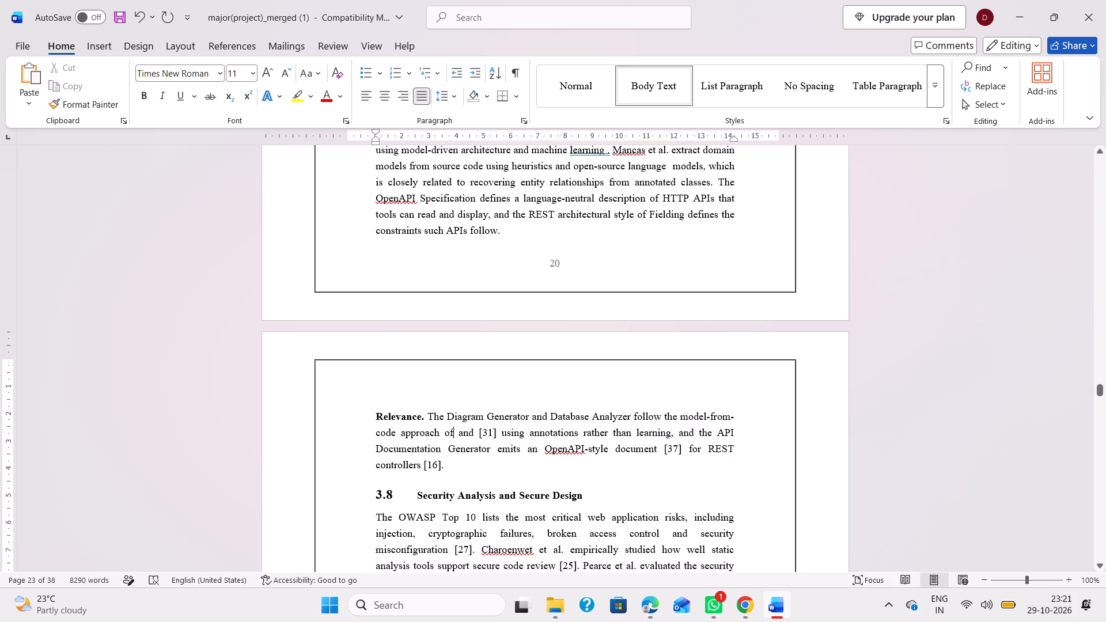
key("BackSpace")
key("BackSpace")
key("BackSpace")
key("BackSpace")
key("BackSpace")
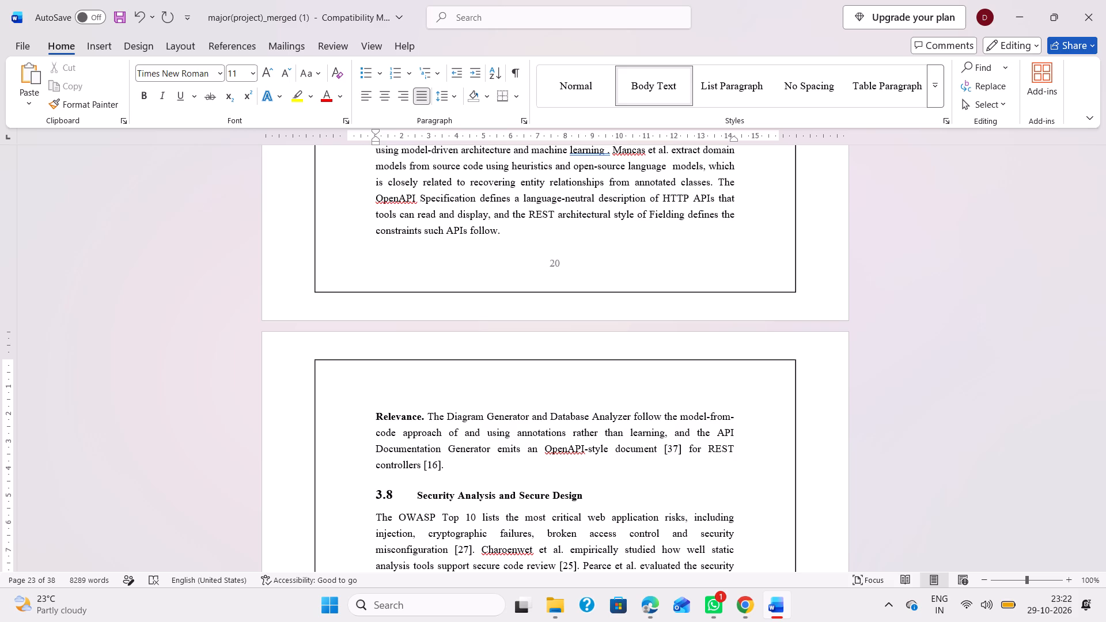
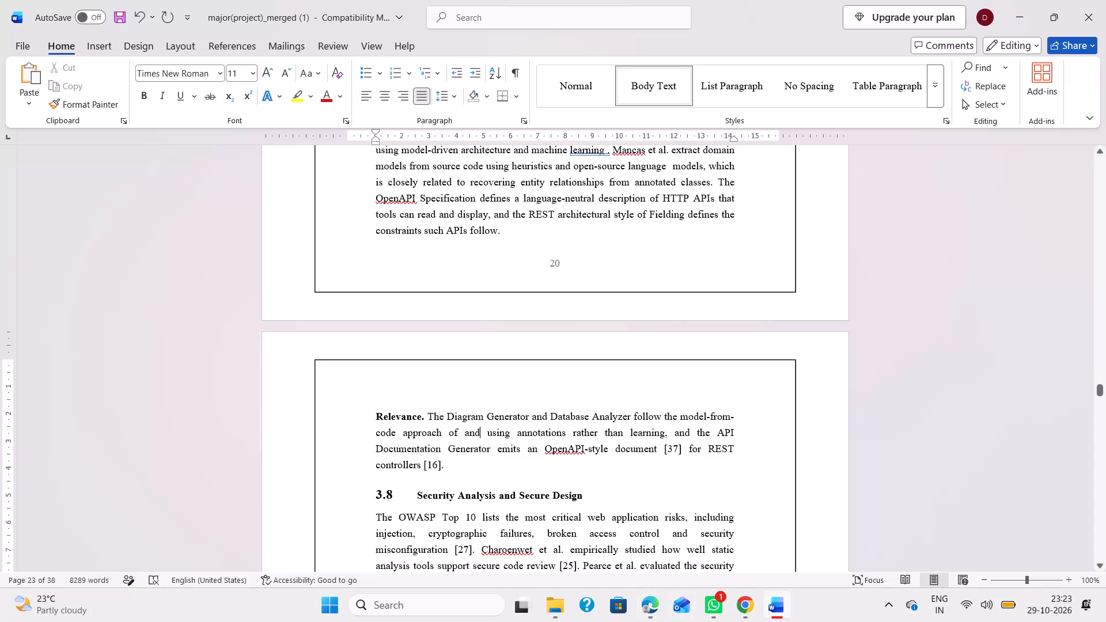
Delete citation [37] with its preceding space after "document" and citation [16] after "controllers" in section 3.7's Relevance paragraph.
left_click(681, 449)
key("BackSpace")
key("BackSpace")
key("BackSpace")
key("BackSpace")
key("BackSpace")
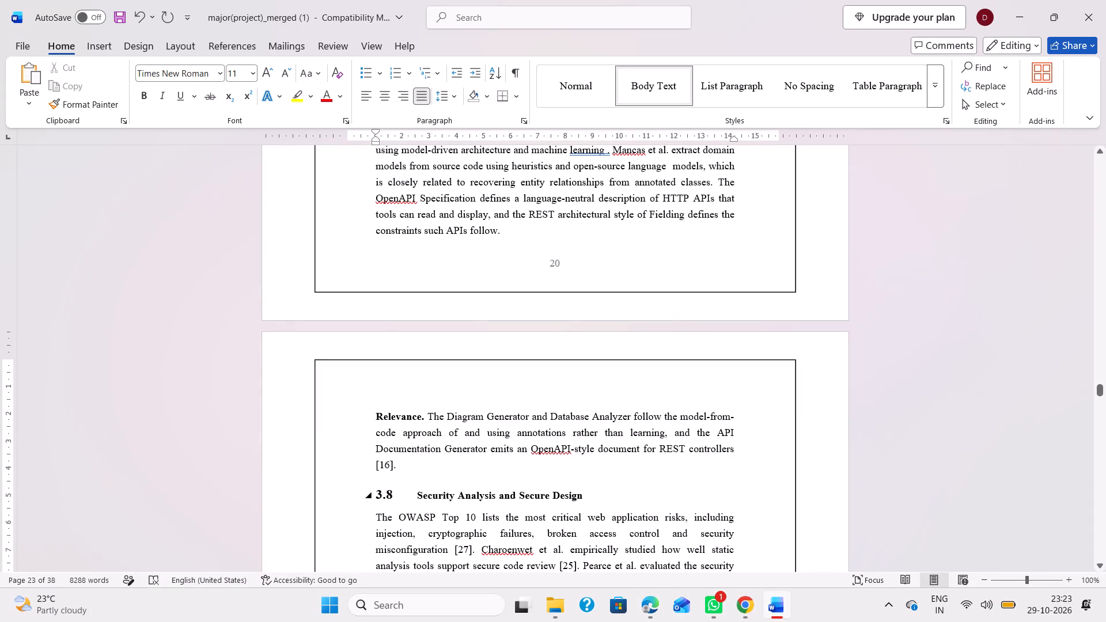
left_click(392, 469)
key("BackSpace")
key("BackSpace")
key("BackSpace")
key("BackSpace")
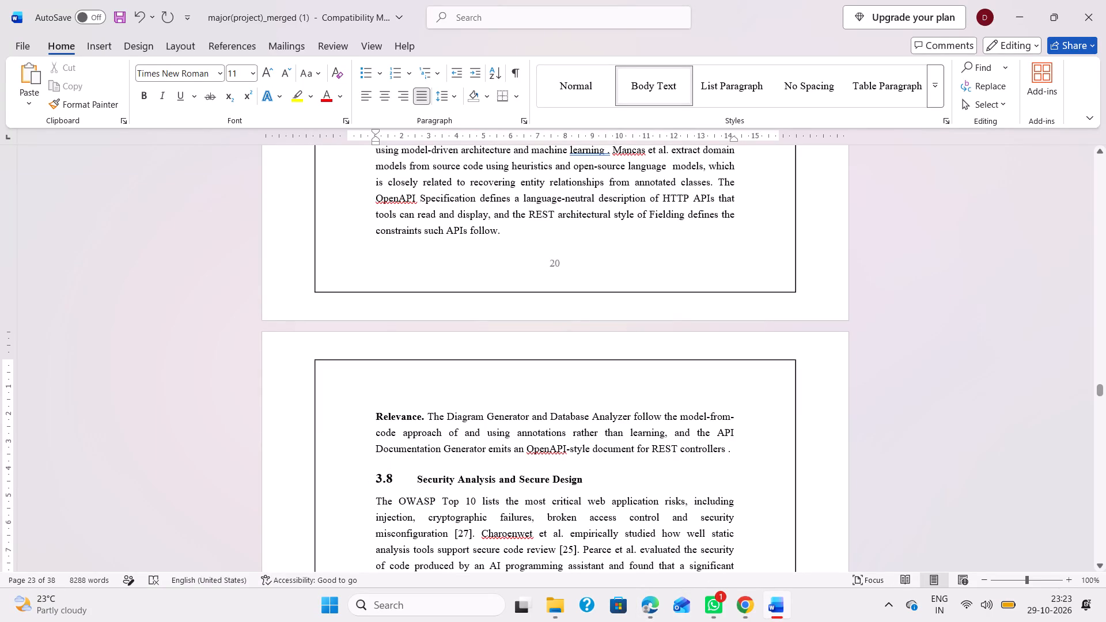
Set the heading text "Security Analysis and Secure Design" of section 3.8 to 14 points.
scroll(590, 446, "down", 1)
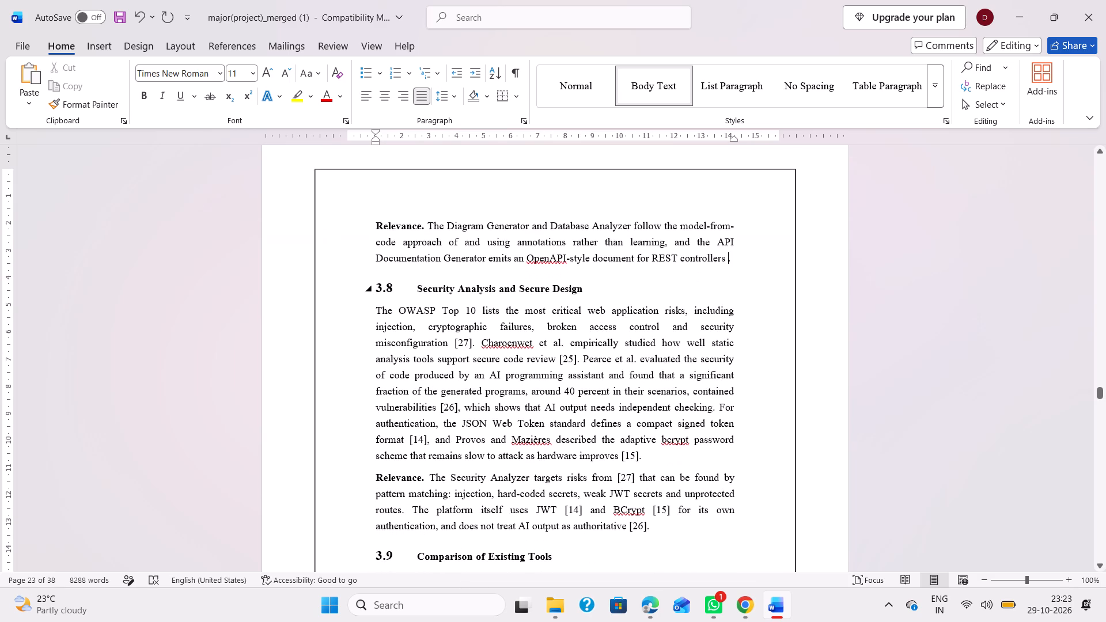
left_click_drag(594, 288, 397, 287)
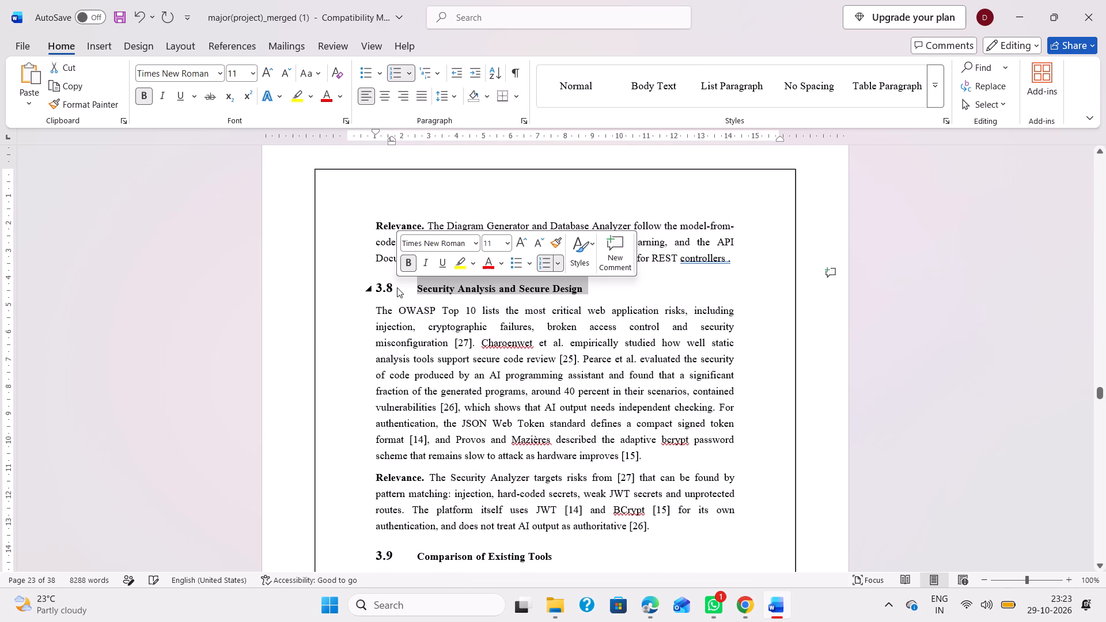
left_click(491, 244)
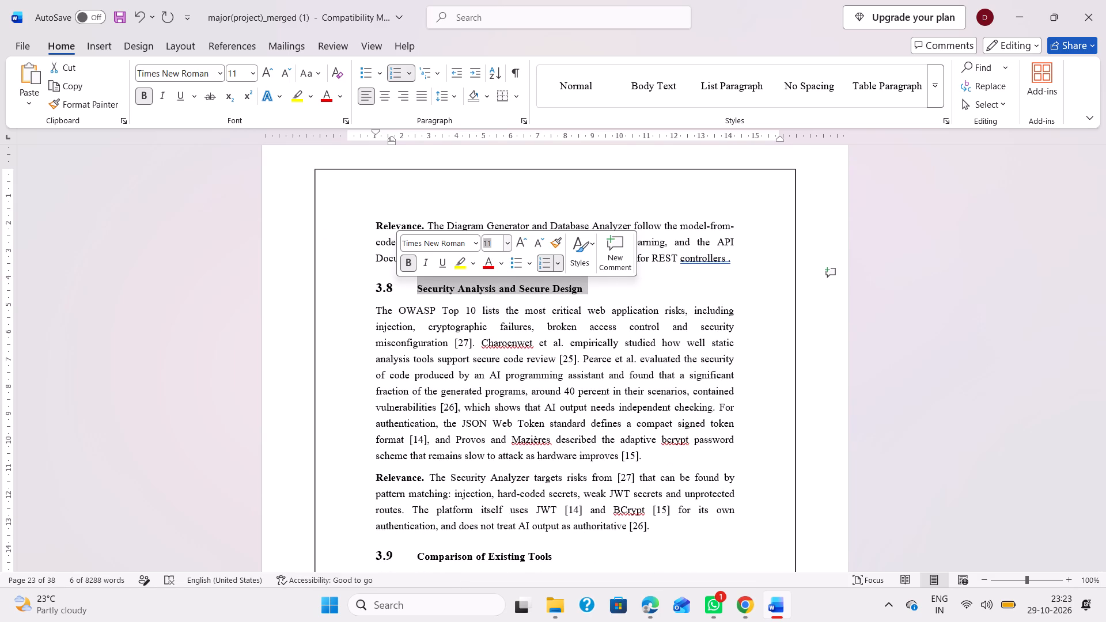
type("14")
key("Return")
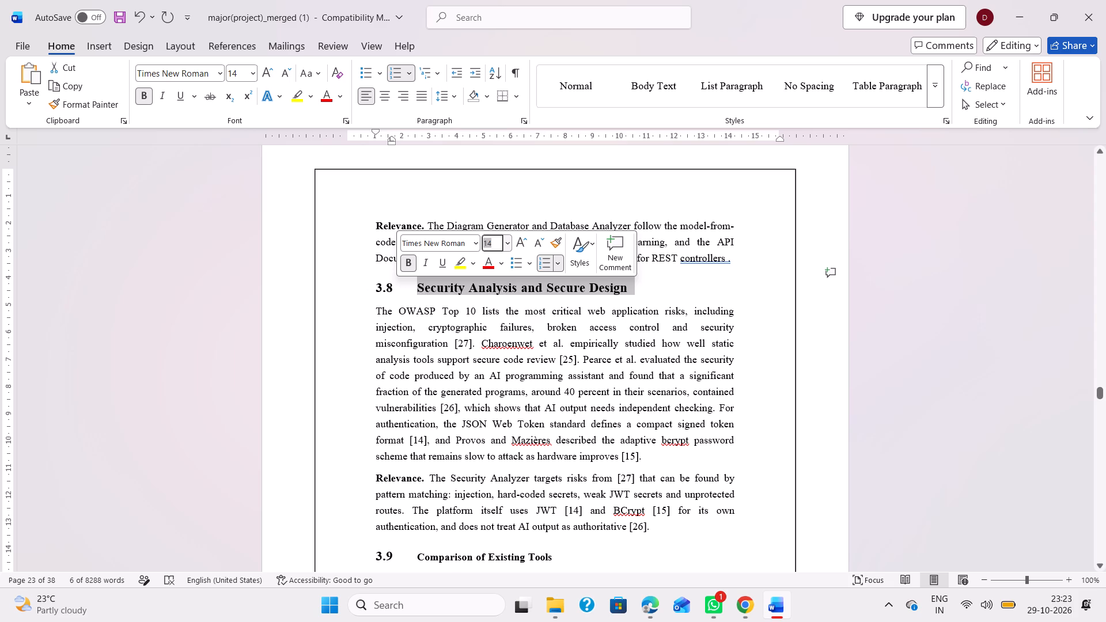
Set heading 3.8's first-line indent to about 0.5 cm and hanging indent to about 1 cm, and insert a space before its title.
left_click_drag(391, 139, 375, 141)
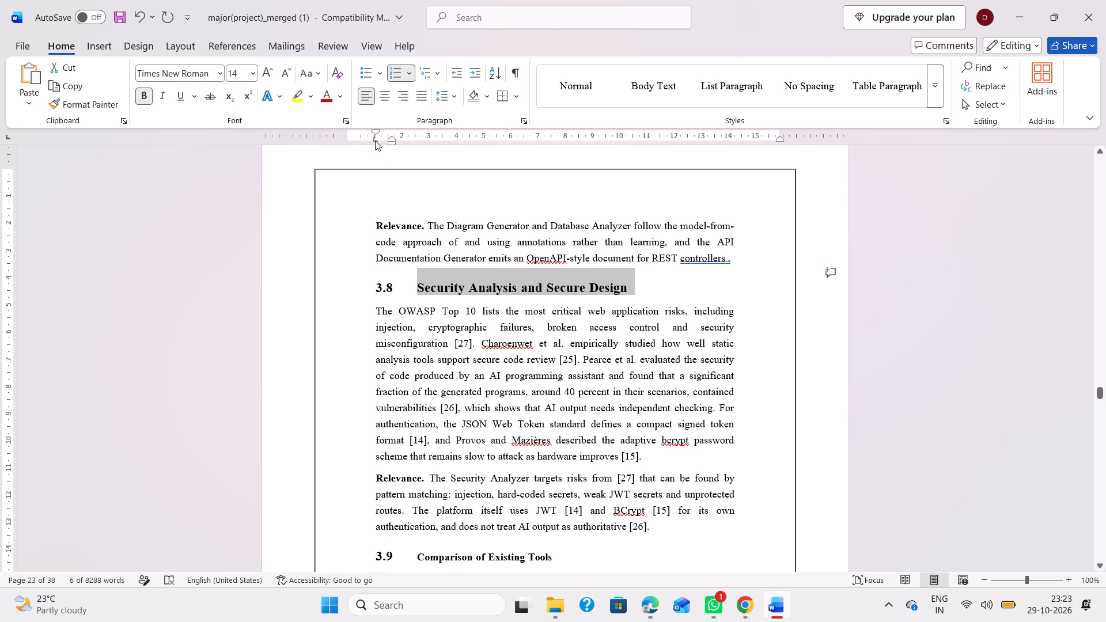
left_click_drag(393, 142, 365, 145)
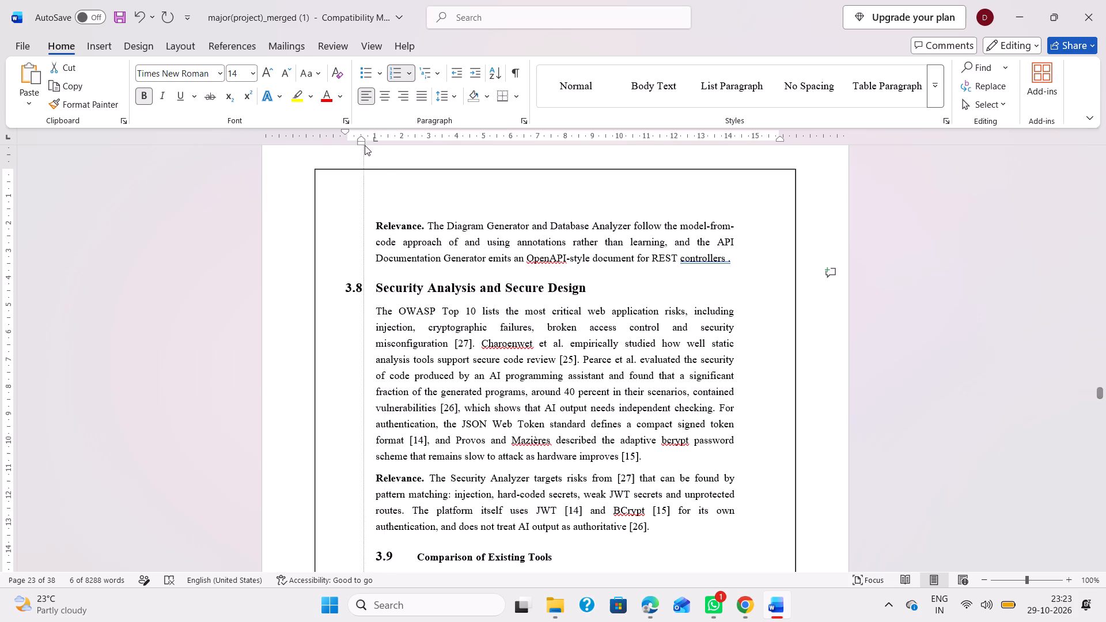
left_click_drag(365, 145, 378, 147)
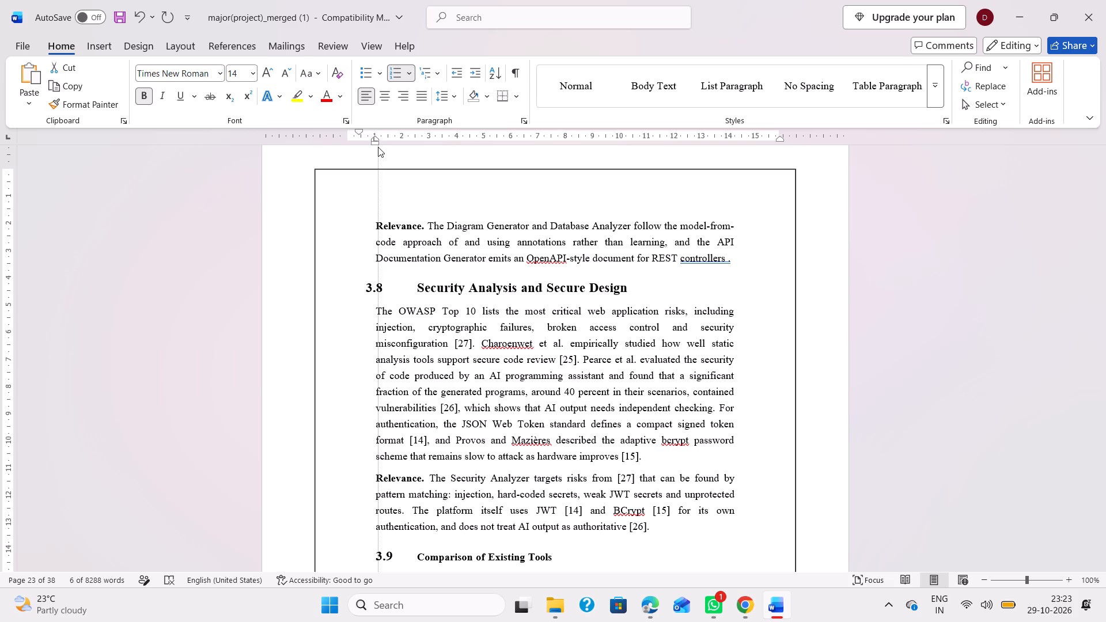
left_click_drag(378, 147, 376, 147)
left_click_drag(356, 128, 362, 128)
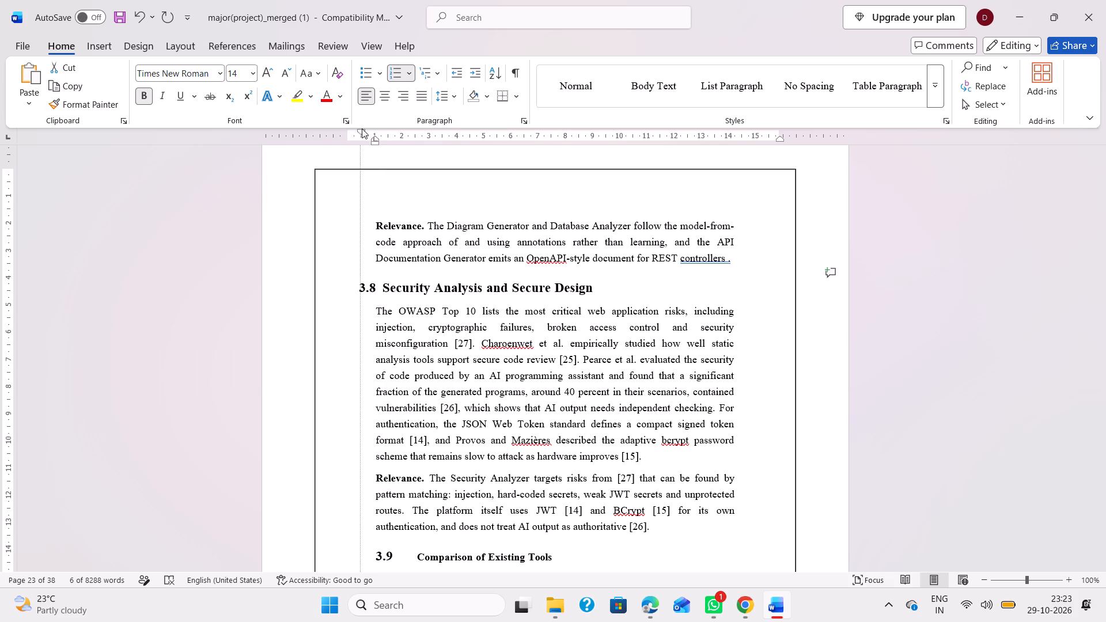
left_click_drag(362, 128, 364, 128)
left_click(361, 131)
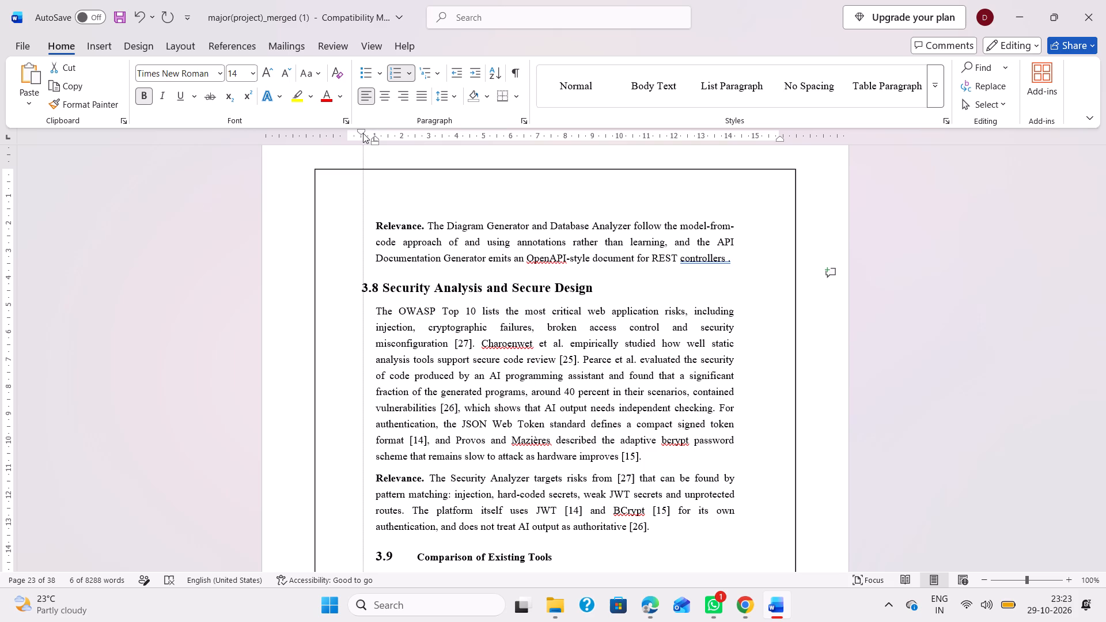
left_click(383, 286)
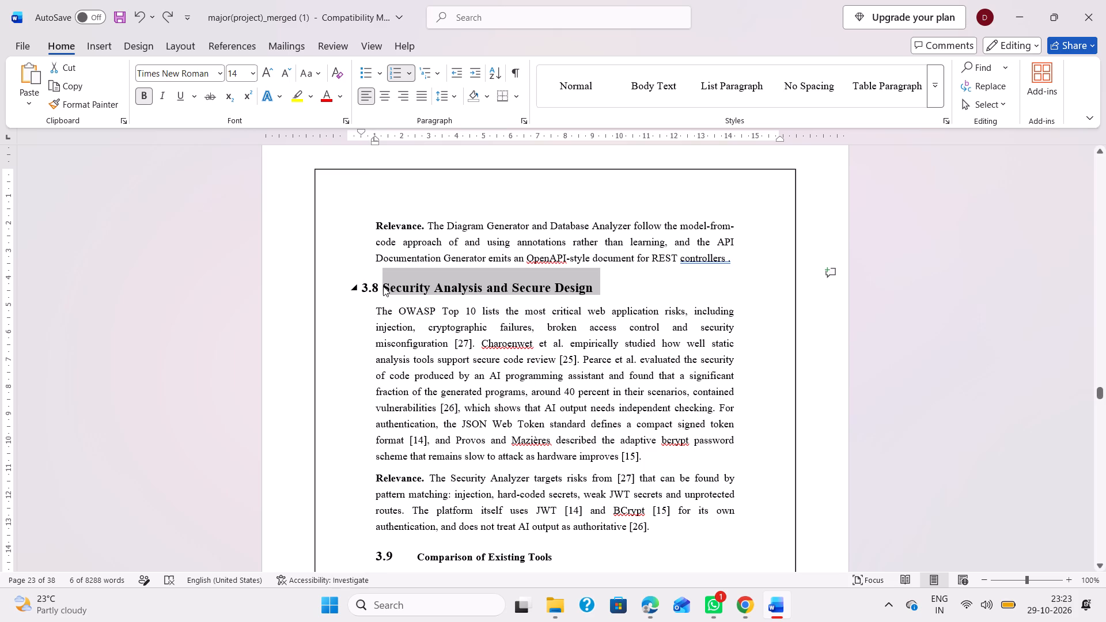
key("space")
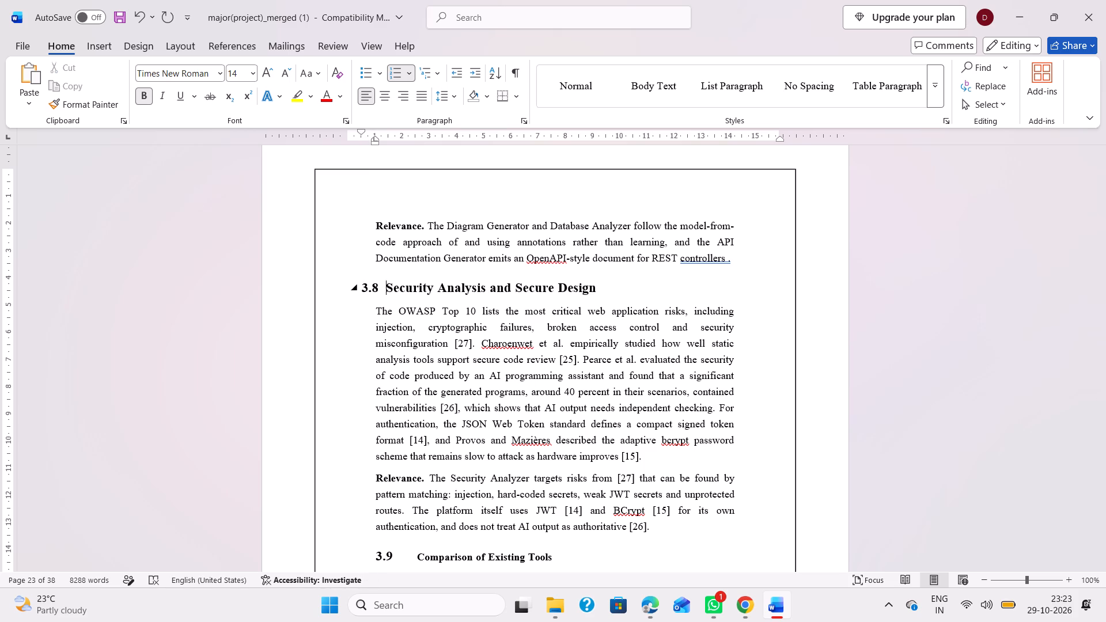
Delete citations [27] after "misconfiguration" and [25] after "secure code review", each with its preceding space, in section 3.8's first paragraph.
left_click(472, 343)
key("BackSpace")
key("BackSpace")
key("BackSpace")
key("BackSpace")
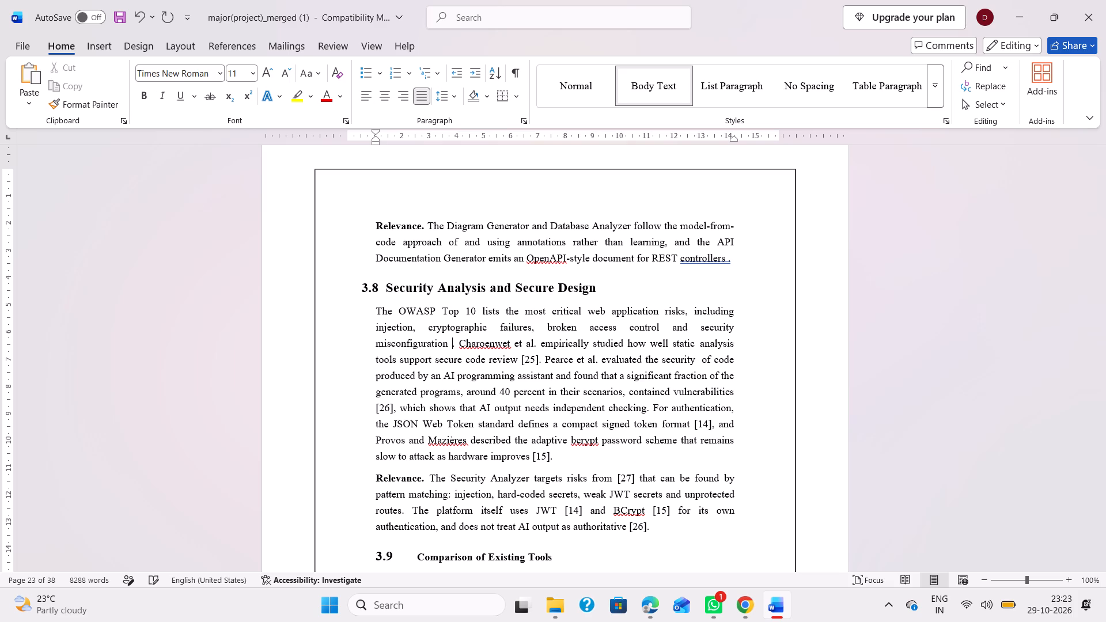
key("BackSpace")
left_click(537, 362)
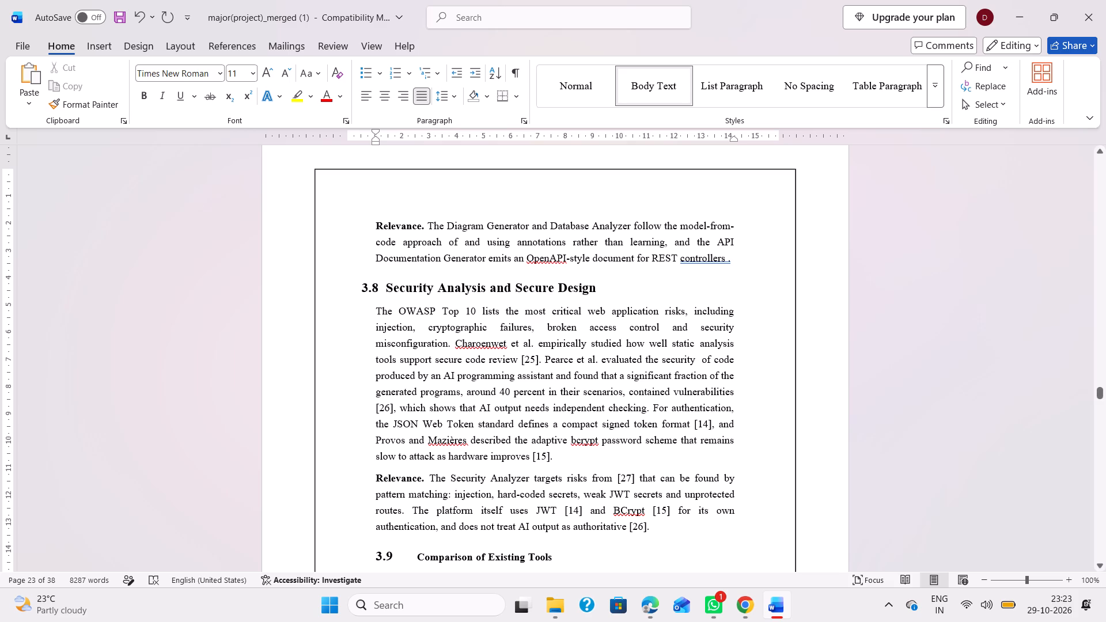
key("BackSpace")
key("BackSpace")
key("BackSpace")
key("BackSpace")
key("BackSpace")
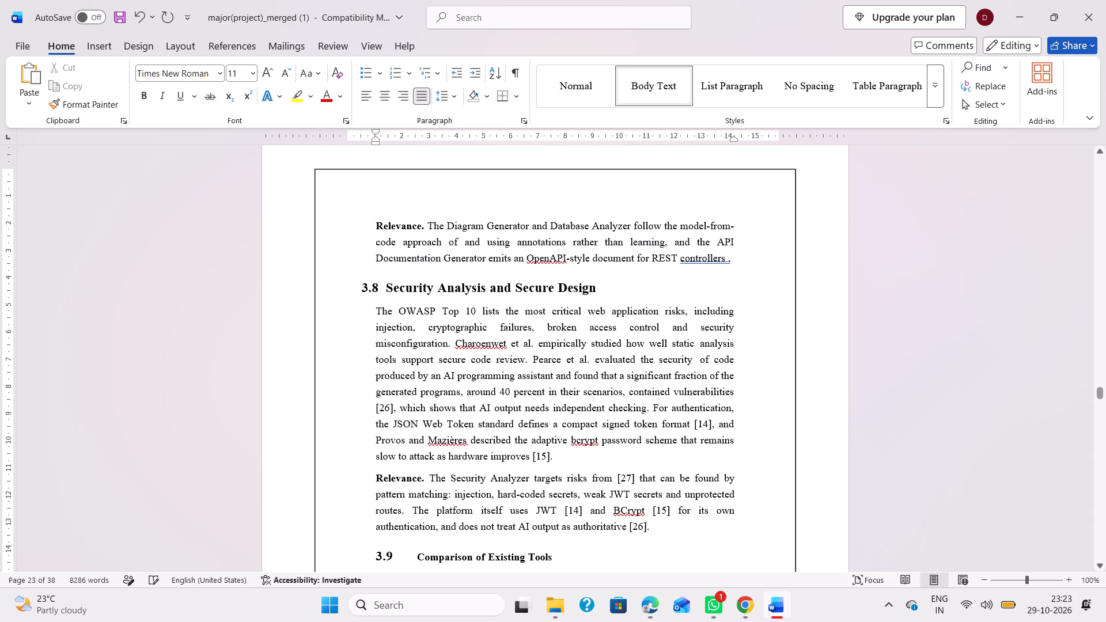
Delete citations [26] after "vulnerabilities" and [14] after "token format", each with its preceding space, in section 3.8's first paragraph.
left_click(395, 409)
key("Left")
key("BackSpace")
key("BackSpace")
key("BackSpace")
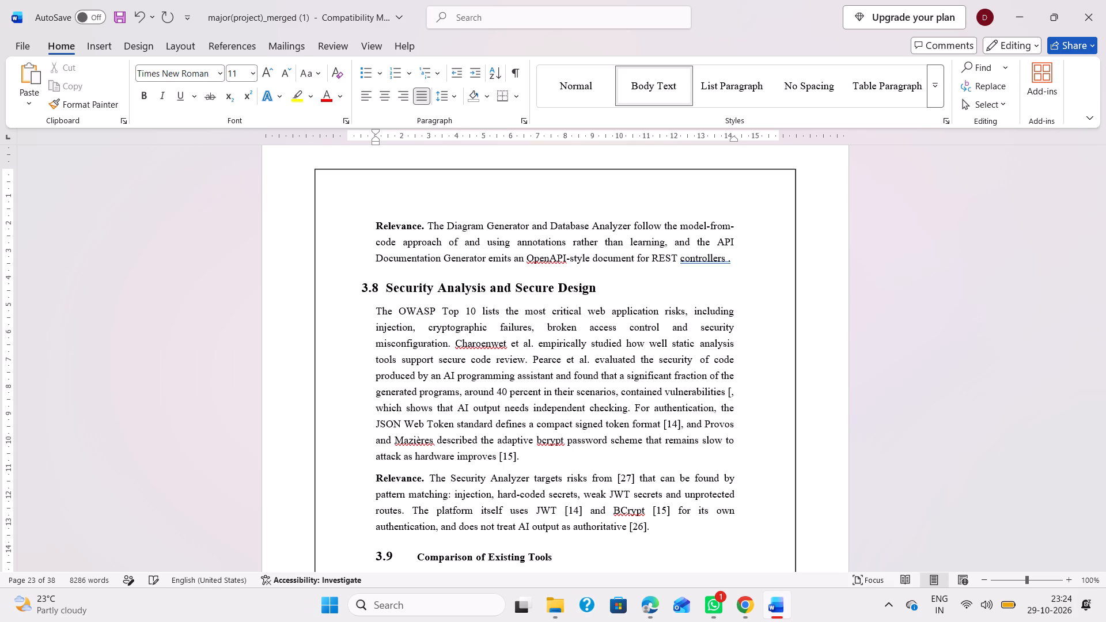
key("BackSpace")
key("BackSpace")
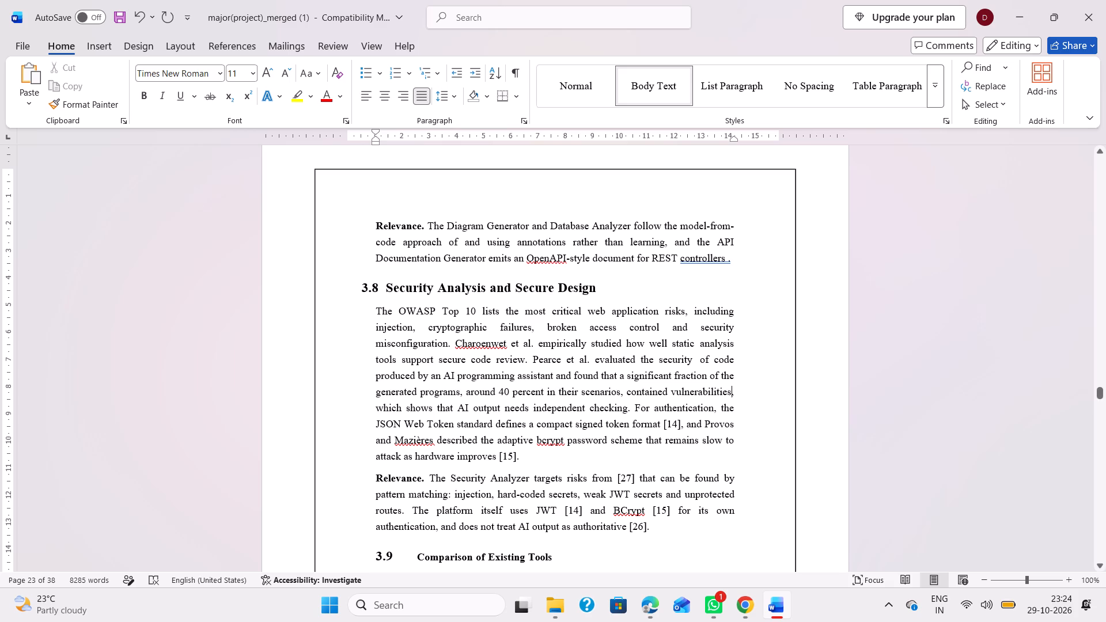
left_click(678, 423)
key("Right")
key("BackSpace")
key("BackSpace")
key("BackSpace")
key("BackSpace")
key("BackSpace")
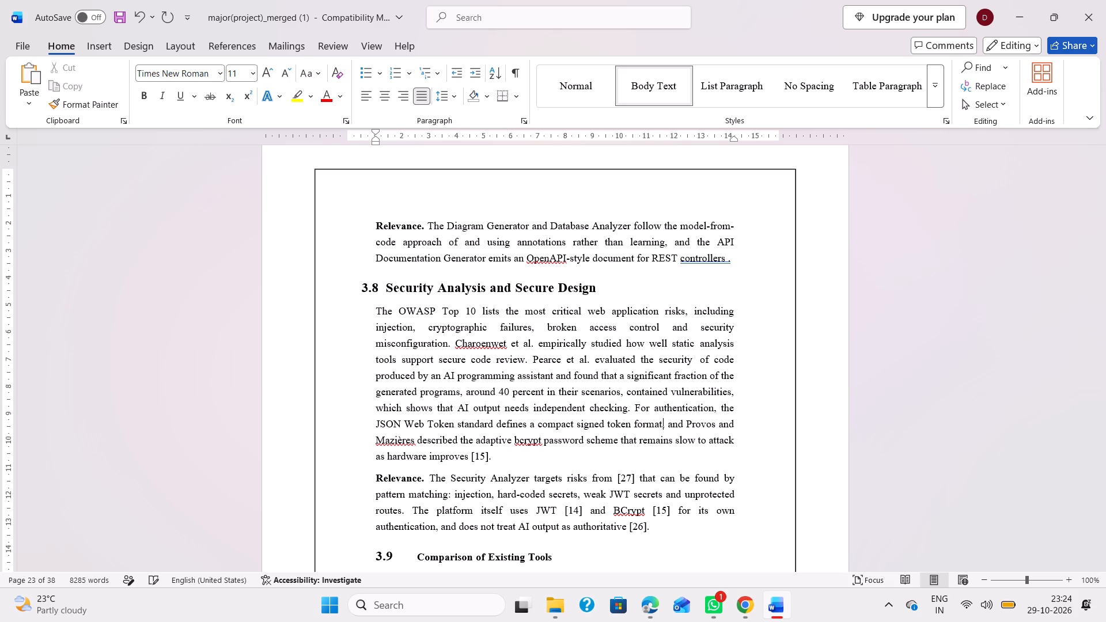
Delete citation [15] and its preceding space after "as hardware improves" at the end of section 3.8's first paragraph.
left_click(487, 457)
key("BackSpace")
key("BackSpace")
key("BackSpace")
key("BackSpace")
key("BackSpace")
Delete citations [27] after "risks from" and [14] after "JWT", each with its preceding space, in section 3.8's Relevance paragraph.
scroll(515, 456, "down", 1)
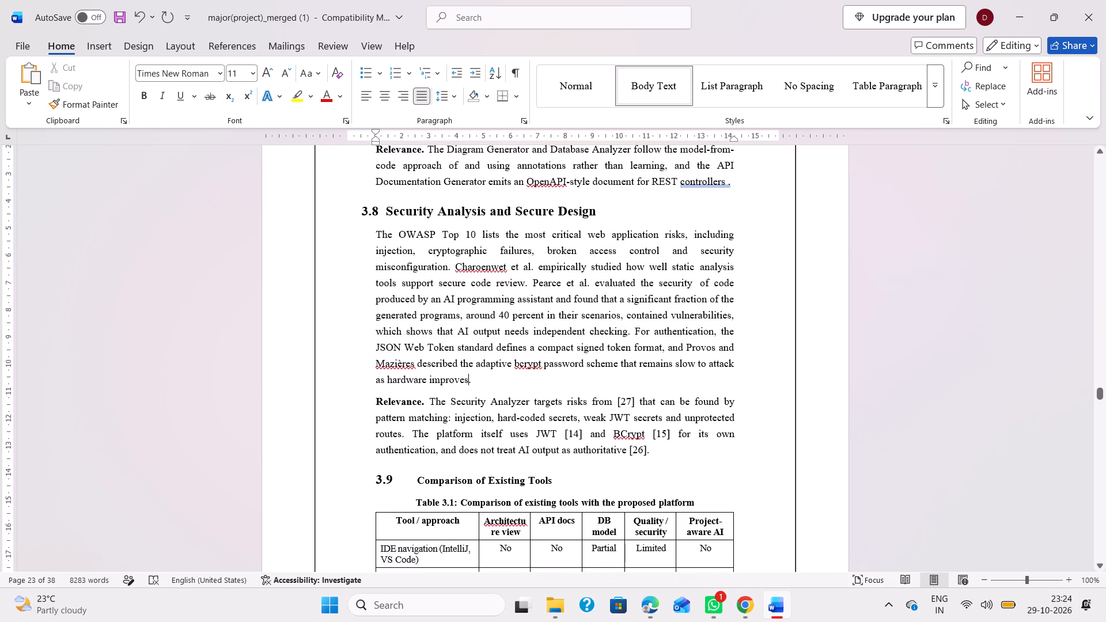
left_click(635, 401)
key("BackSpace")
key("BackSpace")
key("BackSpace")
key("BackSpace")
key("BackSpace")
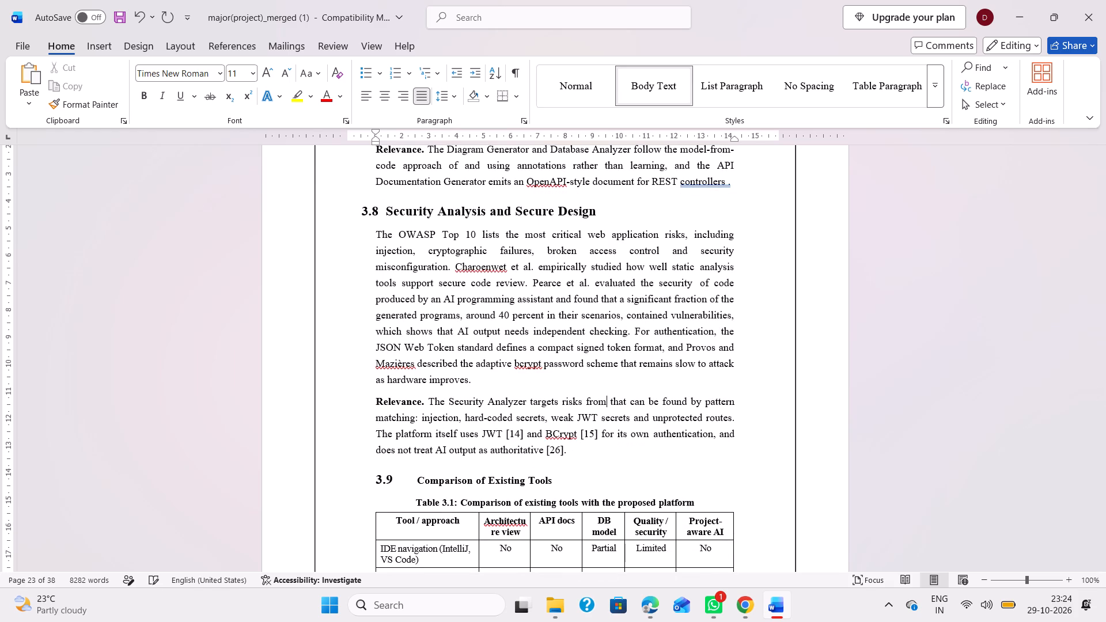
left_click(523, 431)
key("BackSpace")
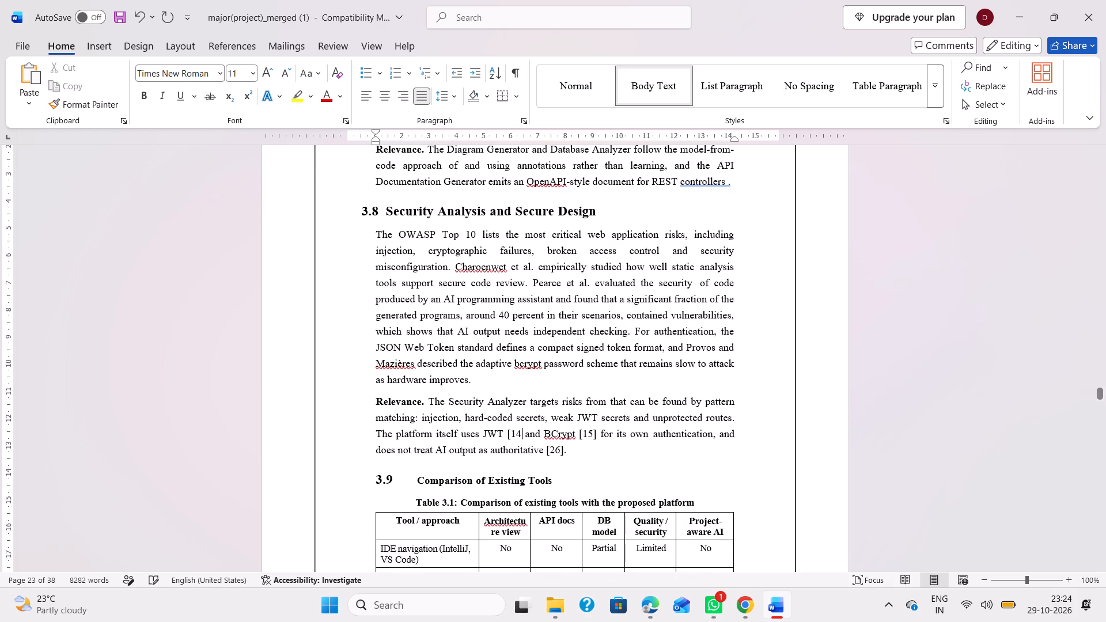
key("BackSpace")
key("BackSpace")
key("BackSpace")
key("BackSpace")
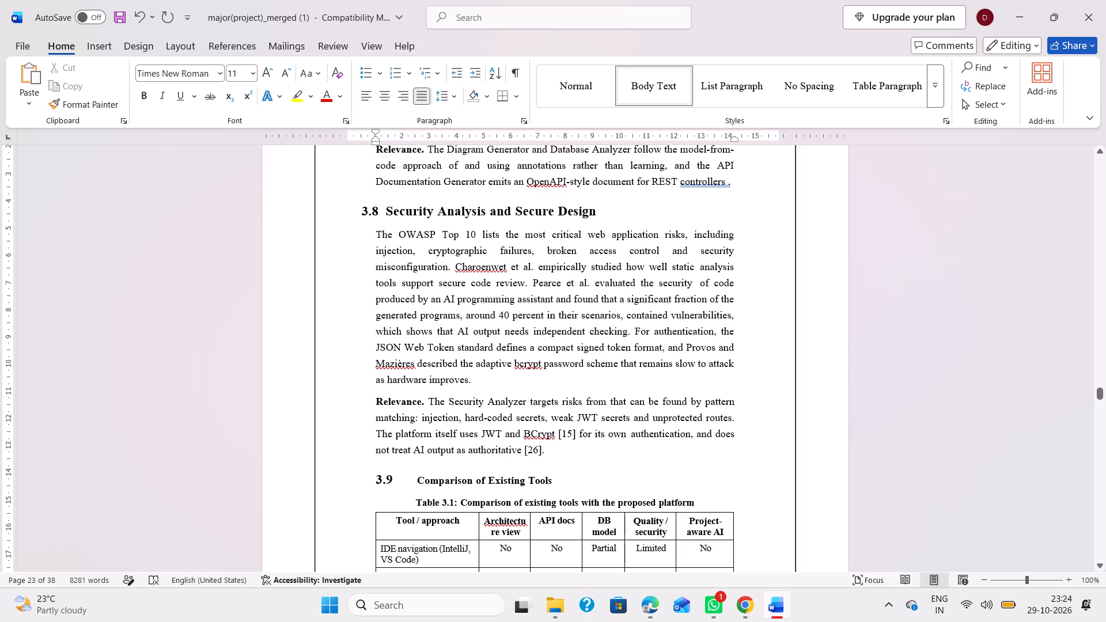
Delete citations [15] after "BCrypt" and [26] after "authoritative", each with its preceding space, in section 3.8's Relevance paragraph.
left_click(576, 433)
key("BackSpace")
key("BackSpace")
key("BackSpace")
key("BackSpace")
key("BackSpace")
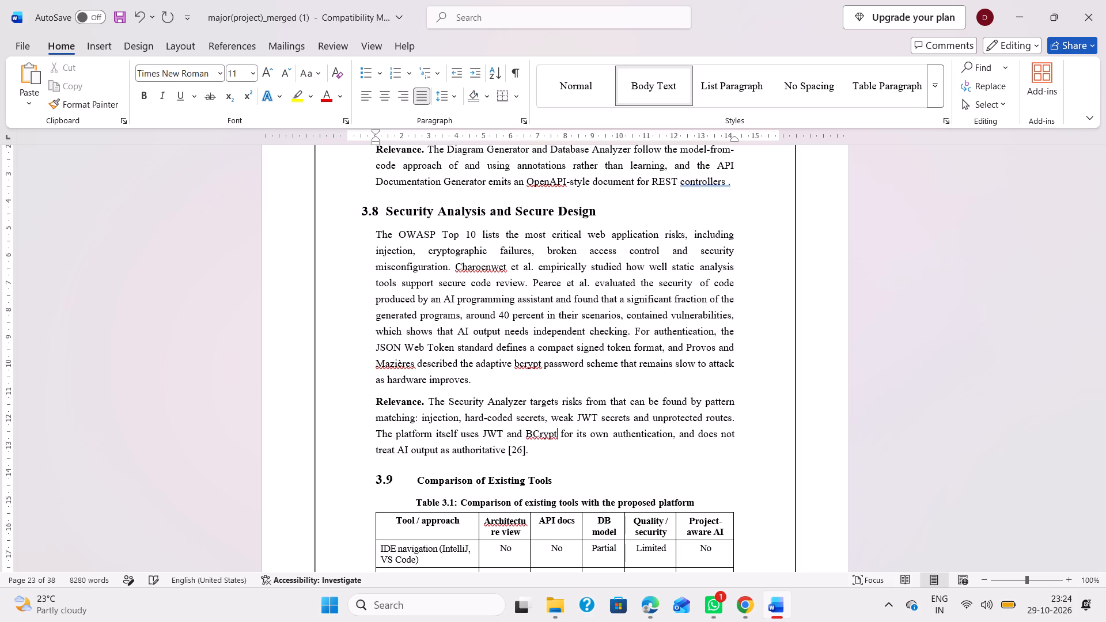
left_click(525, 450)
key("BackSpace")
key("BackSpace")
key("BackSpace")
key("BackSpace")
key("BackSpace")
Set the heading text "Comparison of Existing Tools" of section 3.9 to 14 points.
scroll(525, 450, "down", 1)
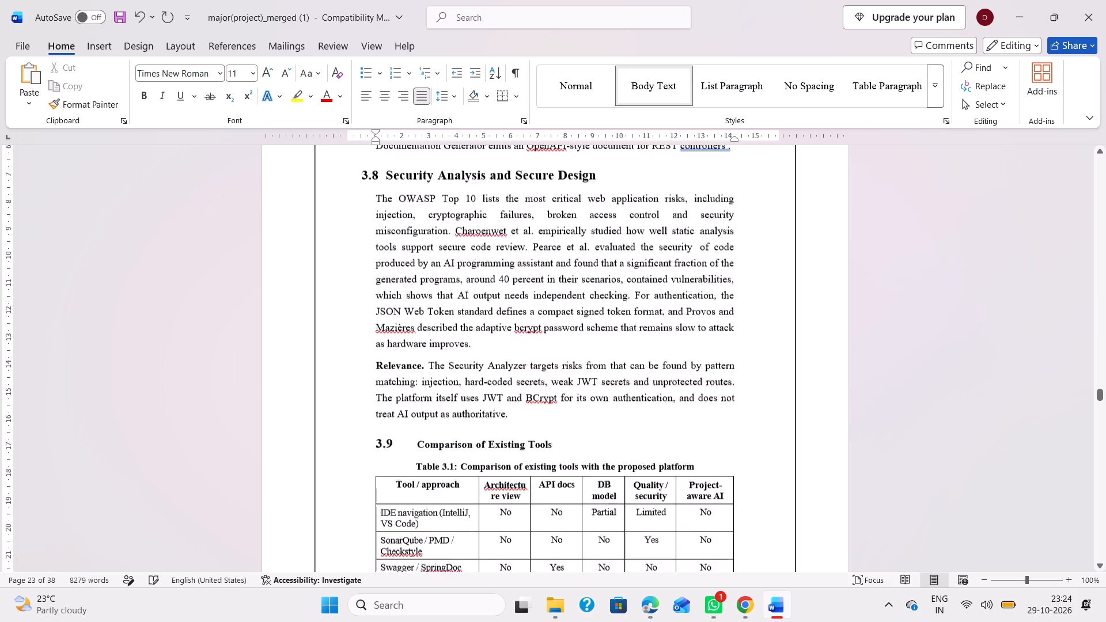
scroll(525, 450, "down", 1)
left_click_drag(552, 253, 420, 259)
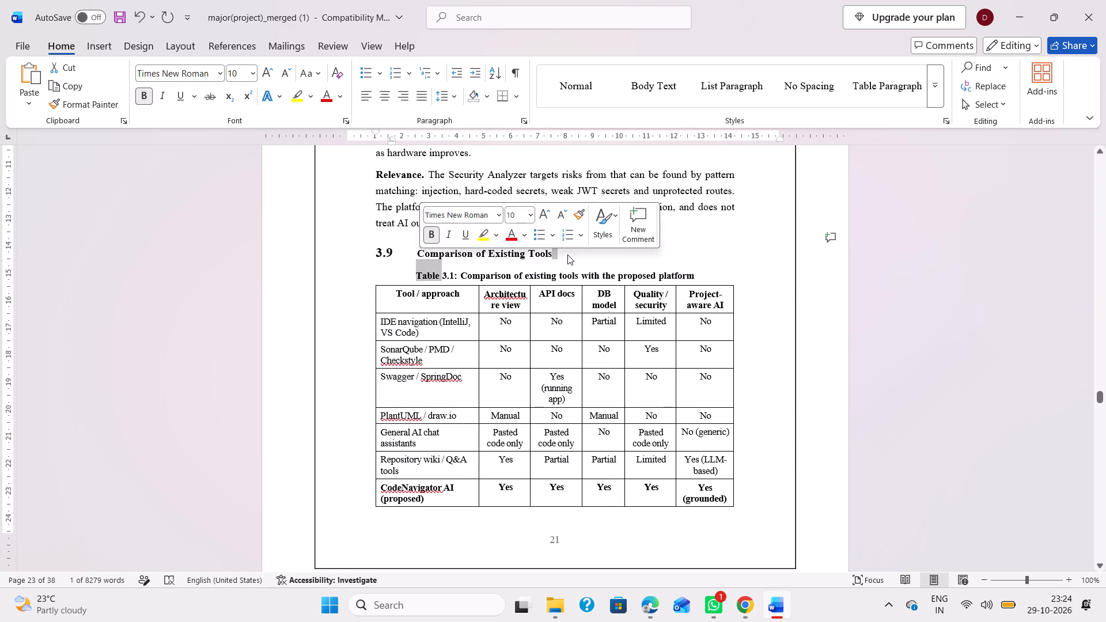
left_click(567, 255)
left_click_drag(566, 253, 437, 257)
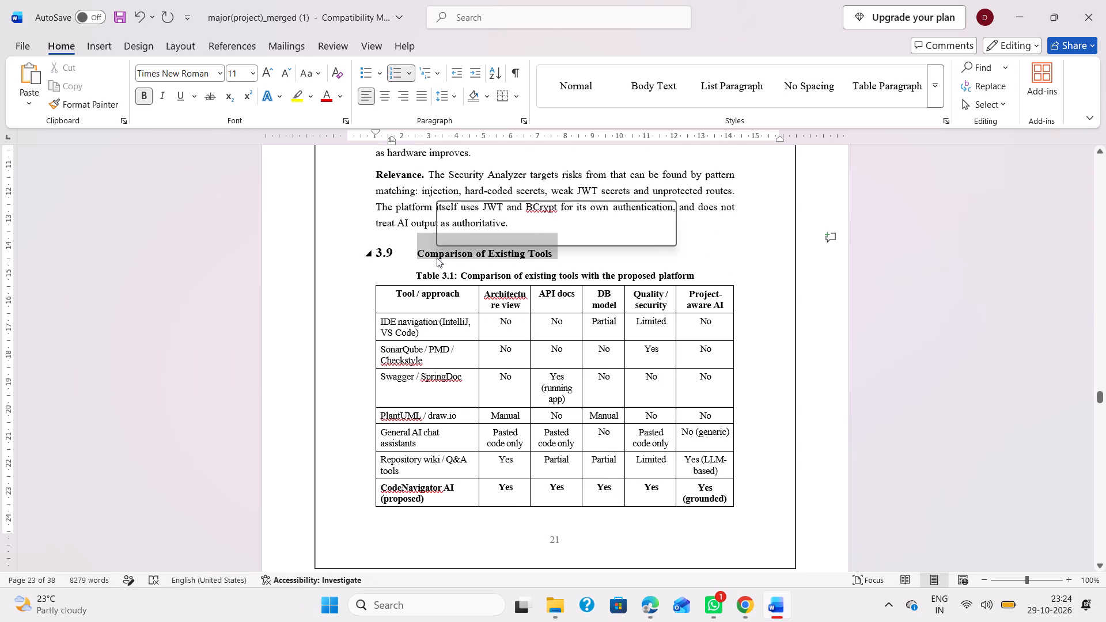
left_click(236, 72)
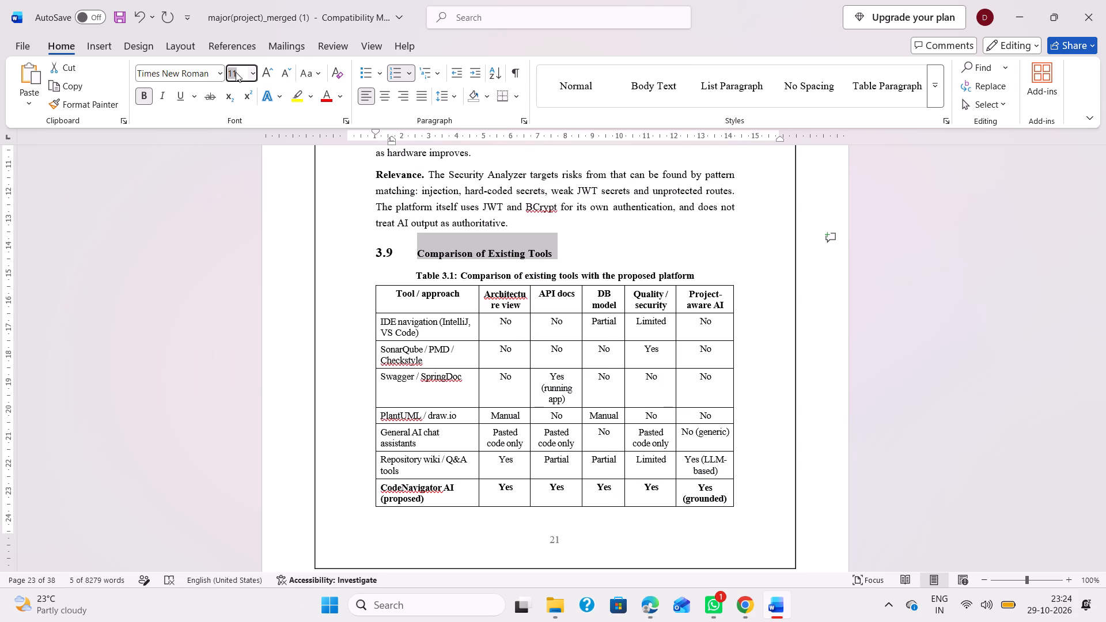
type("14")
key("Return")
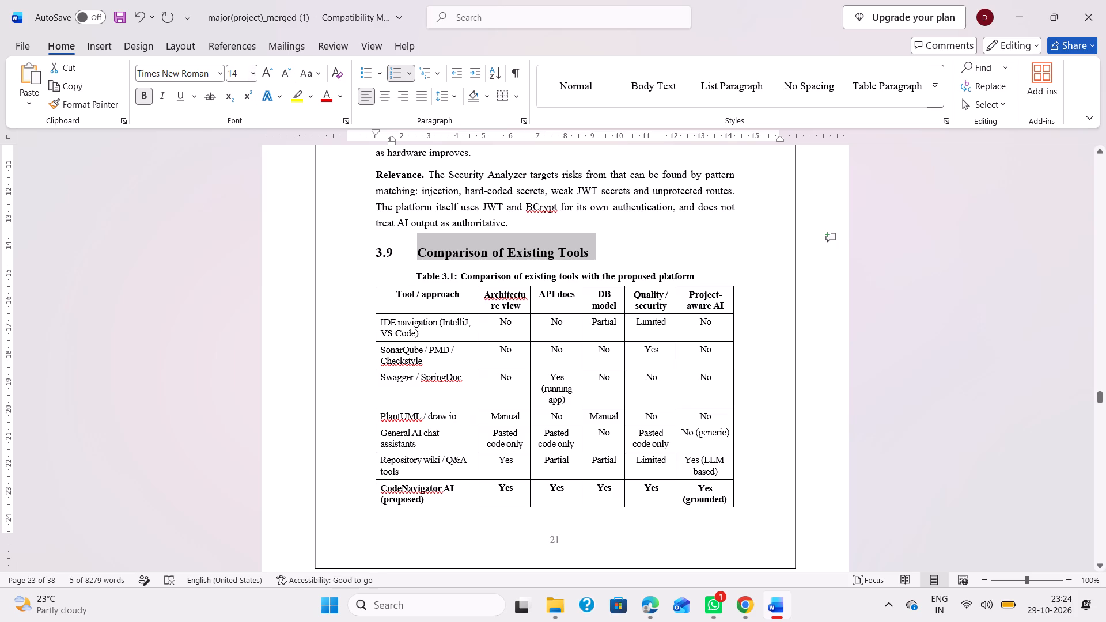
Reduce heading 3.9's indents to about 0.4 cm for the number and 1 cm hanging, closing the gap before its title.
left_click(418, 251)
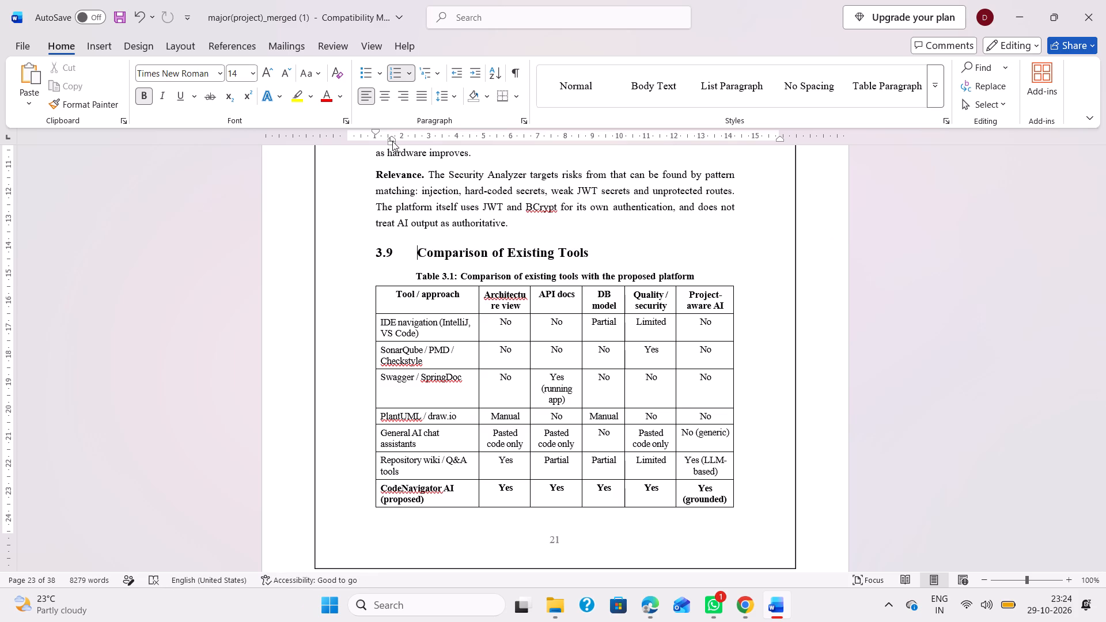
left_click_drag(392, 142, 369, 142)
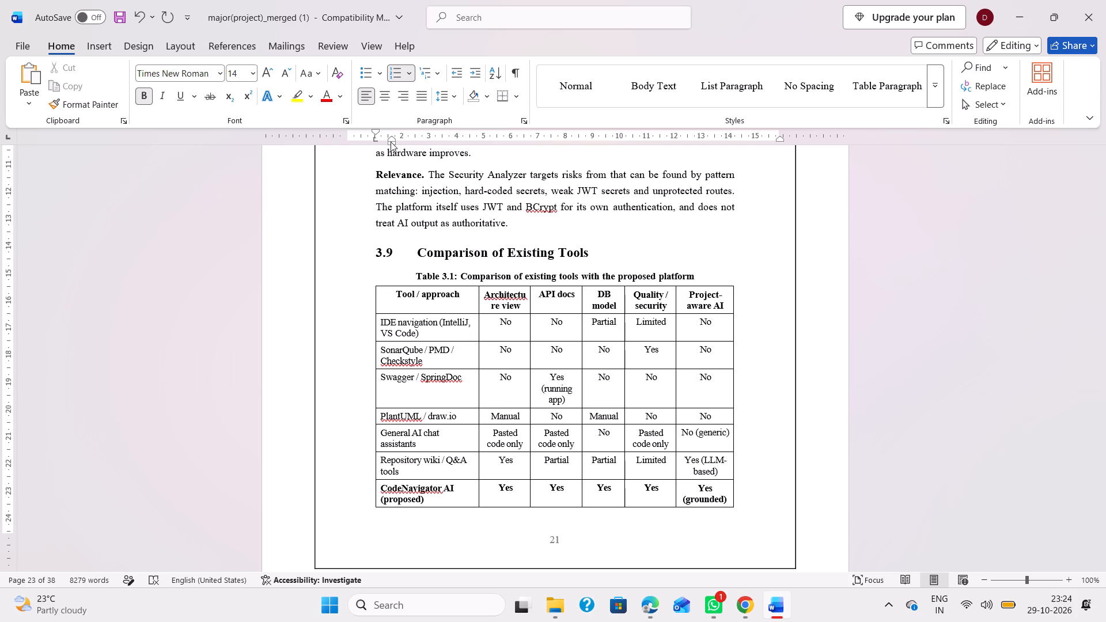
left_click_drag(391, 142, 382, 144)
left_click_drag(382, 144, 377, 145)
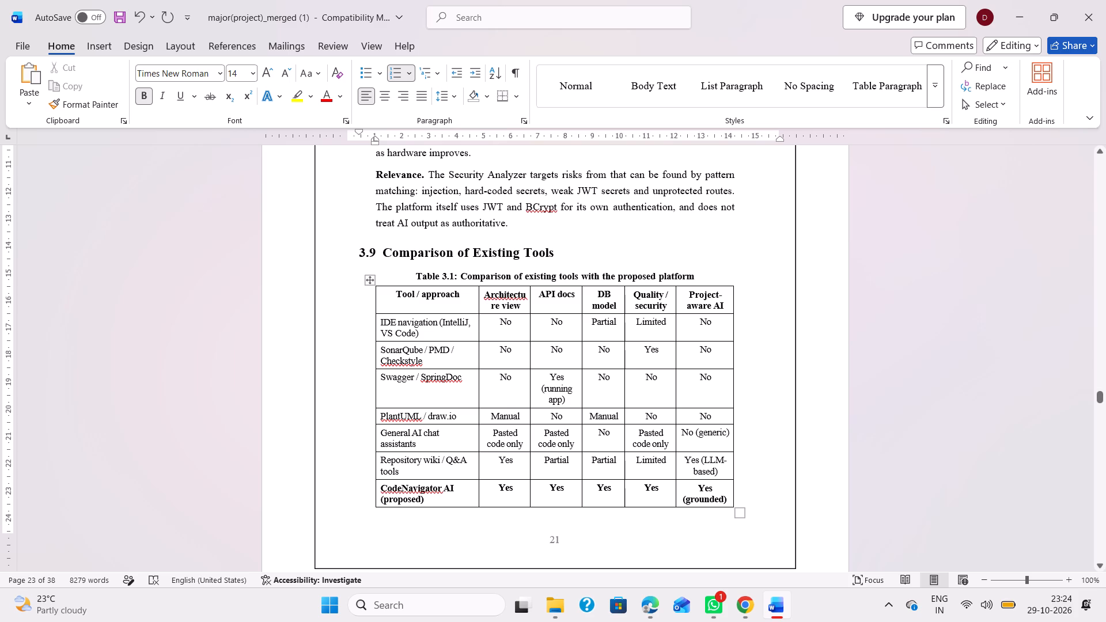
Set the heading text "Summary of Surveyed Work" of section 3.10 to 14 points.
scroll(479, 450, "down", 3)
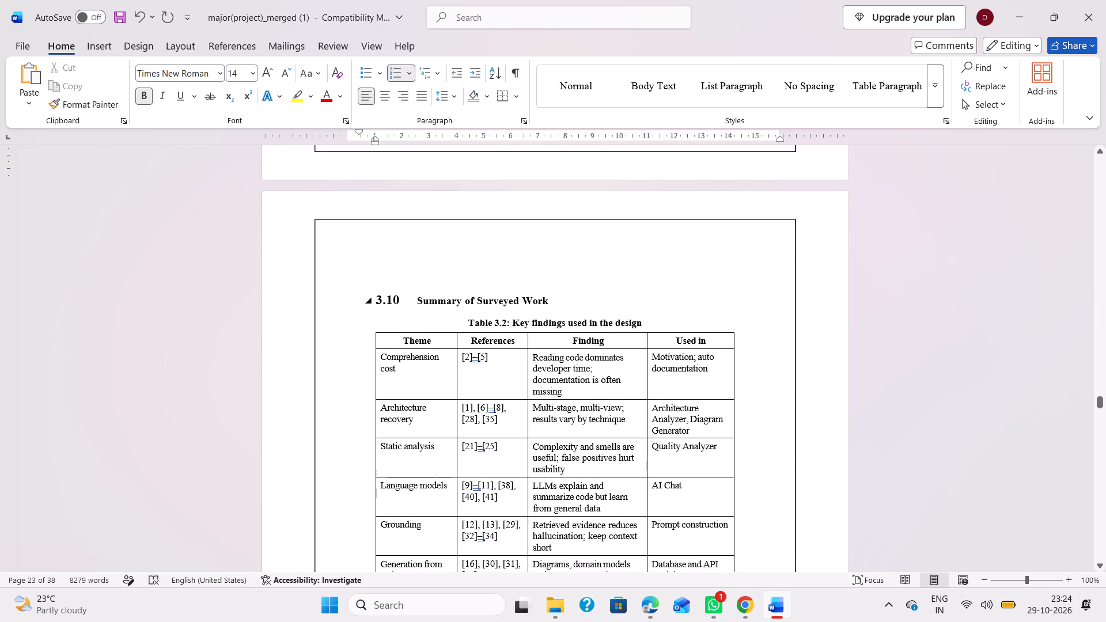
left_click_drag(561, 299, 412, 297)
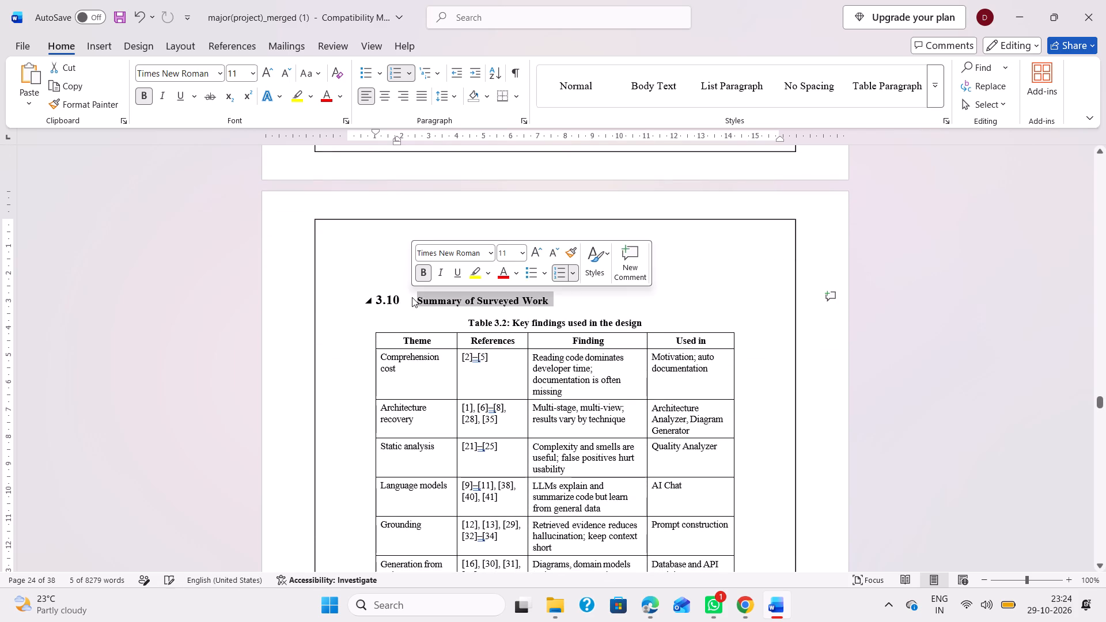
left_click(243, 71)
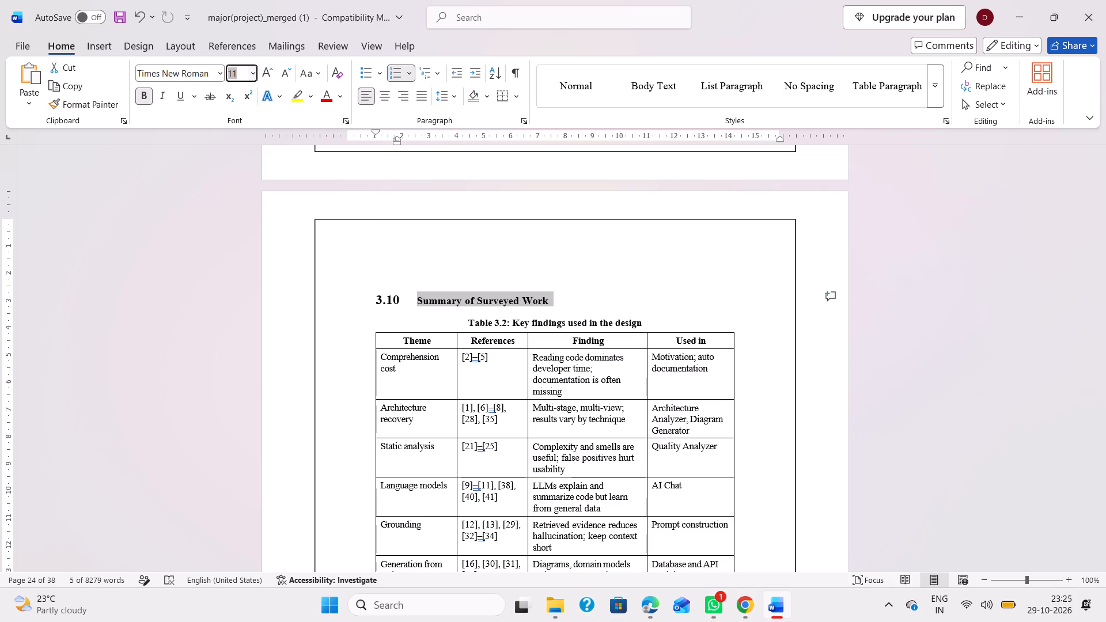
type("14")
key("Return")
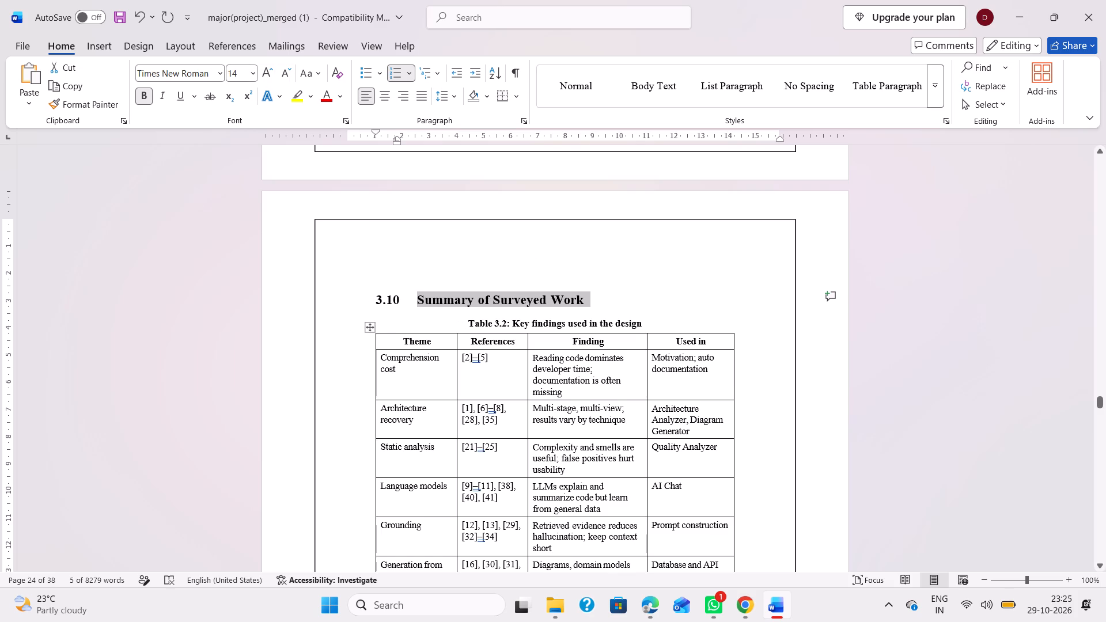
Reduce heading 3.10's indents to about 0.75 cm for the number and 1.25 cm hanging.
left_click_drag(396, 140, 357, 140)
left_click_drag(397, 142, 373, 145)
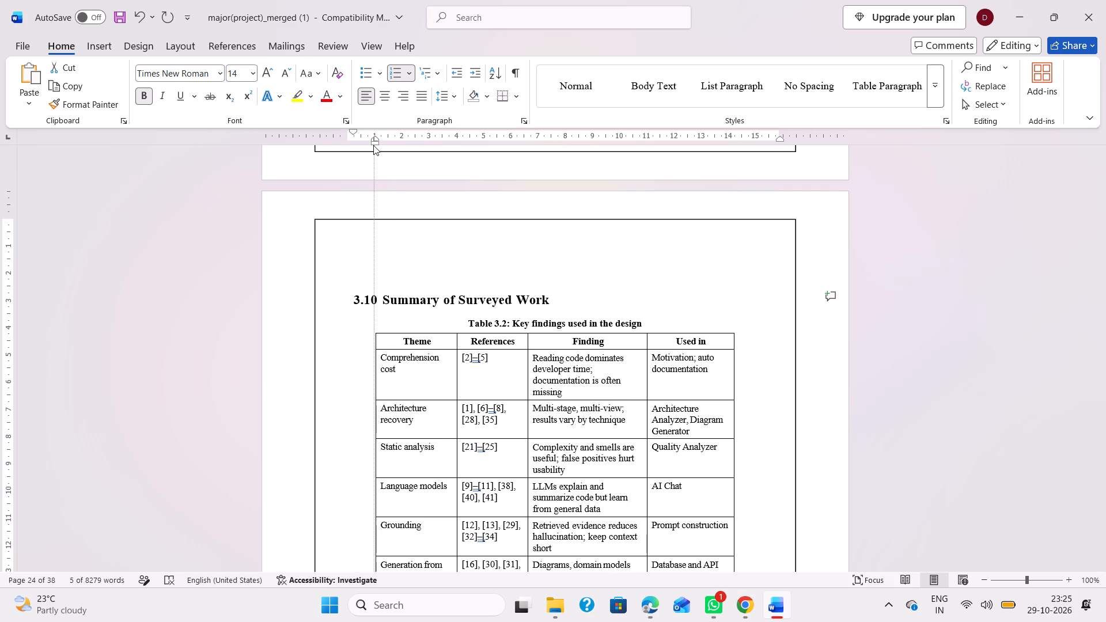
left_click_drag(373, 145, 373, 147)
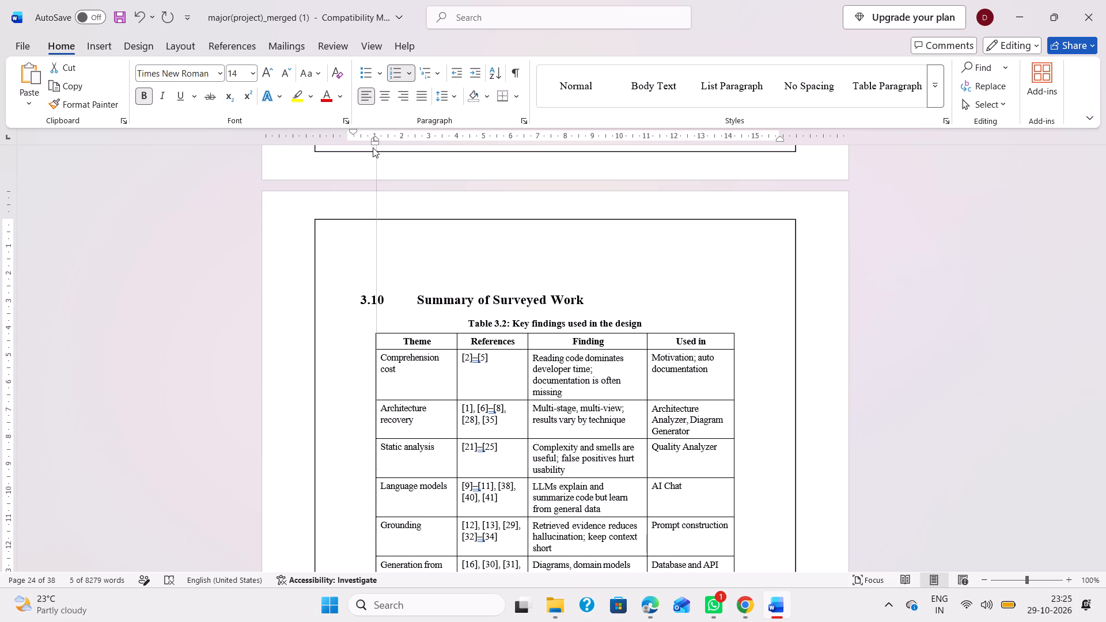
left_click_drag(373, 147, 380, 147)
left_click_drag(361, 132, 366, 139)
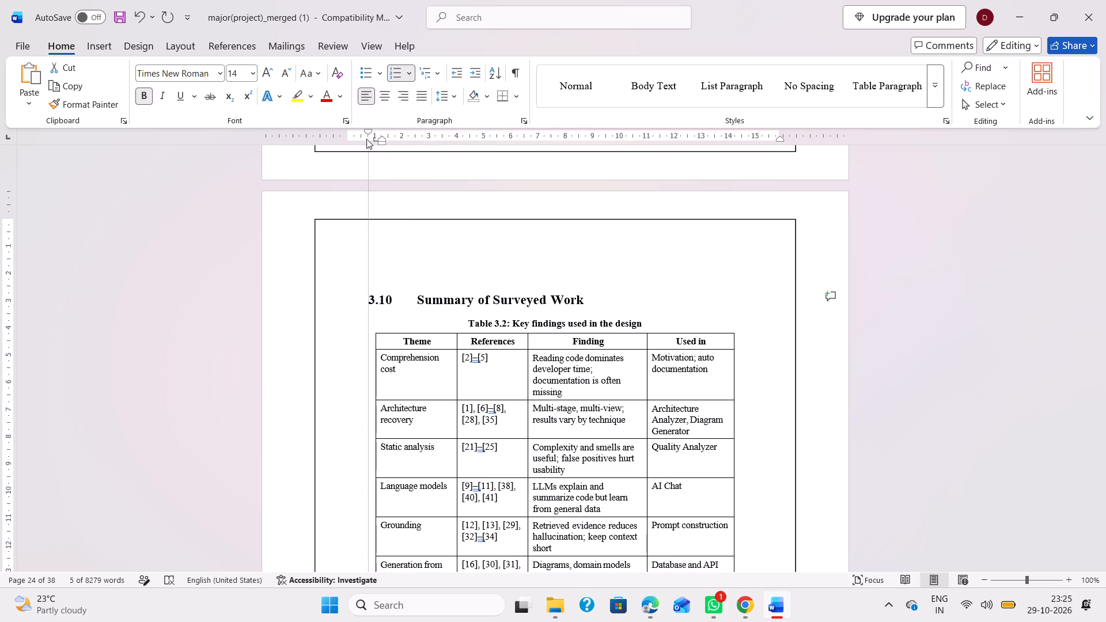
left_click_drag(366, 139, 374, 143)
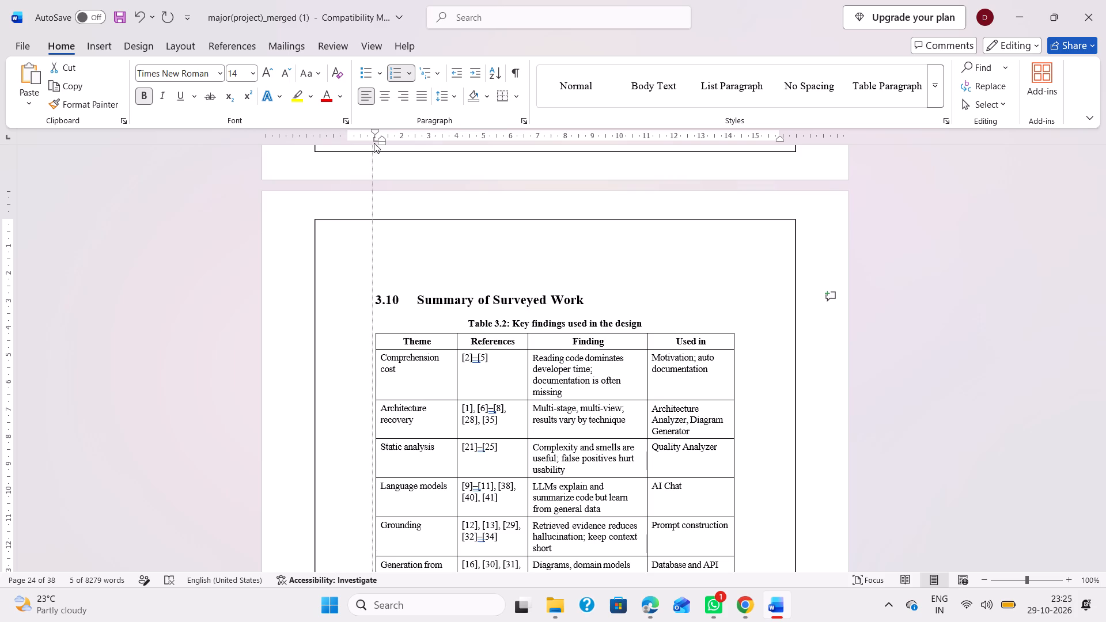
left_click_drag(374, 143, 372, 142)
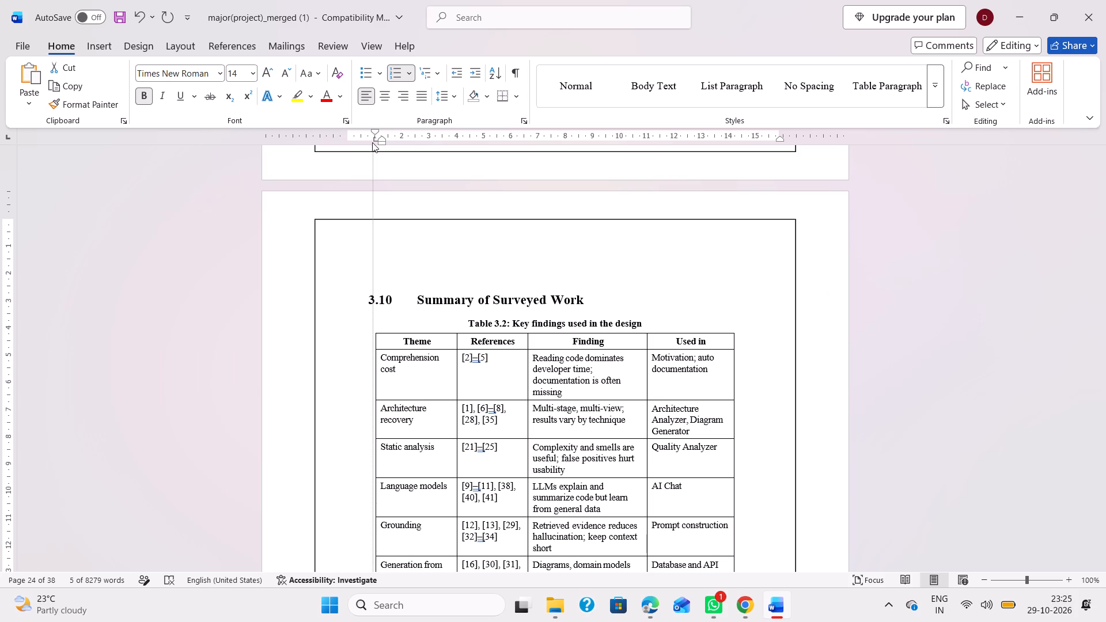
left_click_drag(372, 142, 364, 149)
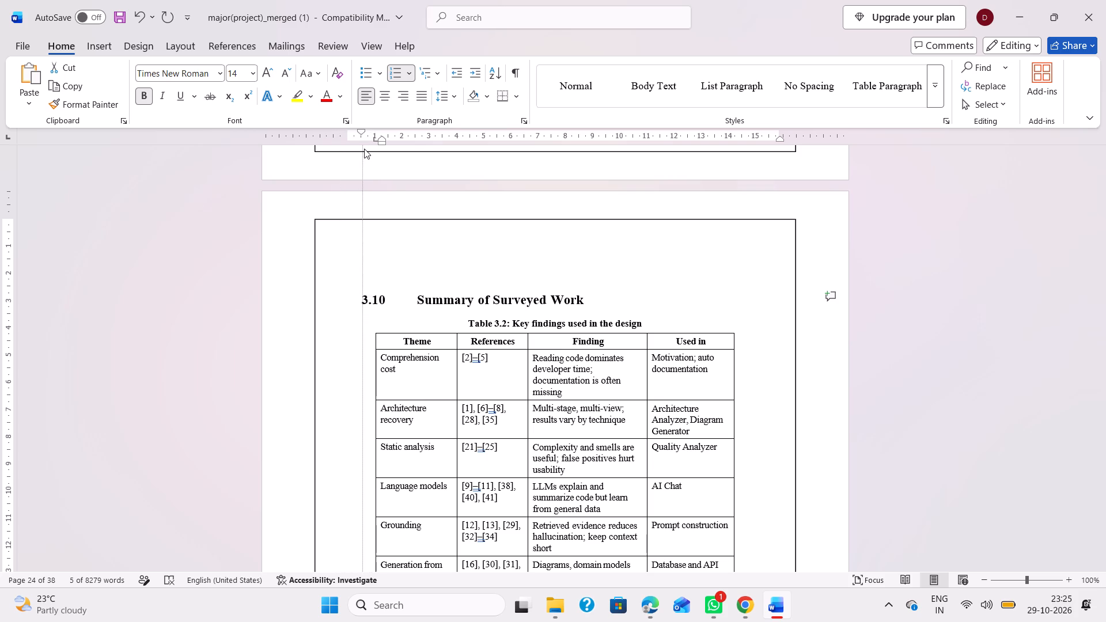
left_click_drag(364, 149, 369, 148)
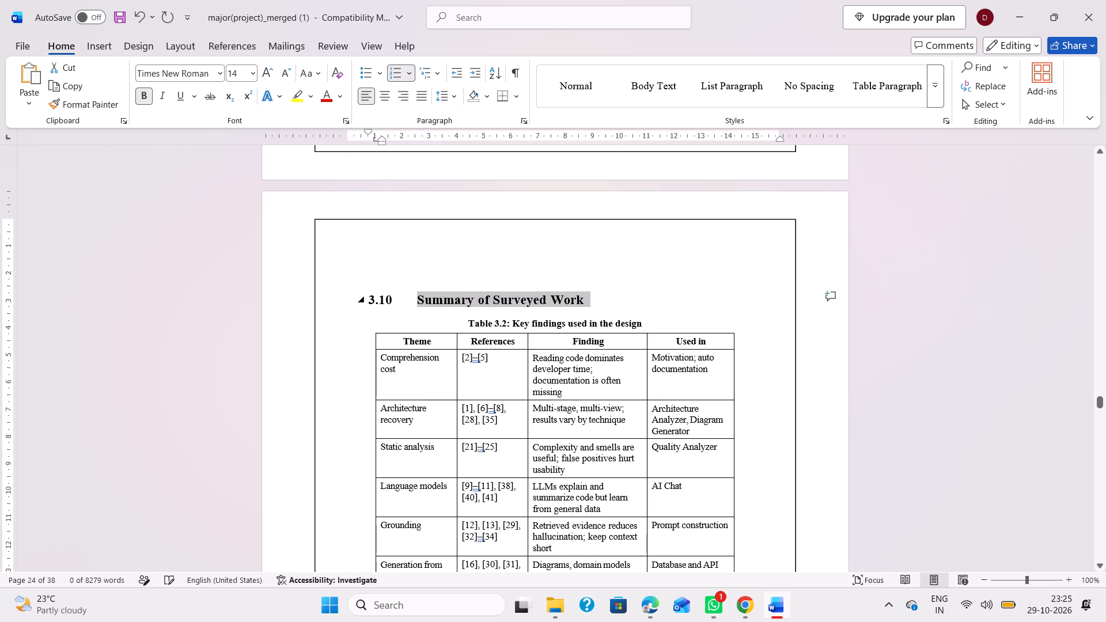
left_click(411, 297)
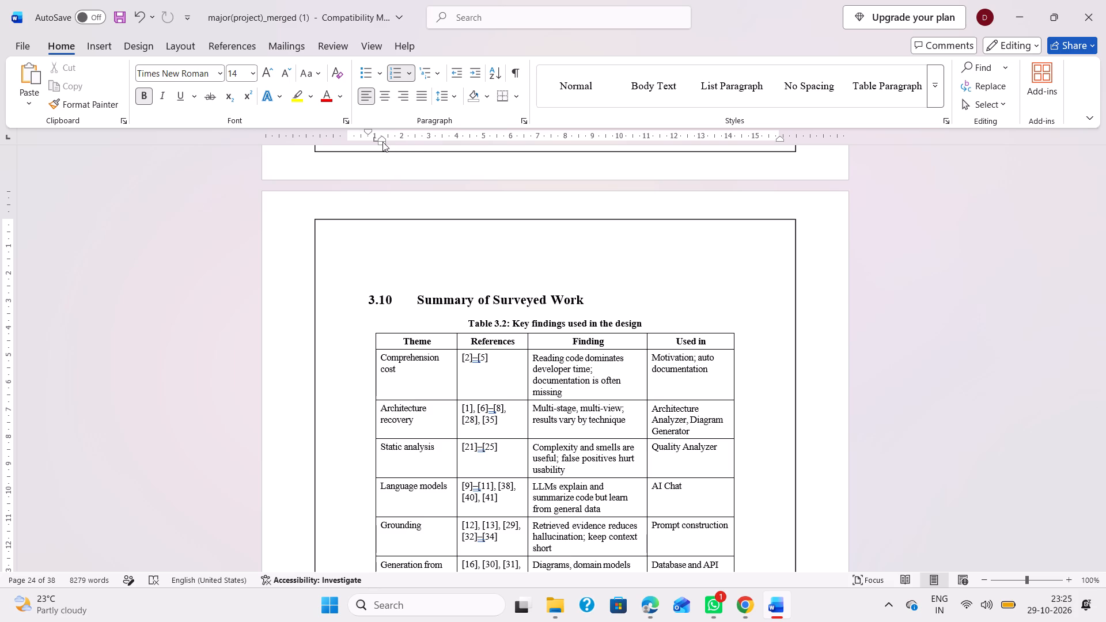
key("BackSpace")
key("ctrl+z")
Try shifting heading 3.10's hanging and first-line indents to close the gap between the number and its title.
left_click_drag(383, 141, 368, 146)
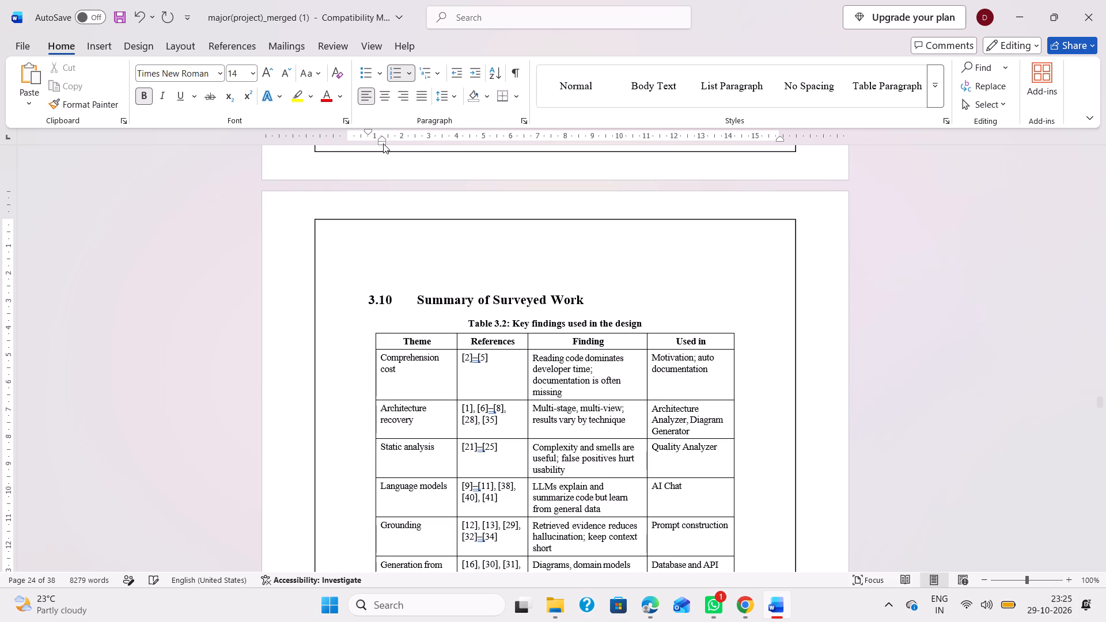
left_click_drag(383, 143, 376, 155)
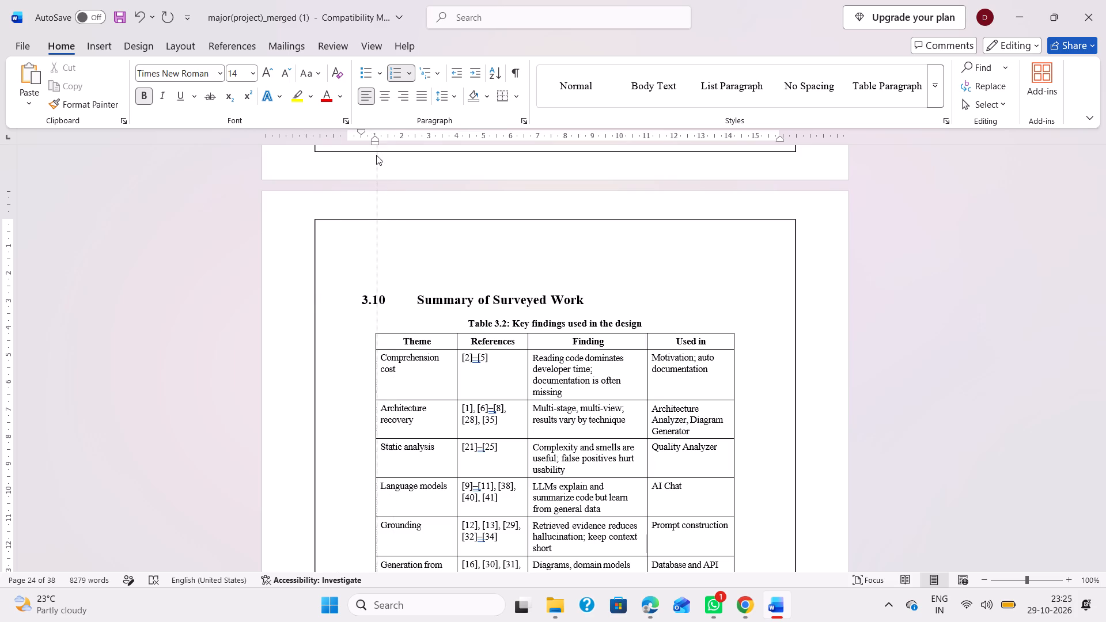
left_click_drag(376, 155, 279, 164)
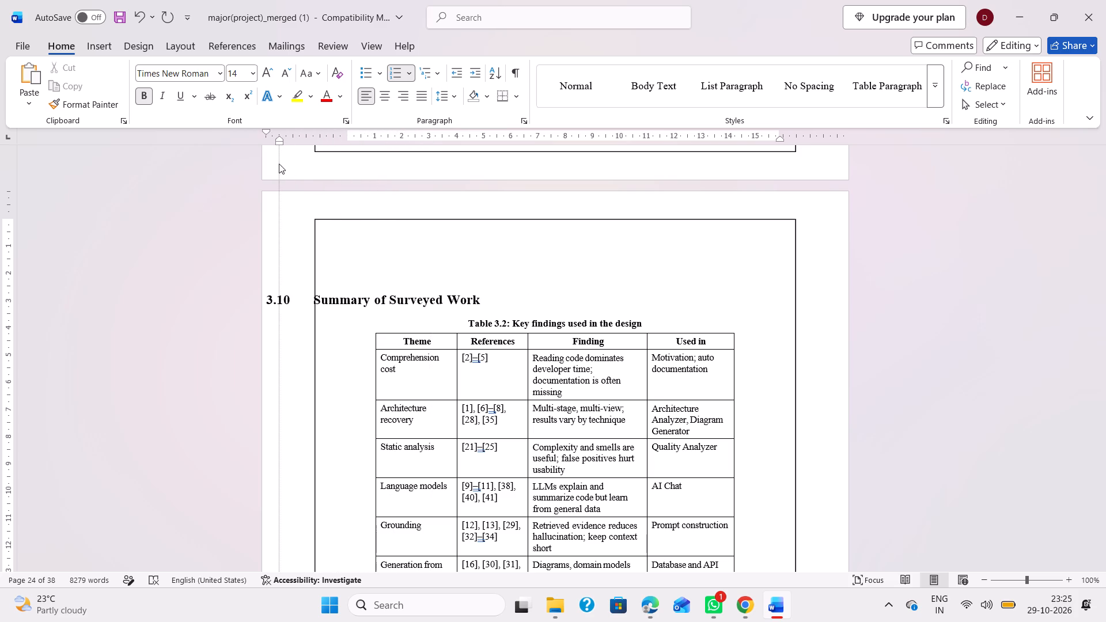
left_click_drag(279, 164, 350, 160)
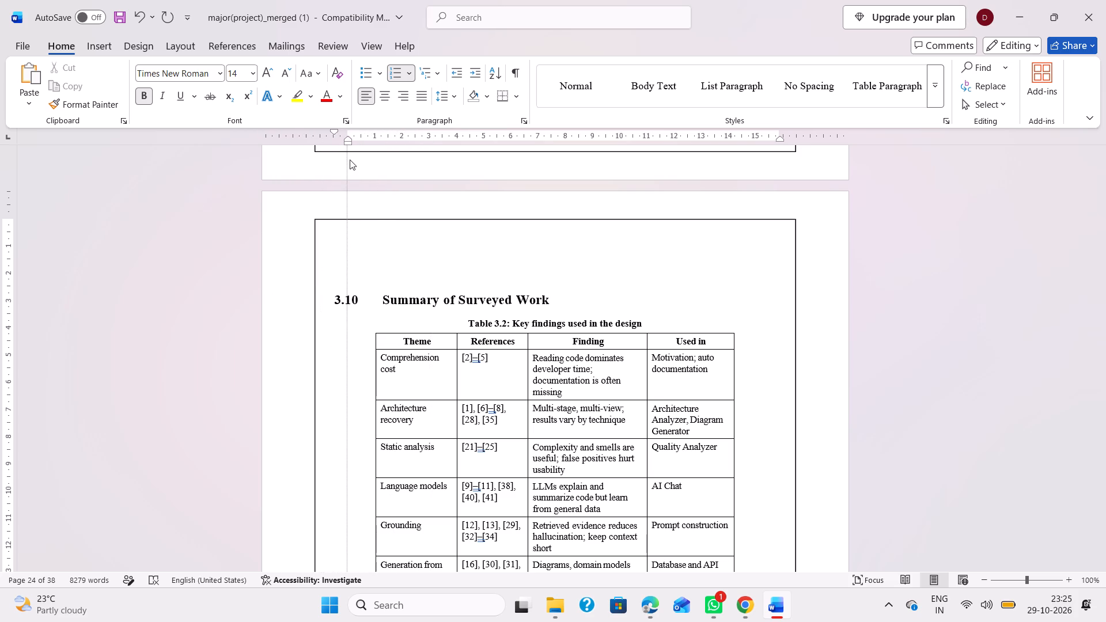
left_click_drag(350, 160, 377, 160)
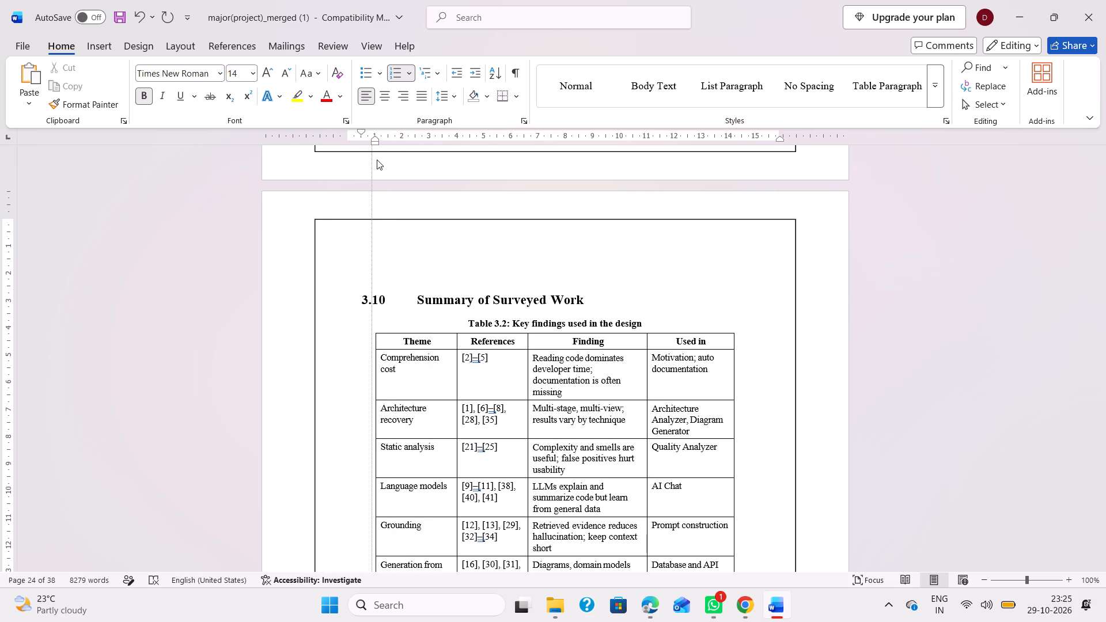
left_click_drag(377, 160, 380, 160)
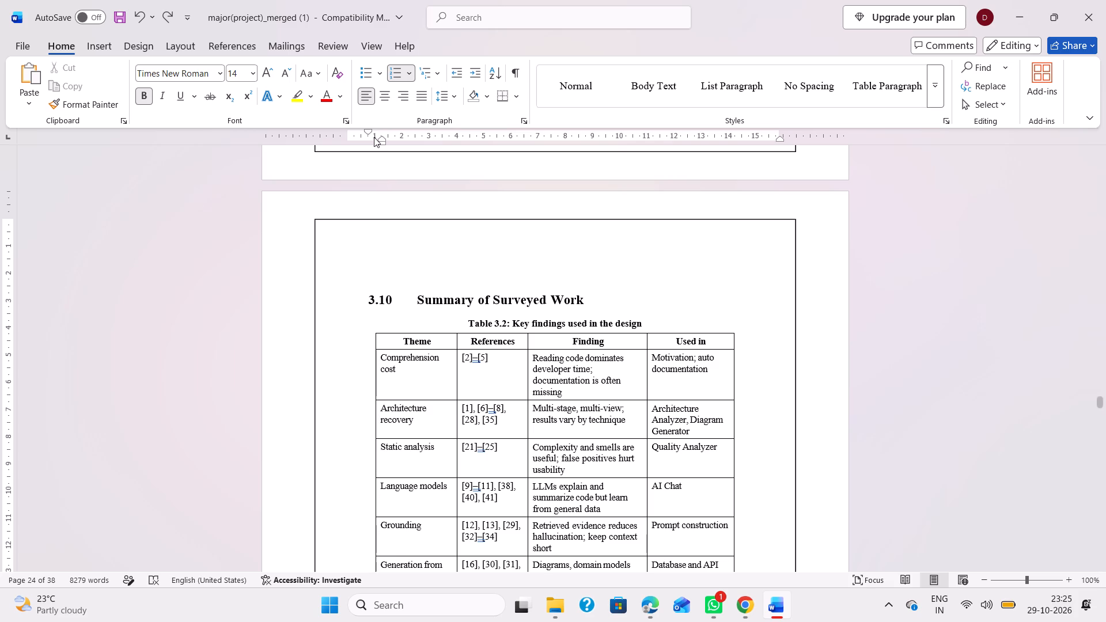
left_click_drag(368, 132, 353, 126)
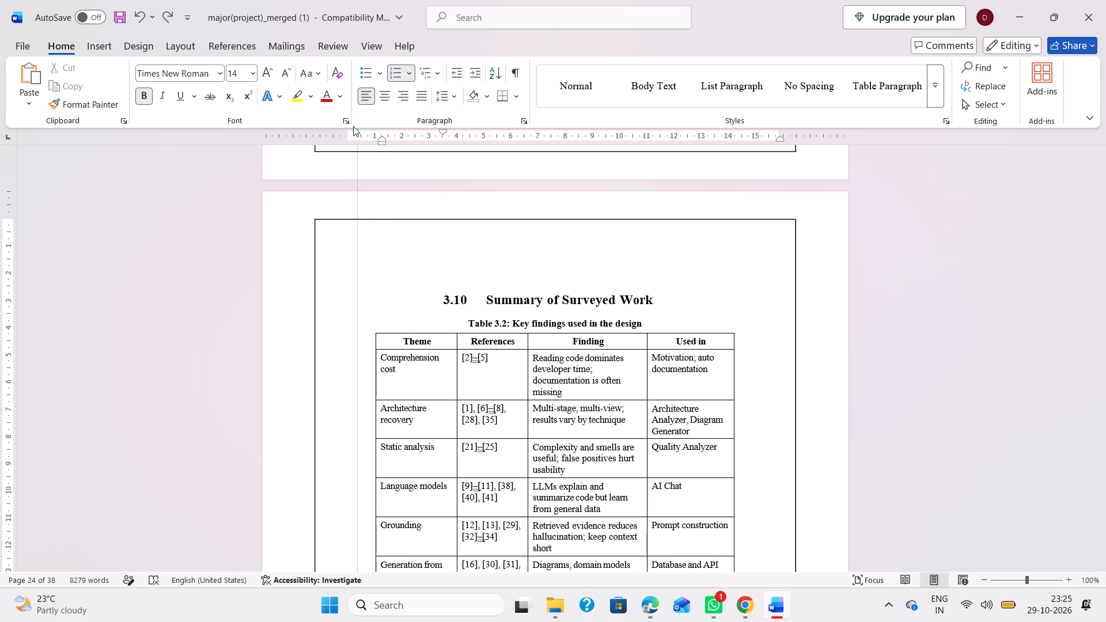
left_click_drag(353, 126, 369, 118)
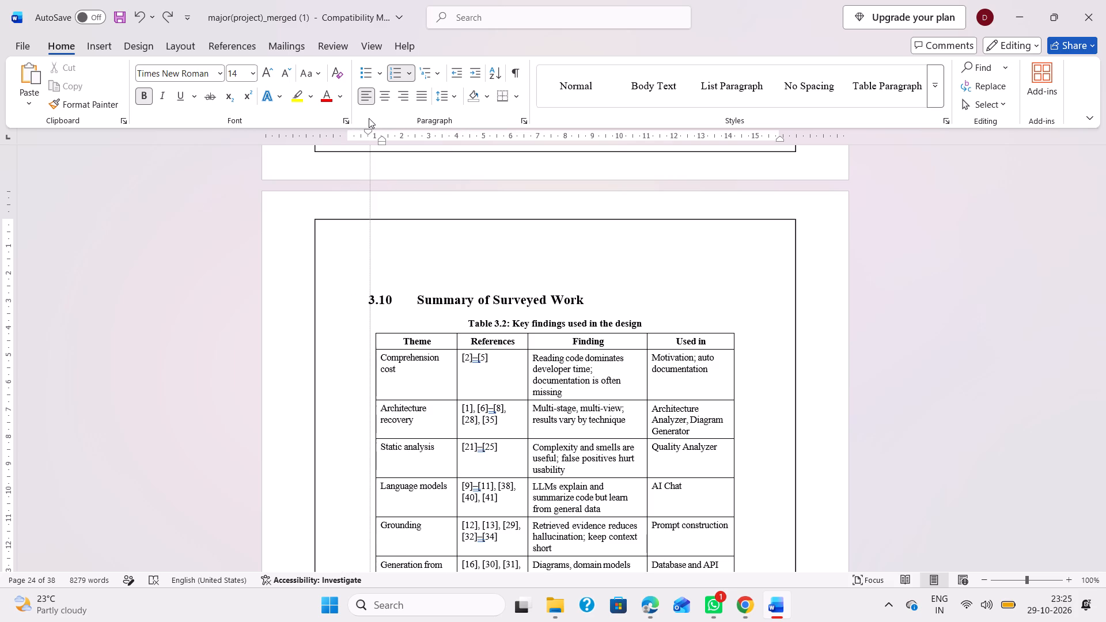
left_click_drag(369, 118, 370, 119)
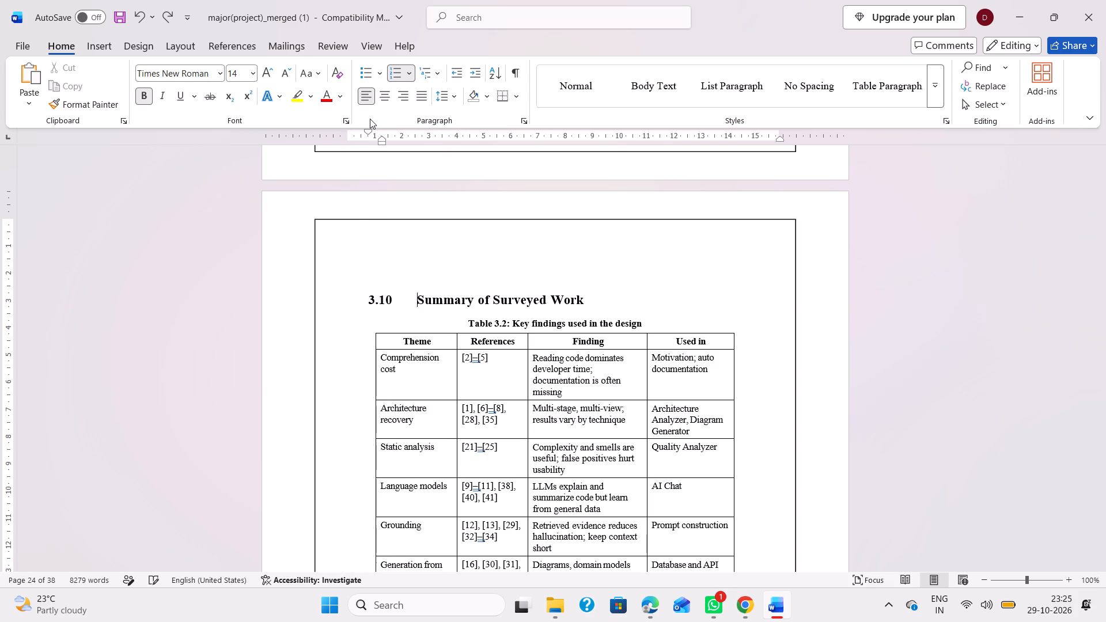
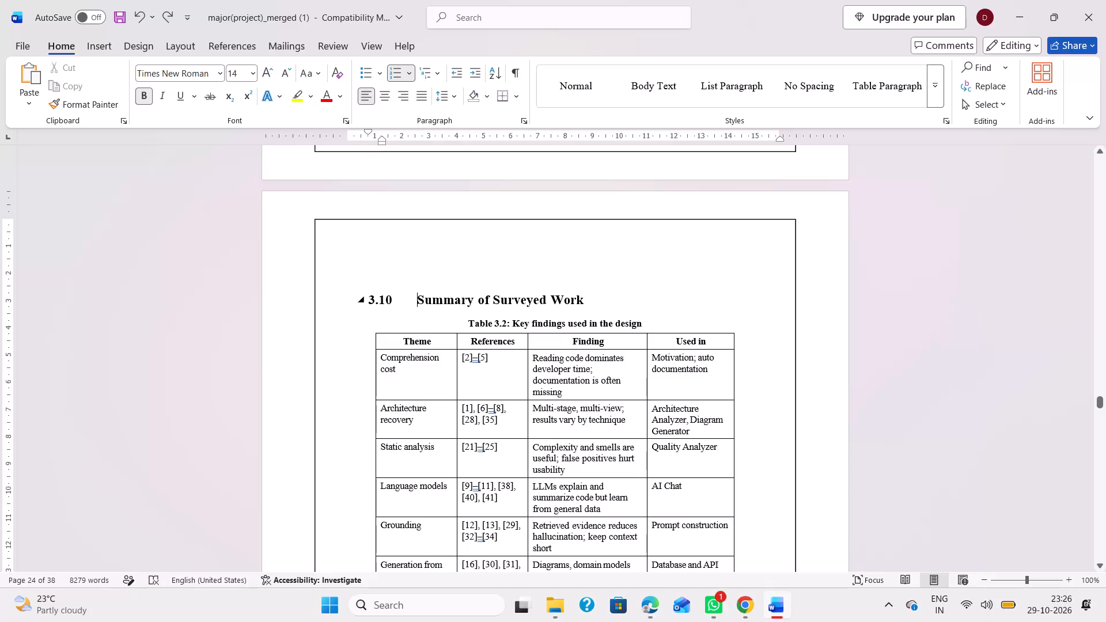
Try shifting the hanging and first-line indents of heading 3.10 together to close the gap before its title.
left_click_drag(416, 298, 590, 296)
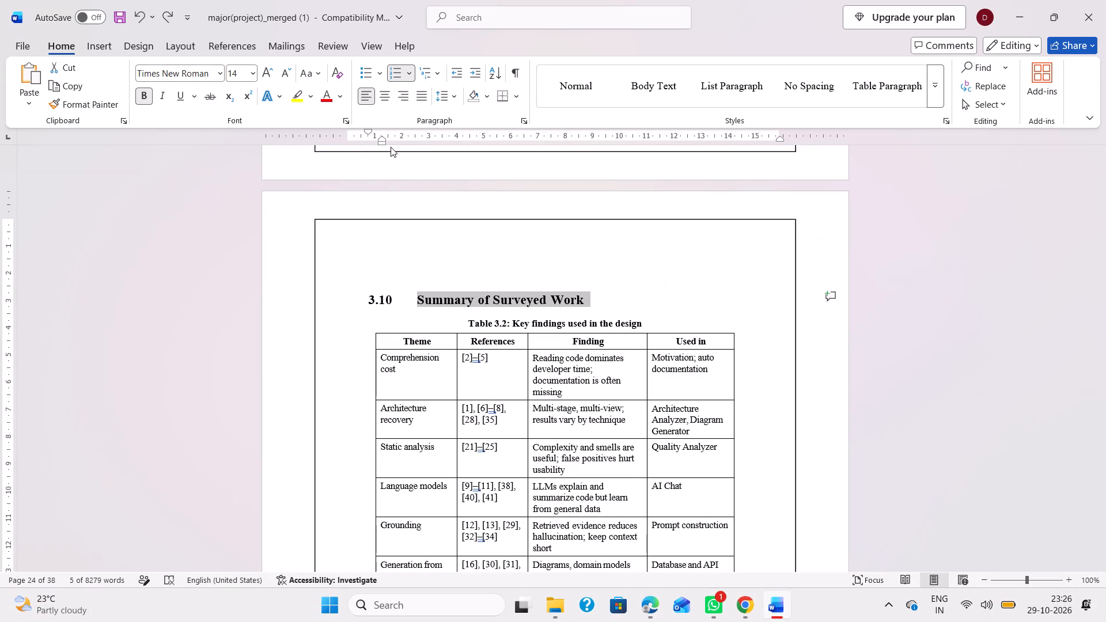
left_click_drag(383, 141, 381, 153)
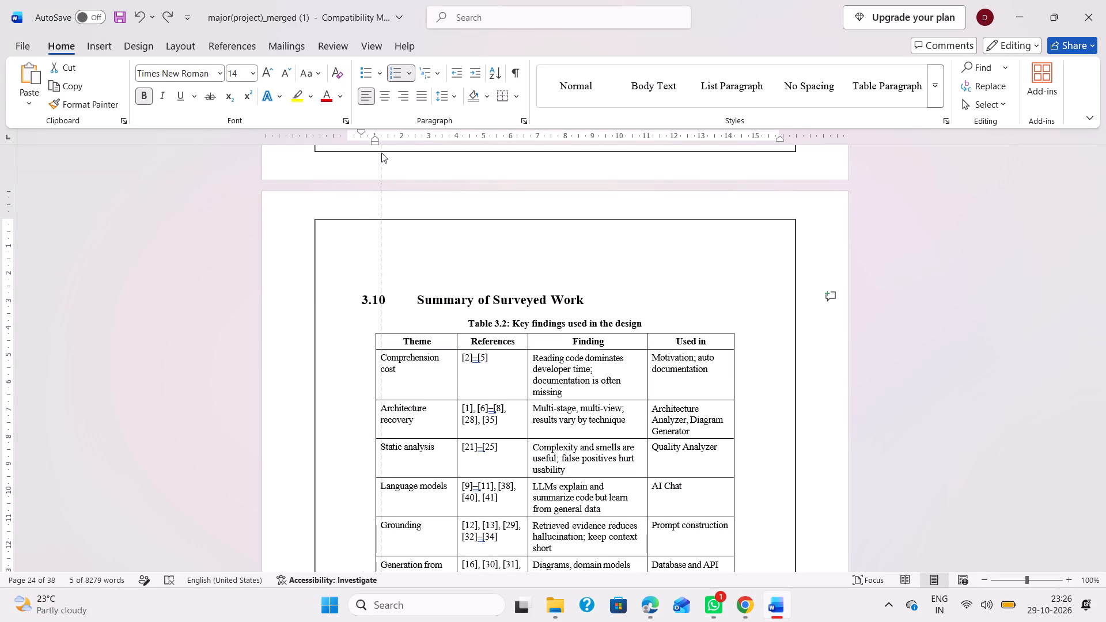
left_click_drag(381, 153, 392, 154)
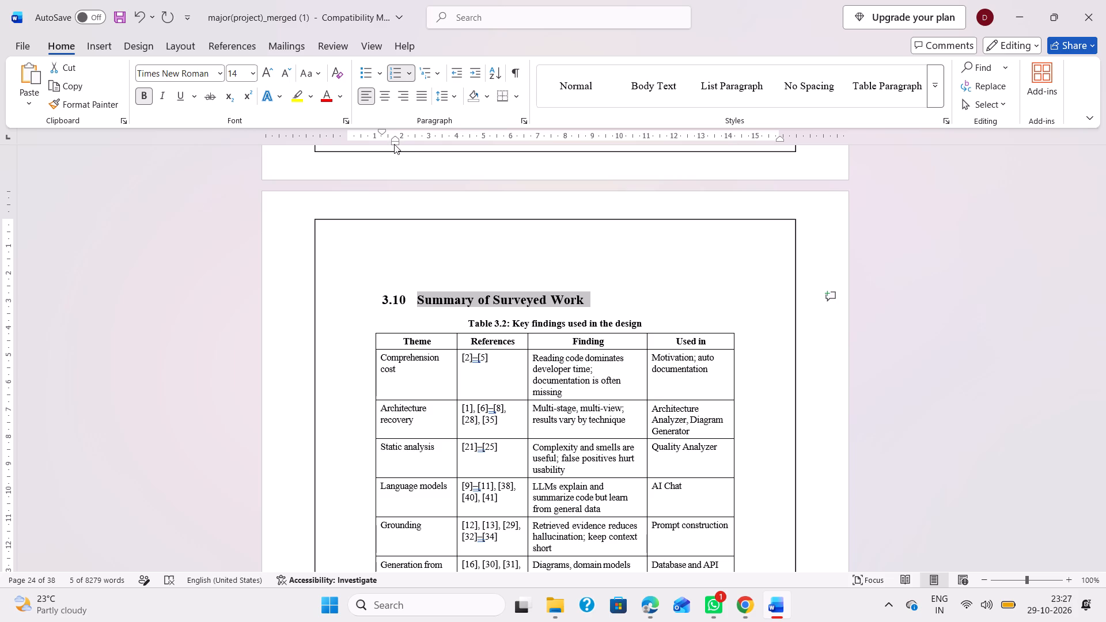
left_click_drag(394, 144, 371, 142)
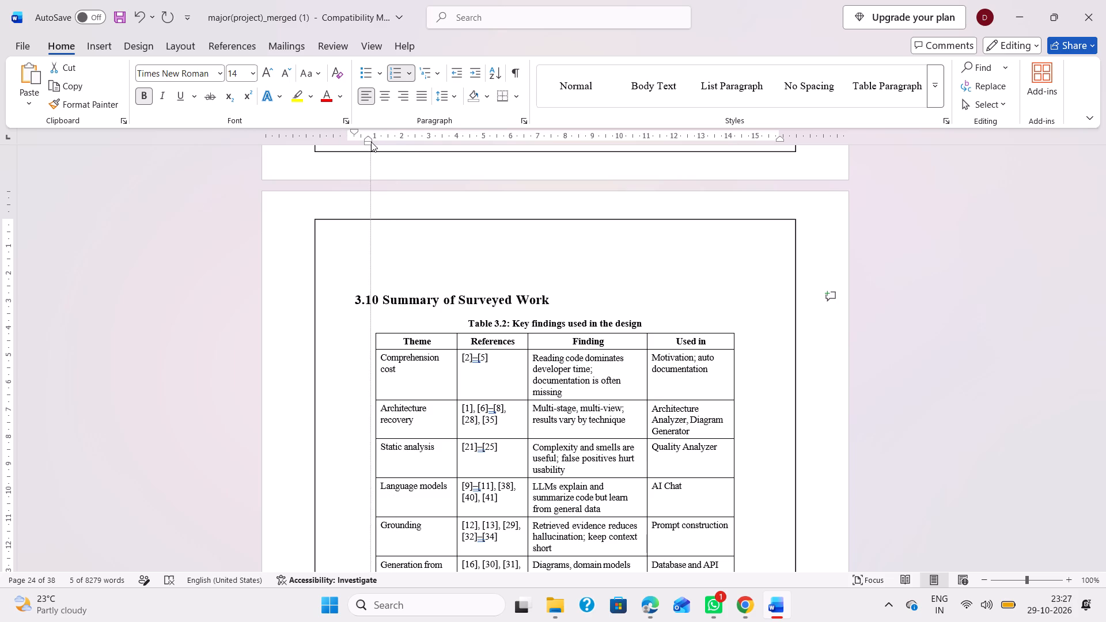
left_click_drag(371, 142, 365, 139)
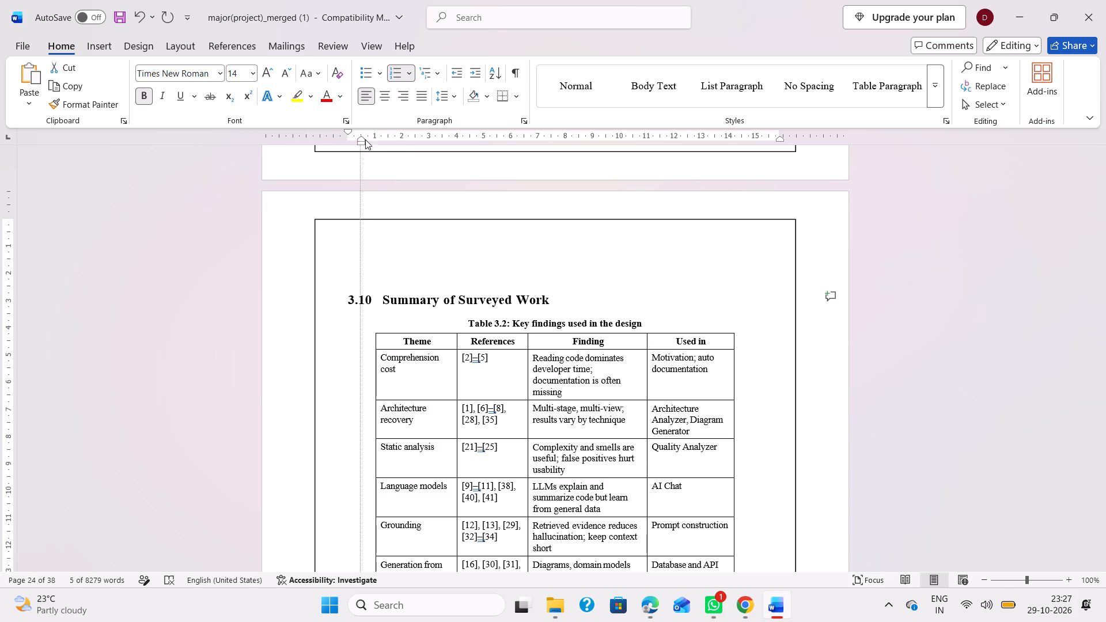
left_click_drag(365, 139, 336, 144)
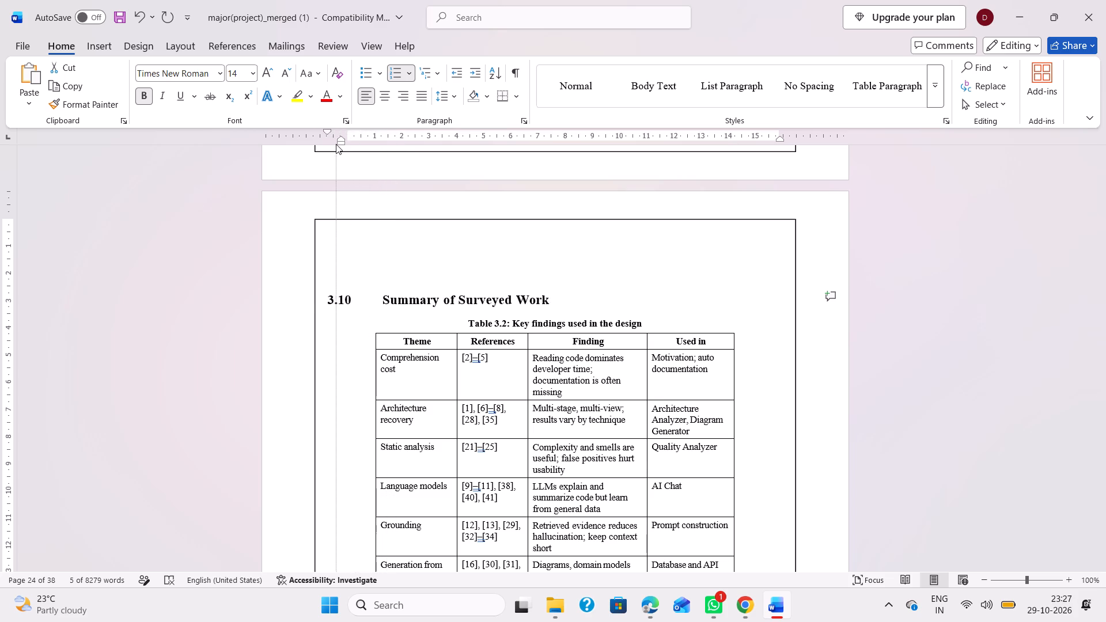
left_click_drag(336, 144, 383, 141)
Set the heading text "Research Gap" of section 3.11 to 14 points.
scroll(477, 381, "down", 1)
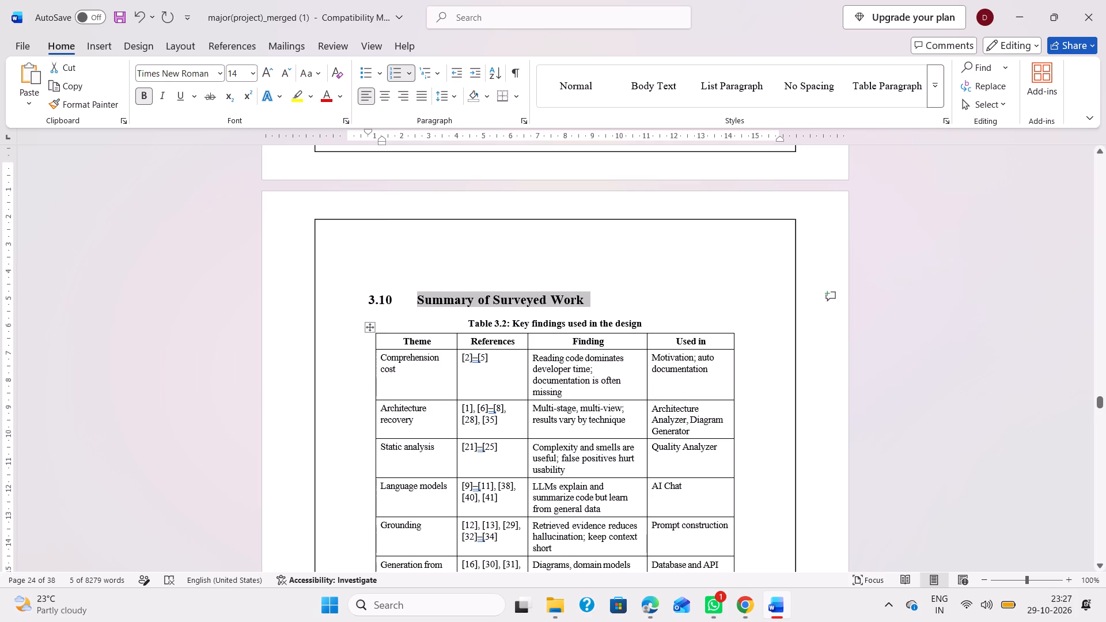
scroll(477, 381, "down", 1)
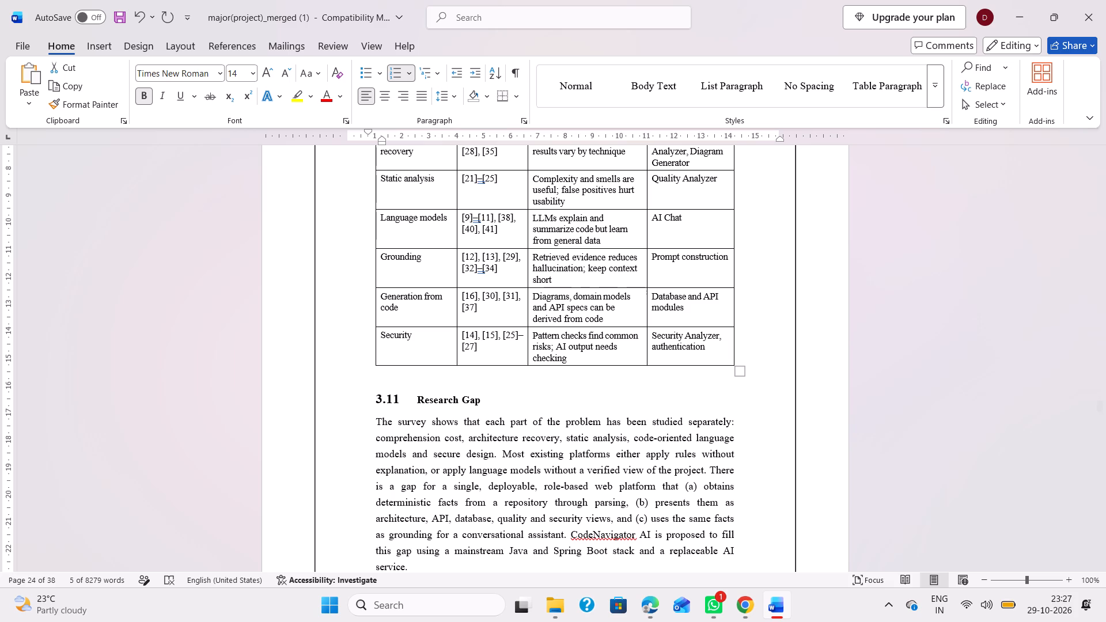
left_click_drag(485, 400, 413, 395)
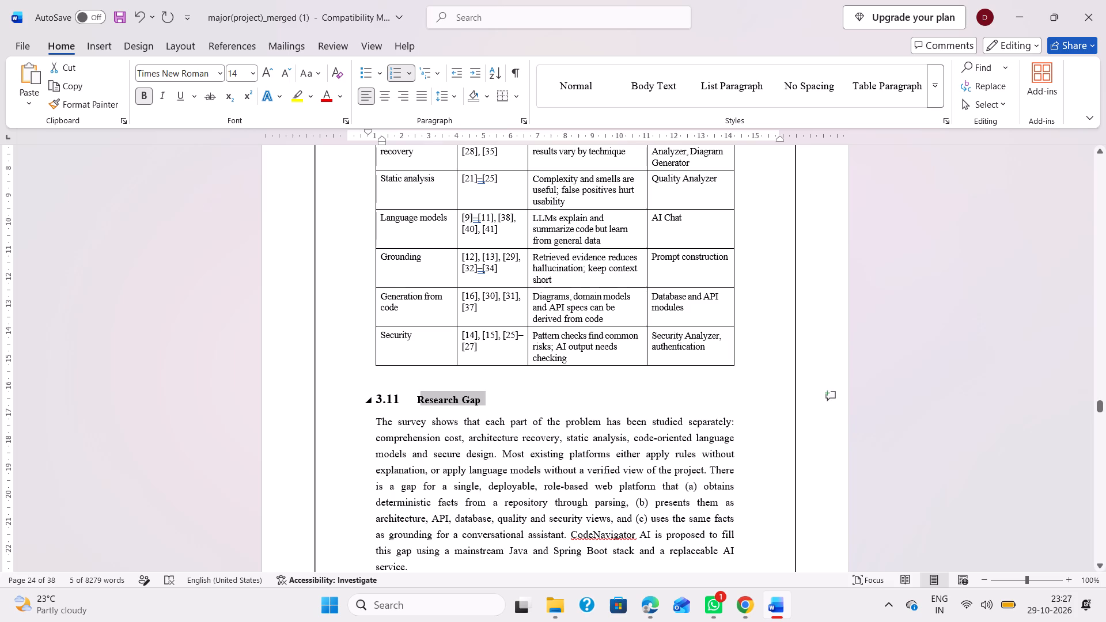
left_click_drag(413, 395, 410, 397)
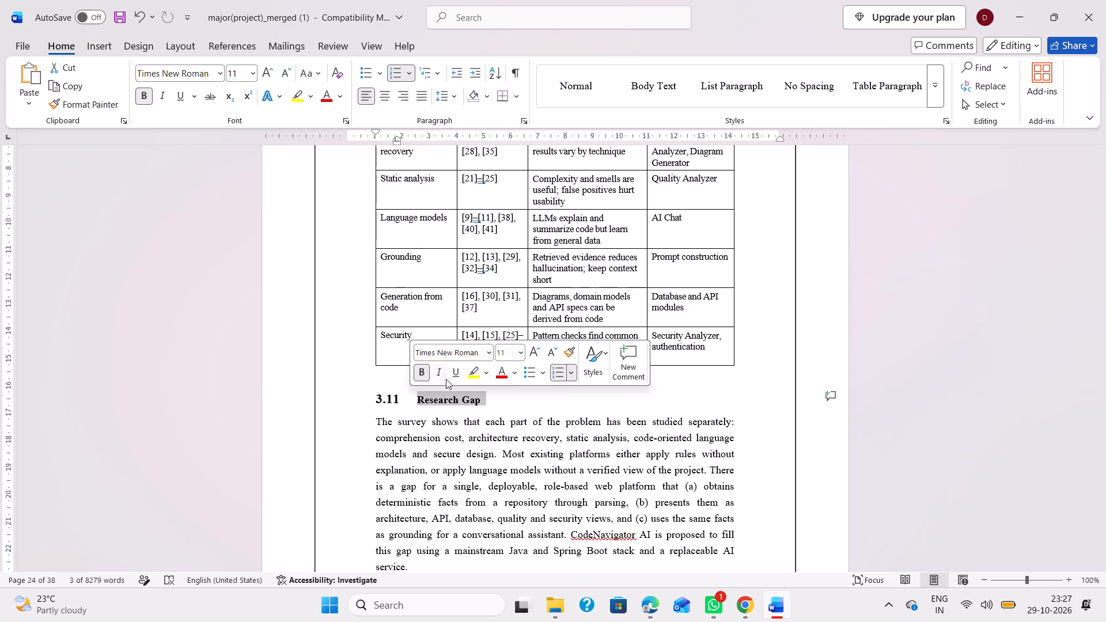
left_click(508, 352)
type("14")
key("Return")
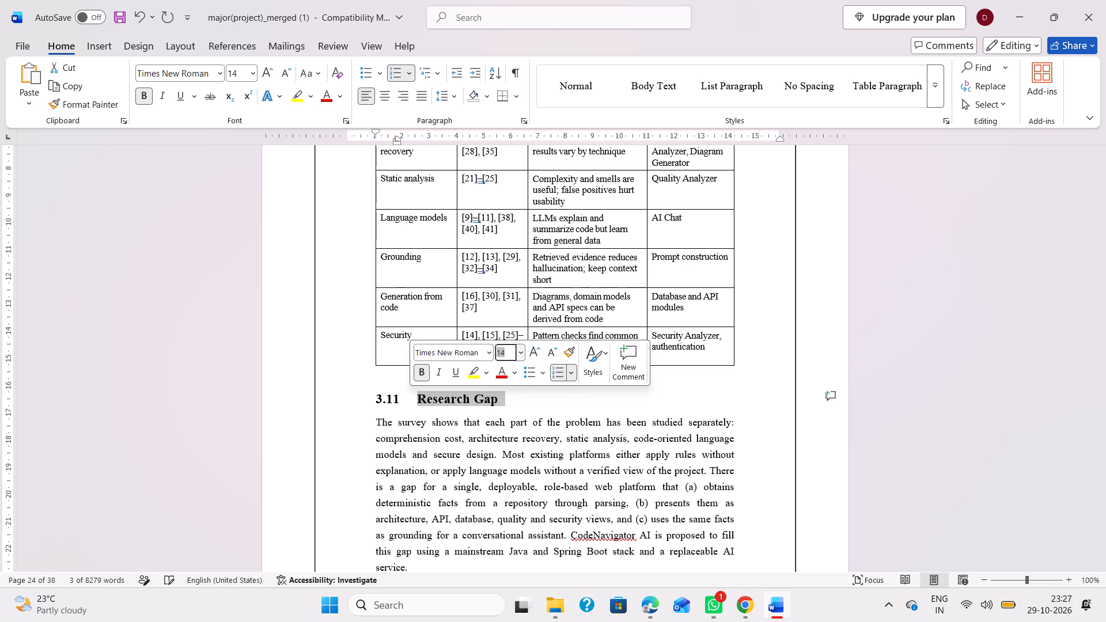
Set heading 3.11's indents to about 1 cm for the number and 1.5 cm hanging.
left_click(417, 405)
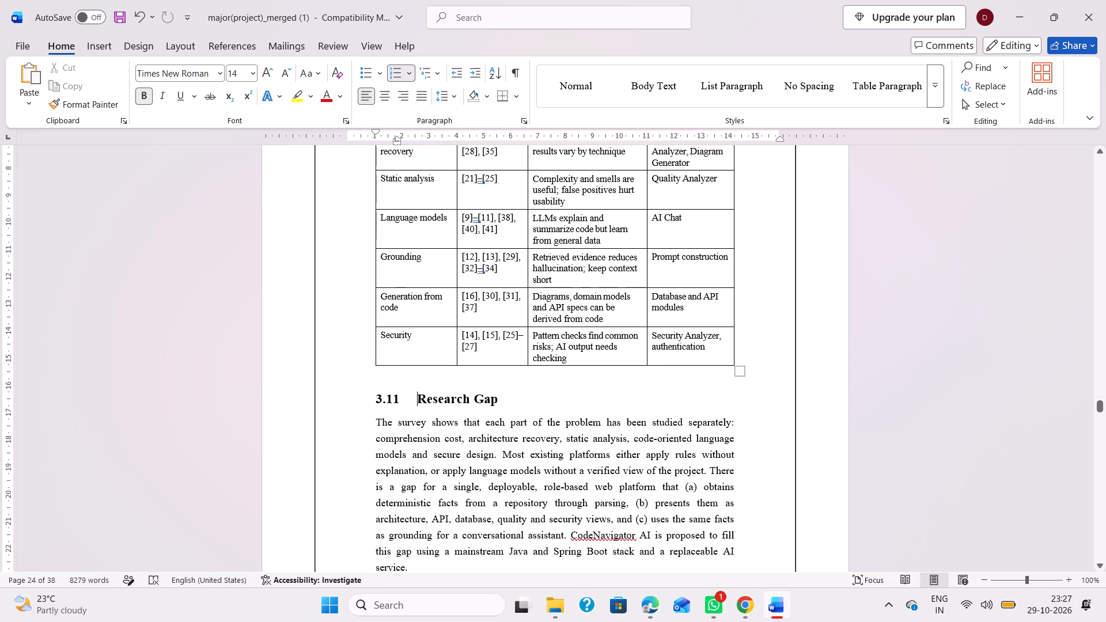
left_click_drag(395, 139, 350, 142)
left_click_drag(396, 142, 381, 149)
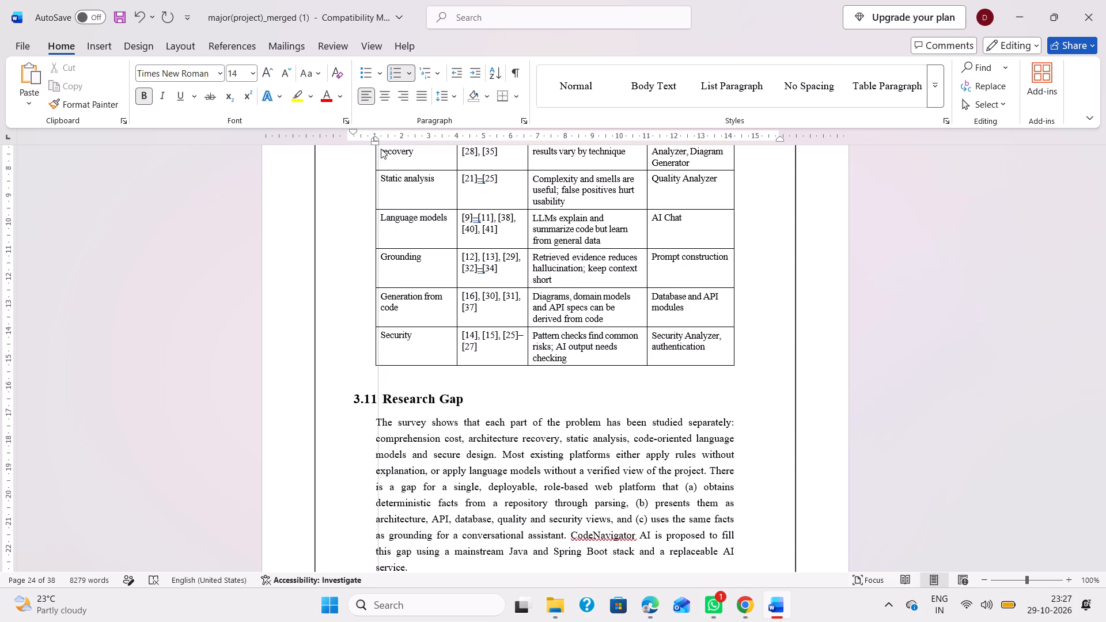
left_click_drag(381, 149, 390, 146)
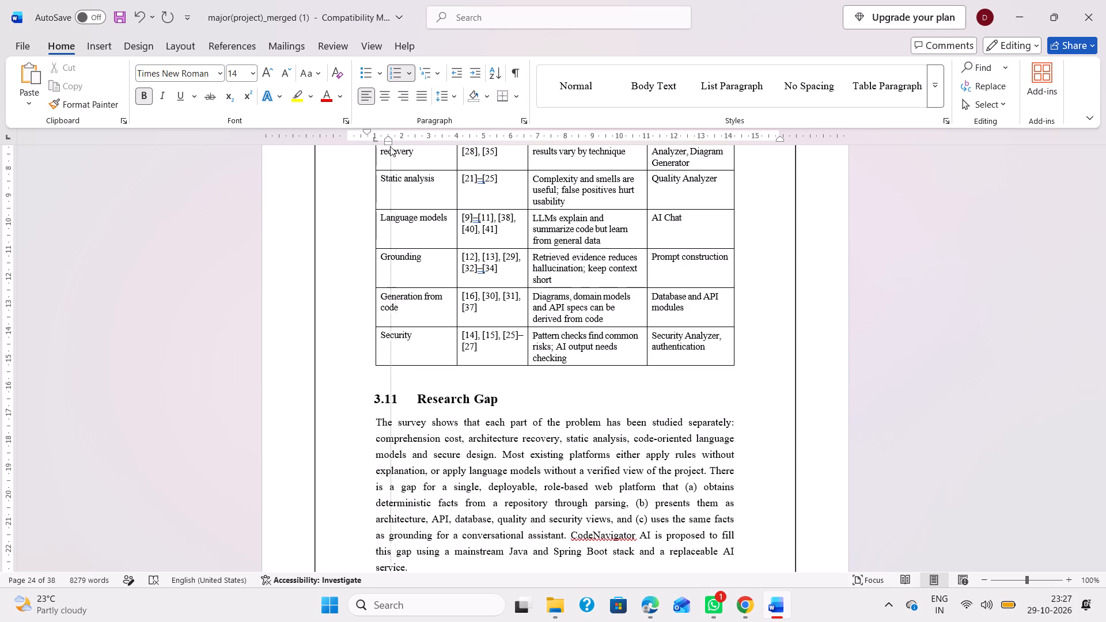
left_click_drag(390, 146, 390, 145)
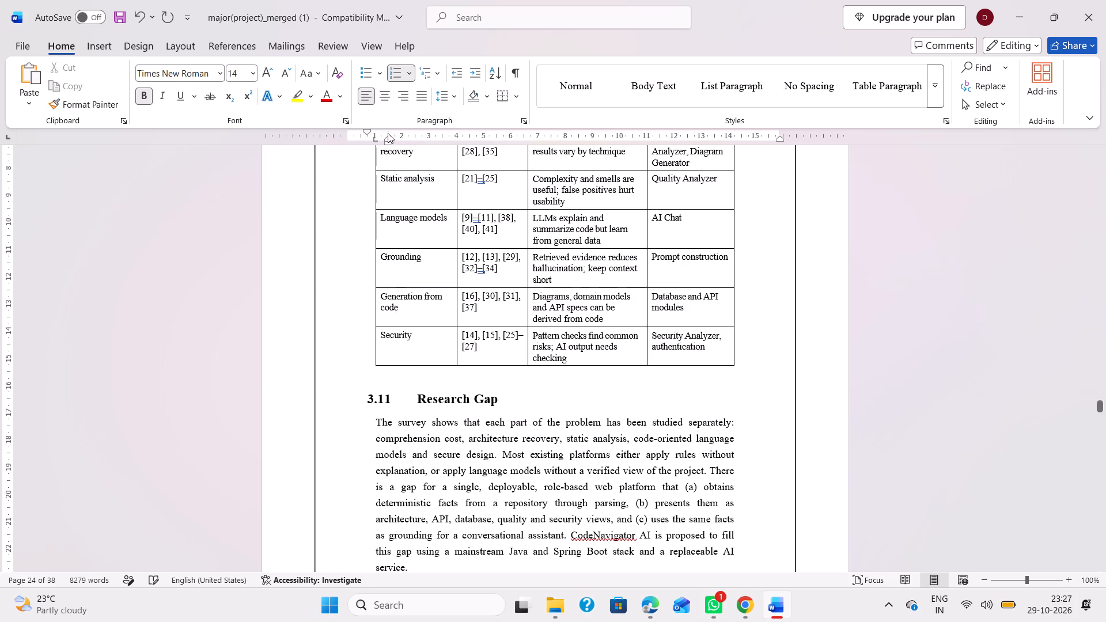
left_click_drag(367, 131, 383, 143)
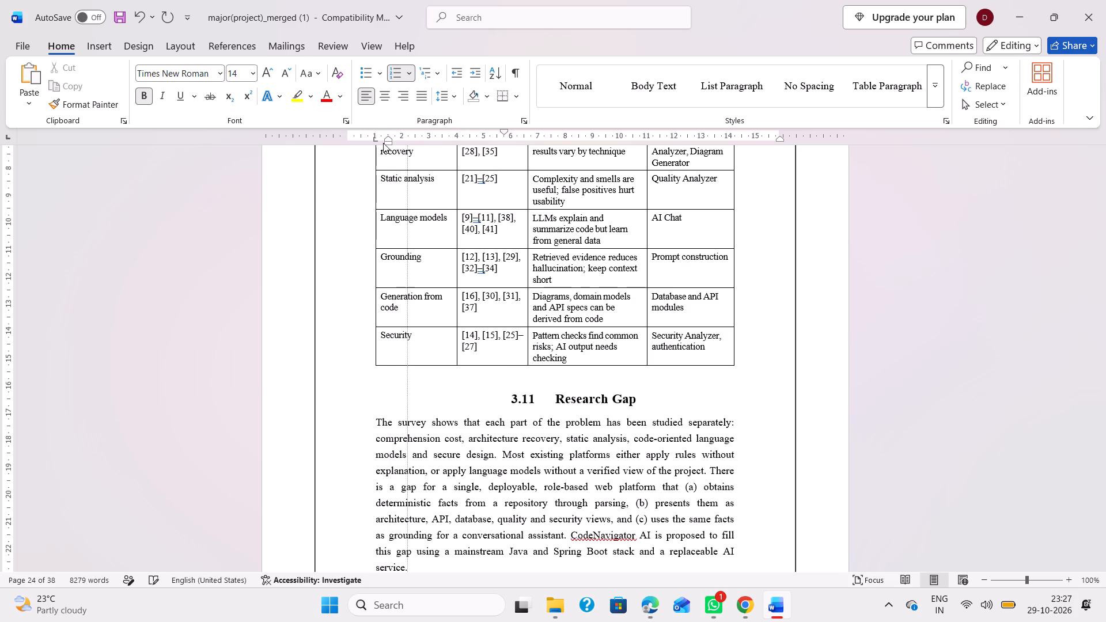
left_click_drag(383, 143, 364, 147)
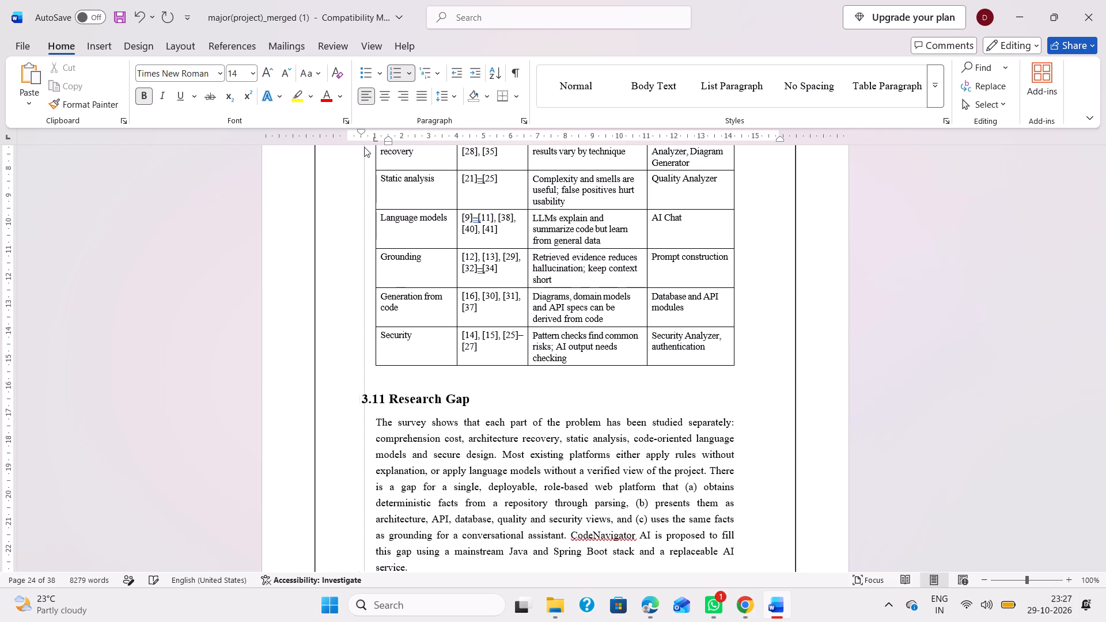
left_click_drag(364, 147, 376, 147)
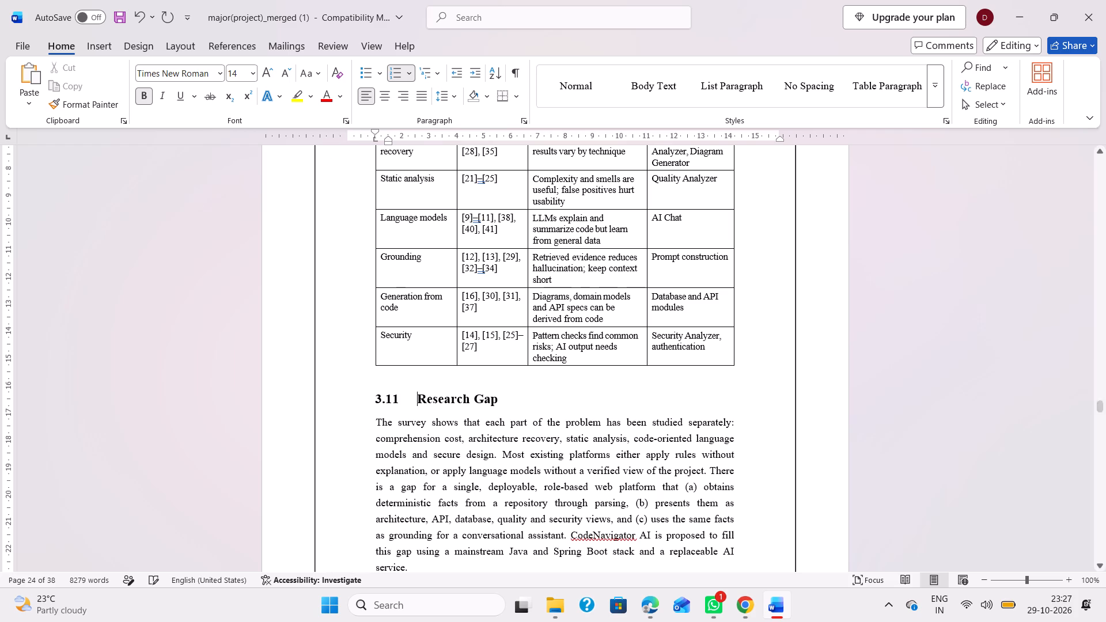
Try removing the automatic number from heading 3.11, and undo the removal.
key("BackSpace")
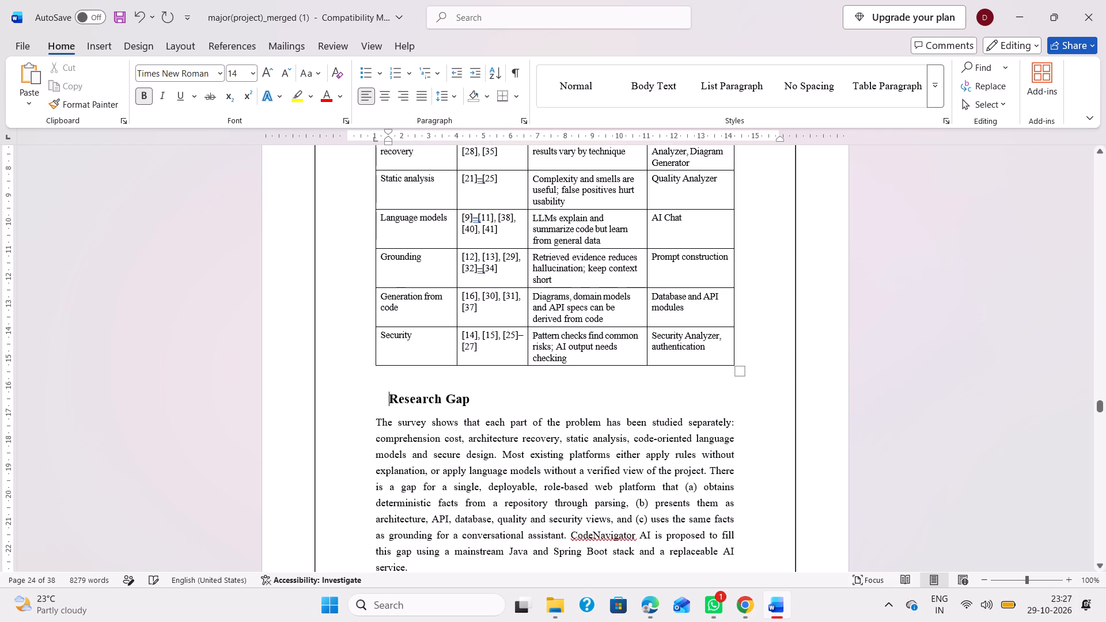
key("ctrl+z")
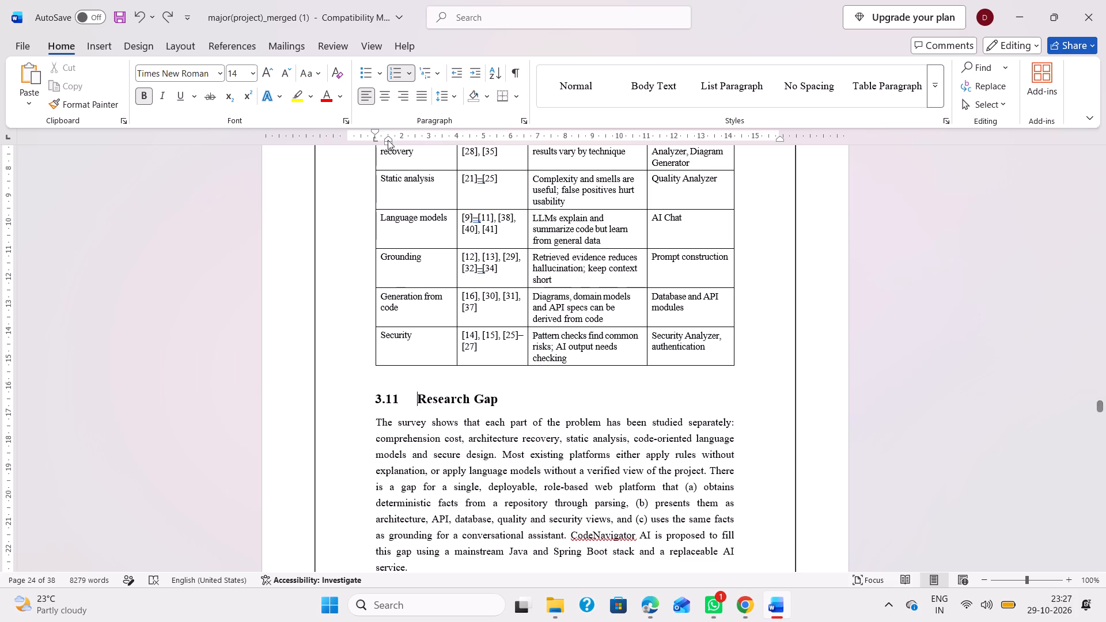
Reduce heading 3.11's indents to about 0.75 cm for the number and 1.25 cm hanging.
left_click_drag(388, 143, 391, 141)
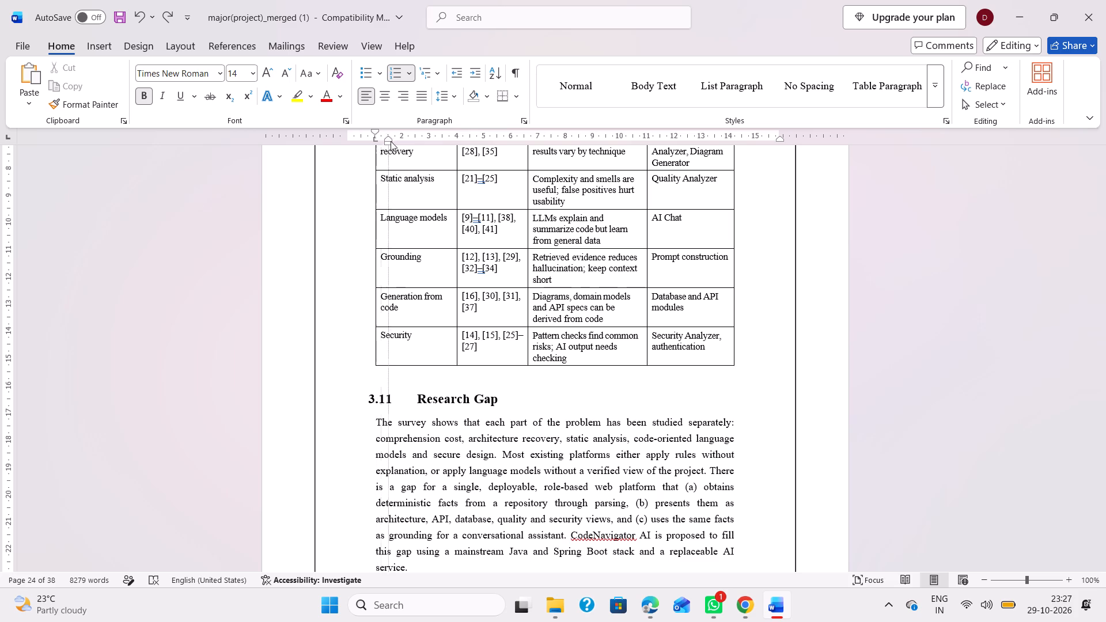
left_click_drag(391, 141, 378, 144)
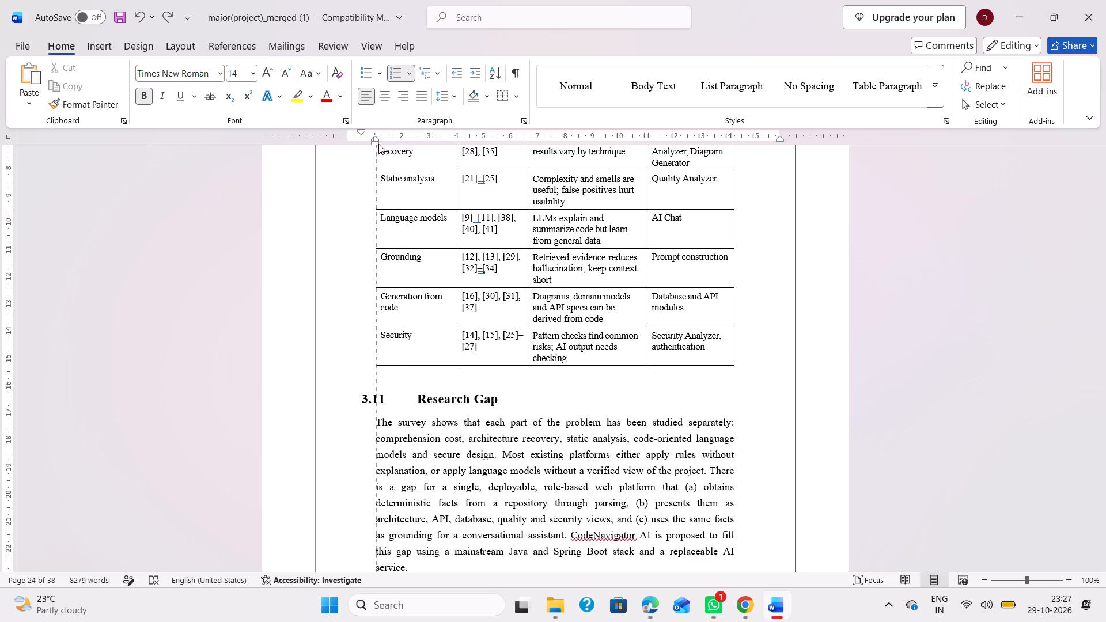
left_click_drag(378, 144, 373, 142)
left_click_drag(373, 142, 378, 144)
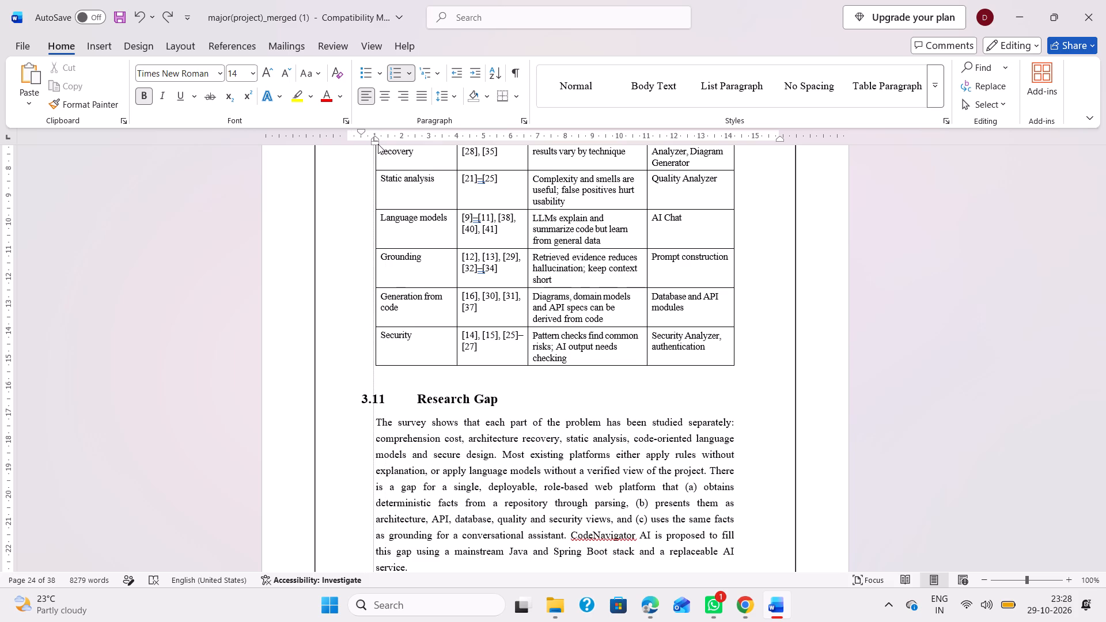
left_click_drag(378, 144, 380, 143)
left_click_drag(367, 130, 334, 156)
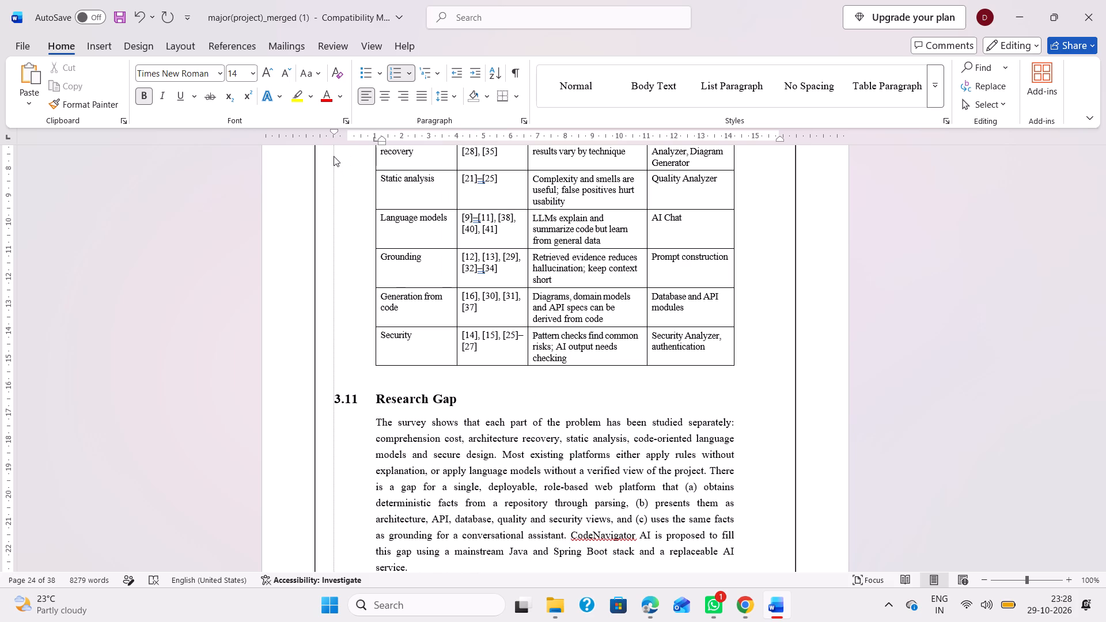
left_click_drag(334, 156, 370, 153)
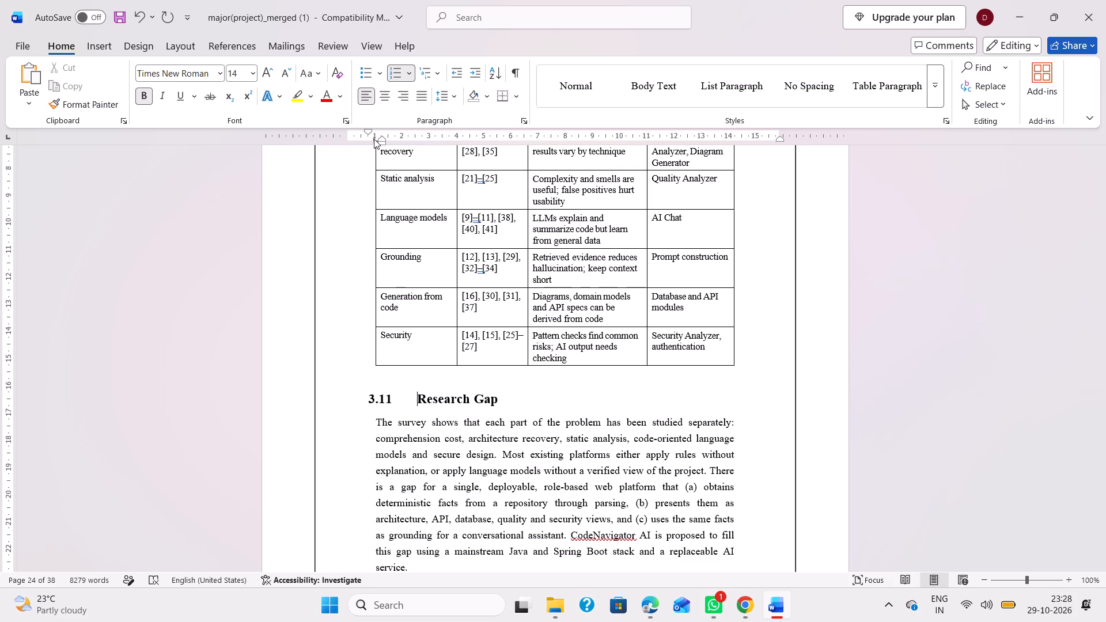
Move heading 3.11's tab stop to about 2 cm, bringing the title "Research Gap" closer to its number.
left_click_drag(373, 139, 320, 143)
left_click_drag(368, 139, 310, 136)
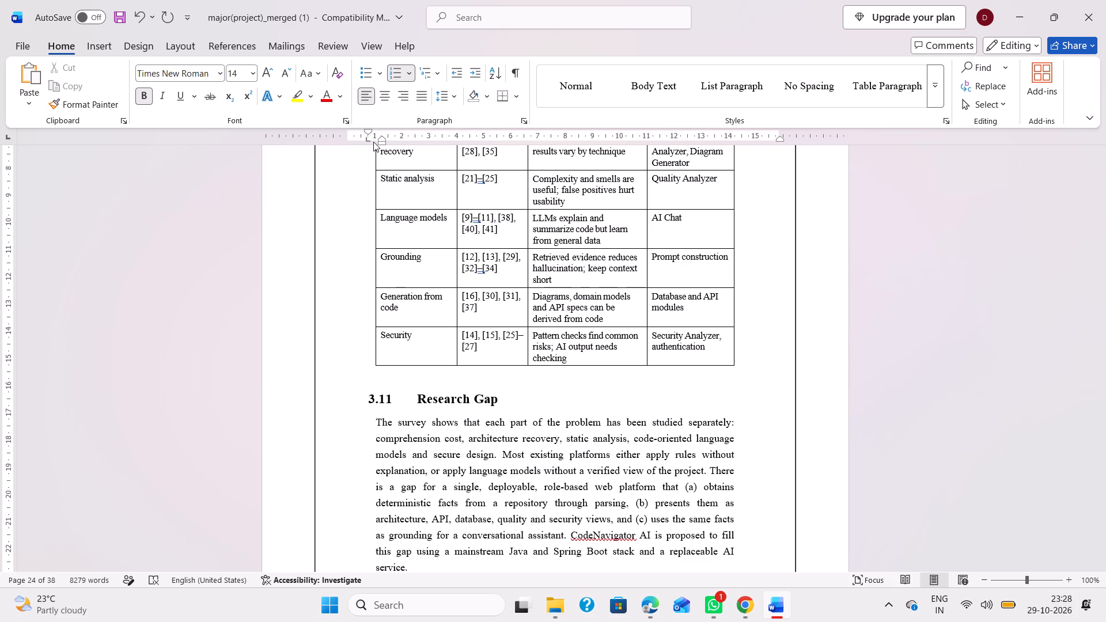
left_click_drag(366, 140, 406, 145)
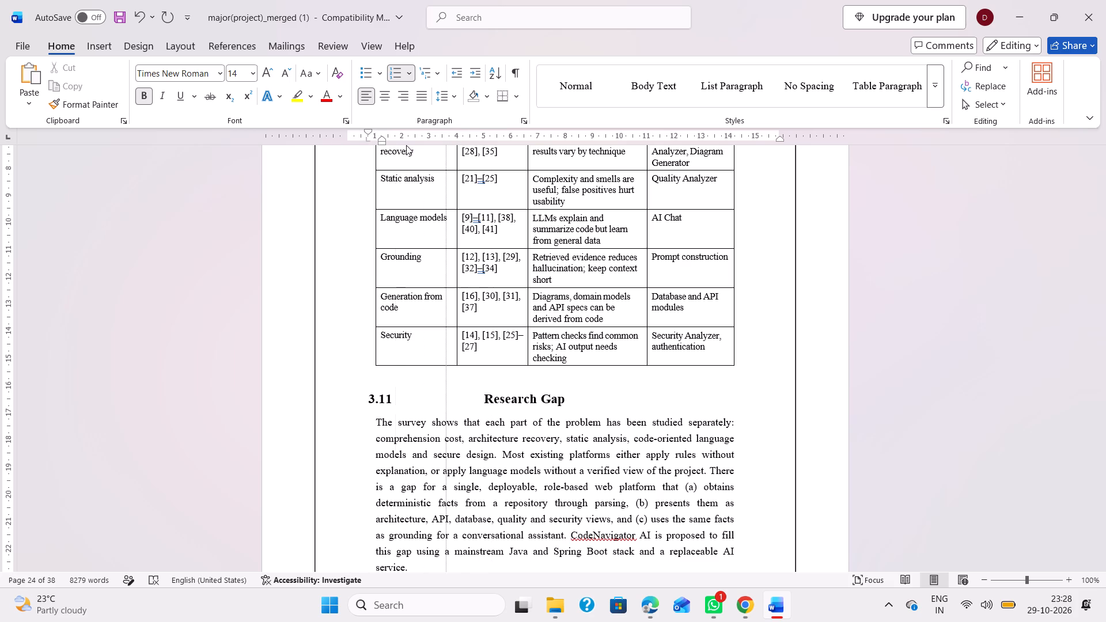
left_click_drag(406, 145, 395, 138)
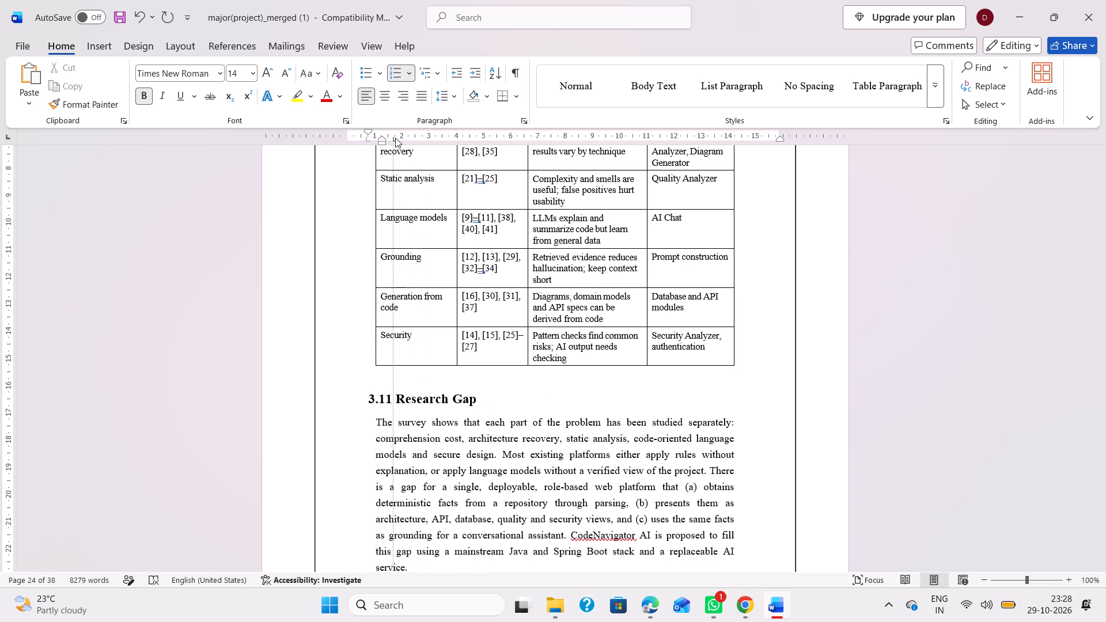
left_click_drag(395, 138, 401, 139)
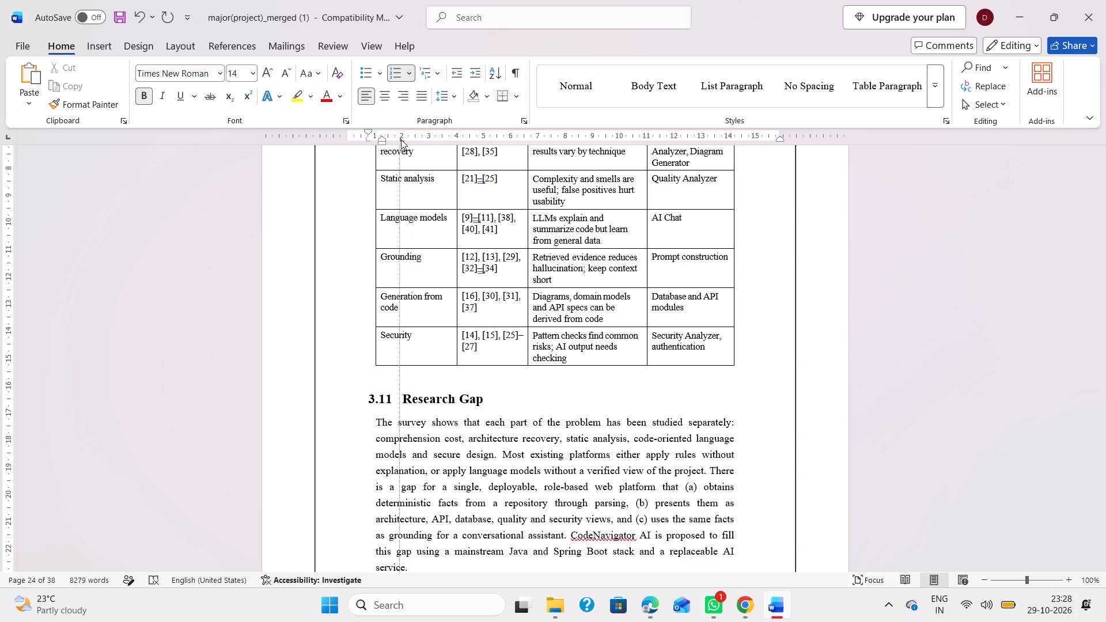
left_click_drag(401, 139, 400, 139)
Set both the number indent and the hanging indent of heading 3.10, "Summary of Surveyed Work", to about 1 cm.
scroll(423, 356, "up", 2)
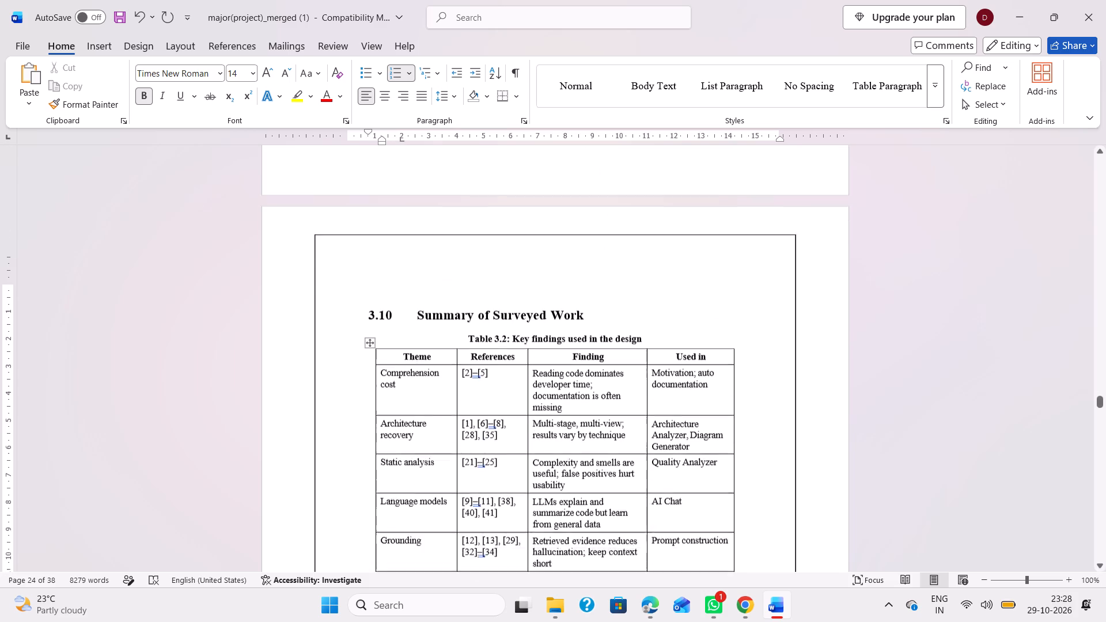
scroll(423, 356, "up", 1)
left_click(419, 365)
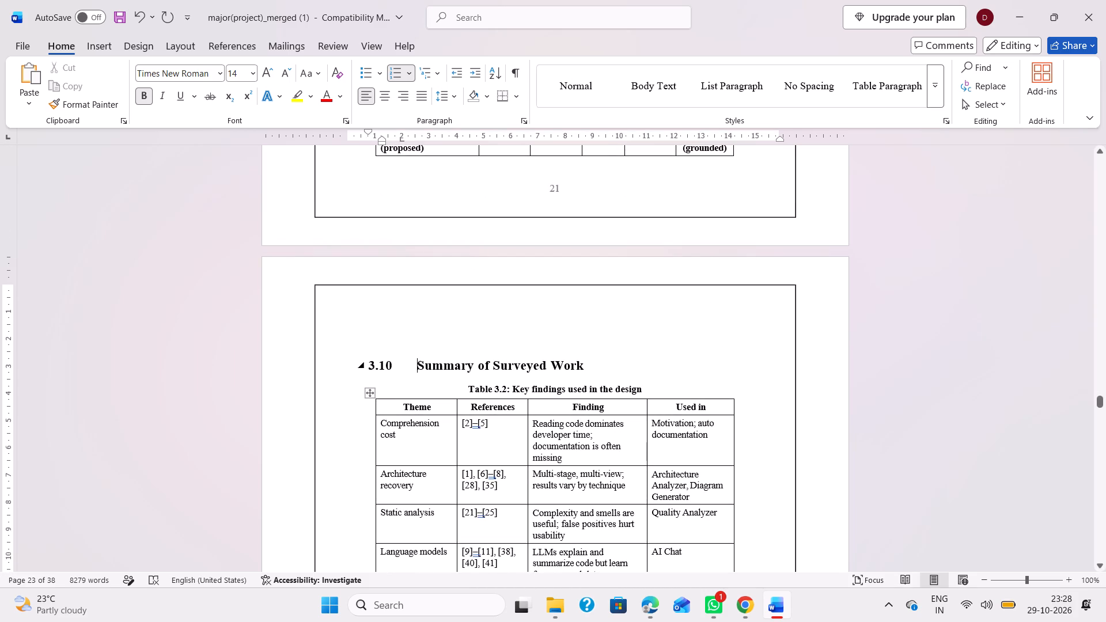
left_click(406, 134)
triple_click(379, 141)
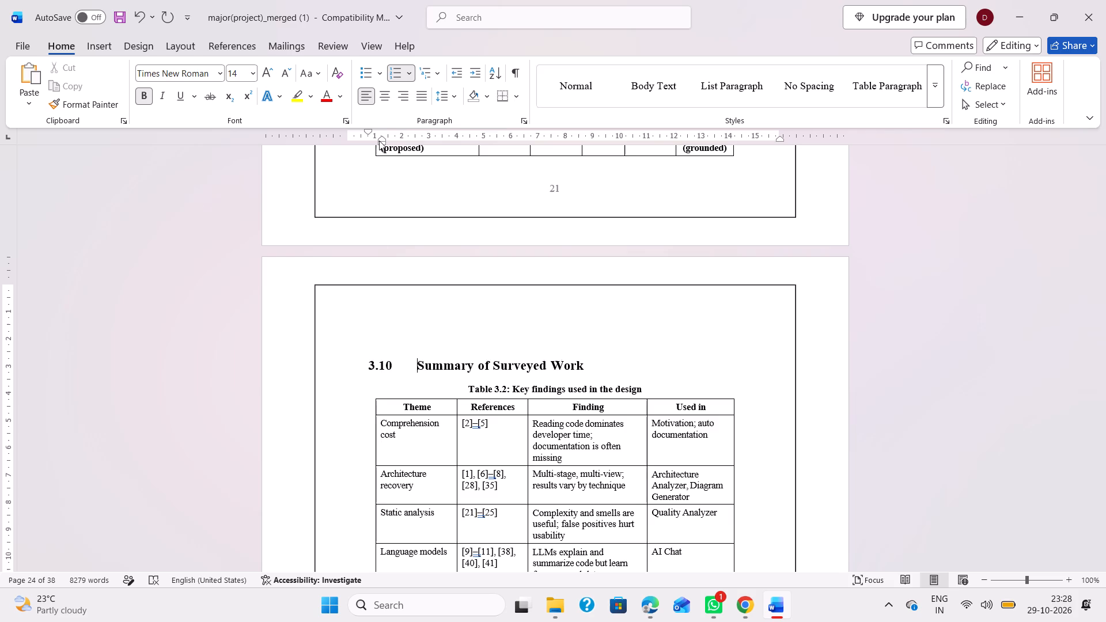
left_click(699, 100)
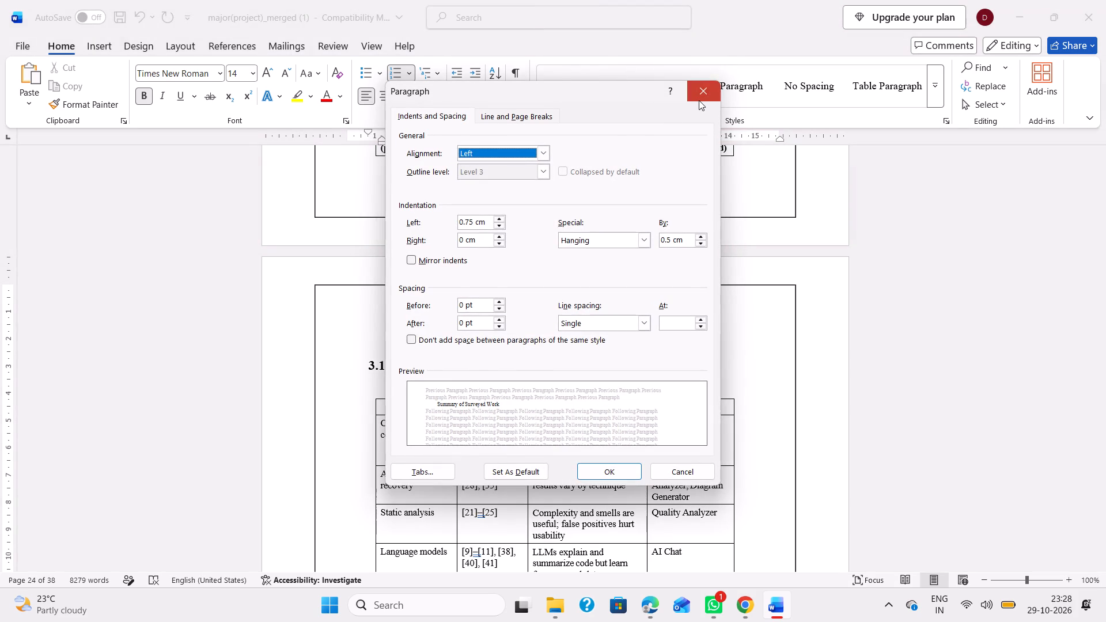
left_click_drag(383, 141, 342, 139)
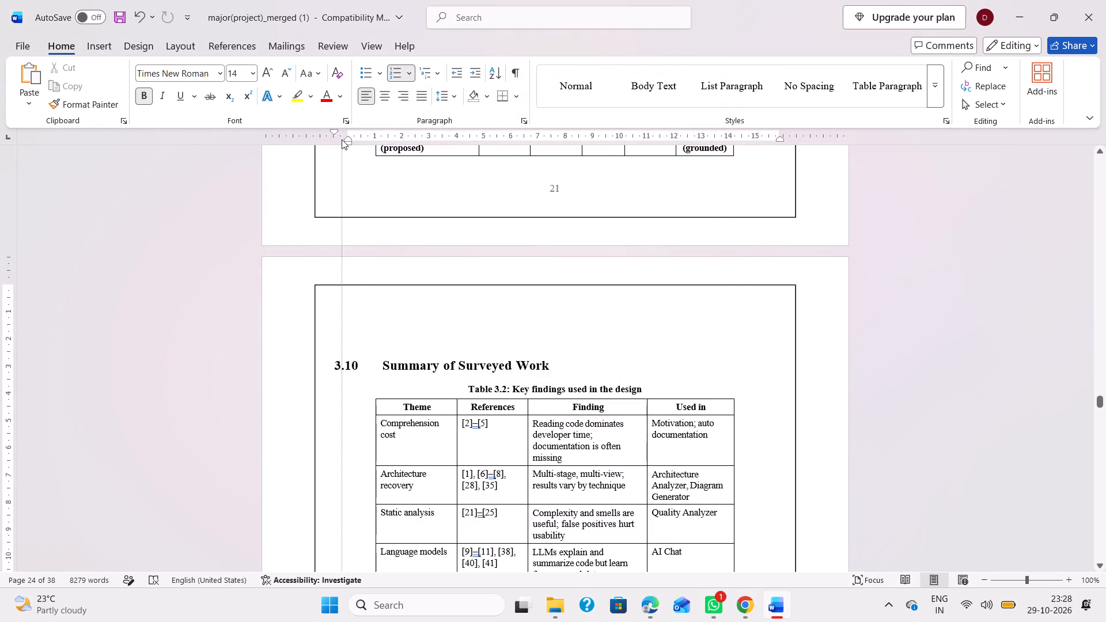
left_click_drag(342, 139, 373, 142)
left_click_drag(359, 129, 369, 130)
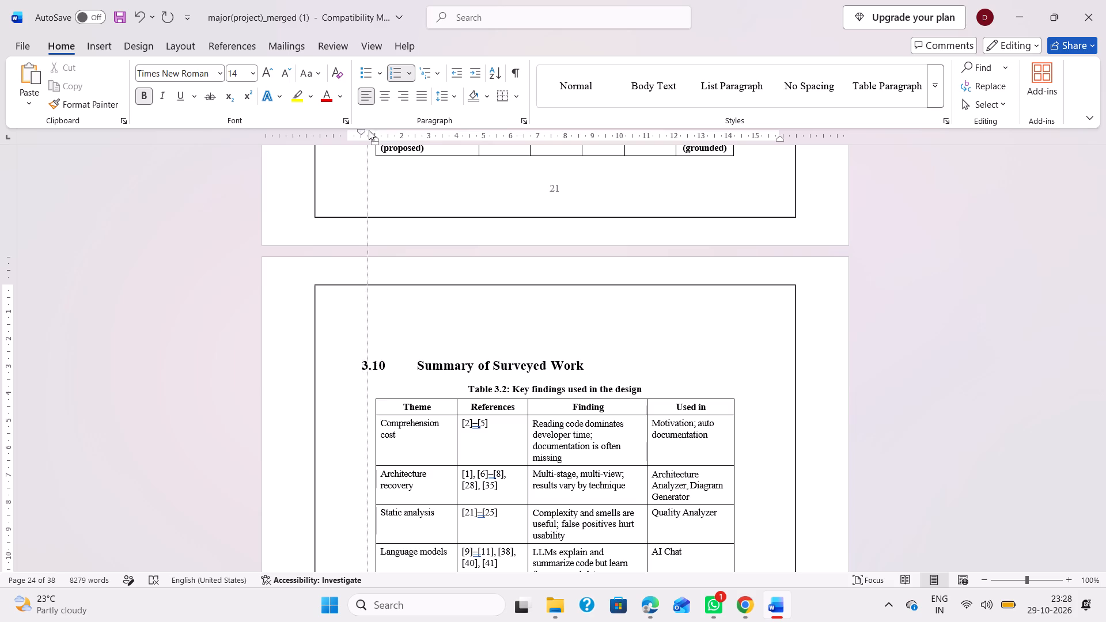
left_click_drag(369, 130, 375, 130)
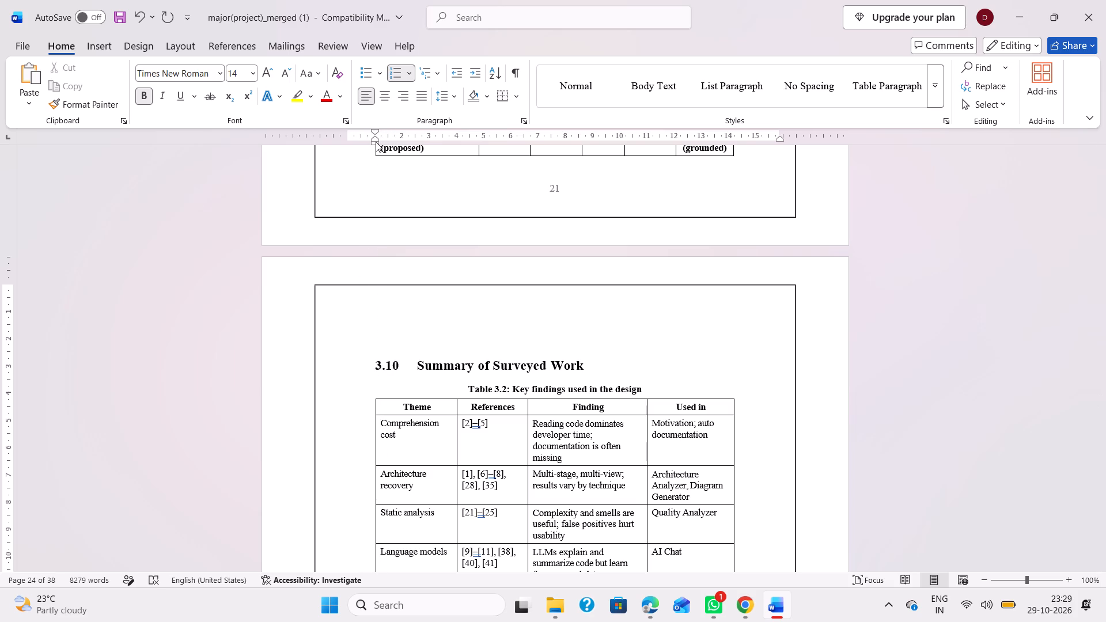
Adjust heading 3.10's indents to about 1 cm for the number and 0.75 cm for the hanging text.
left_click_drag(376, 142, 359, 143)
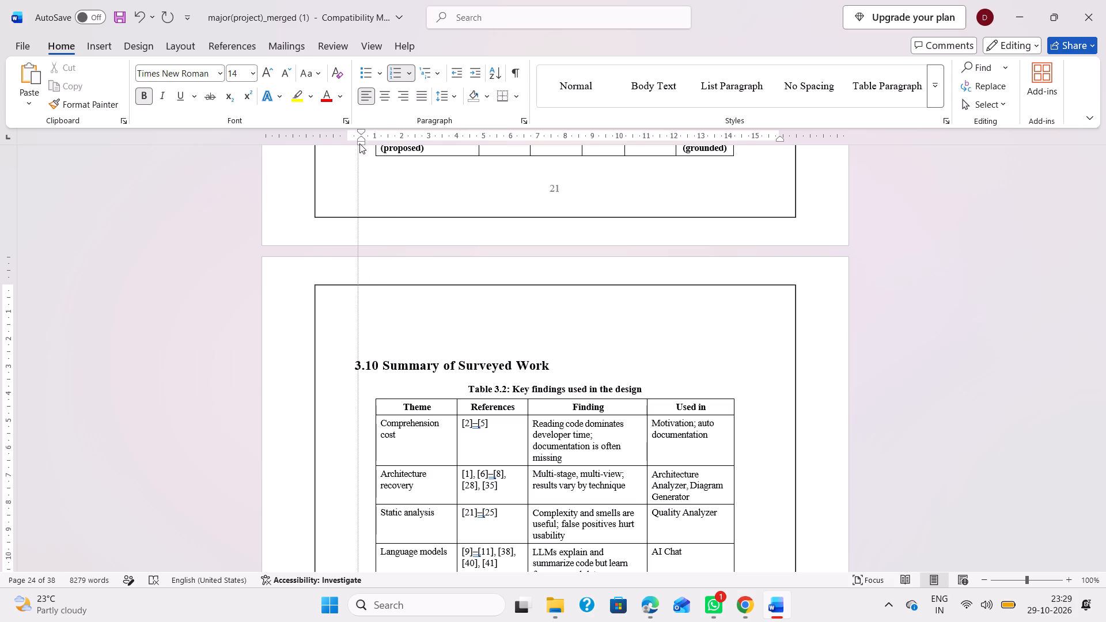
left_click_drag(359, 143, 358, 144)
left_click_drag(358, 144, 360, 145)
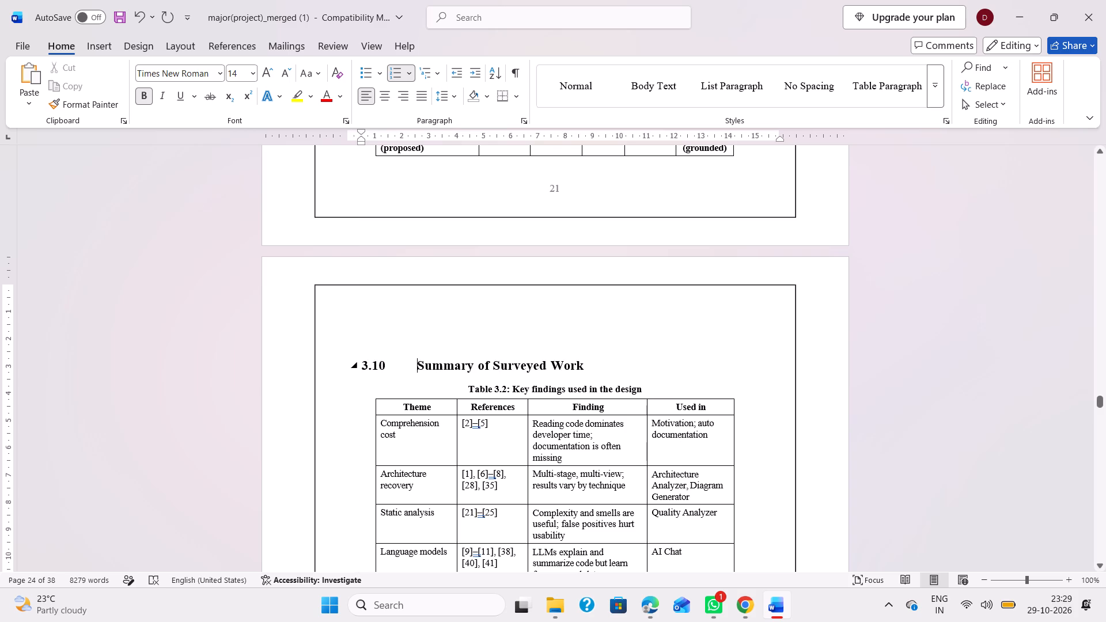
left_click_drag(359, 142, 377, 143)
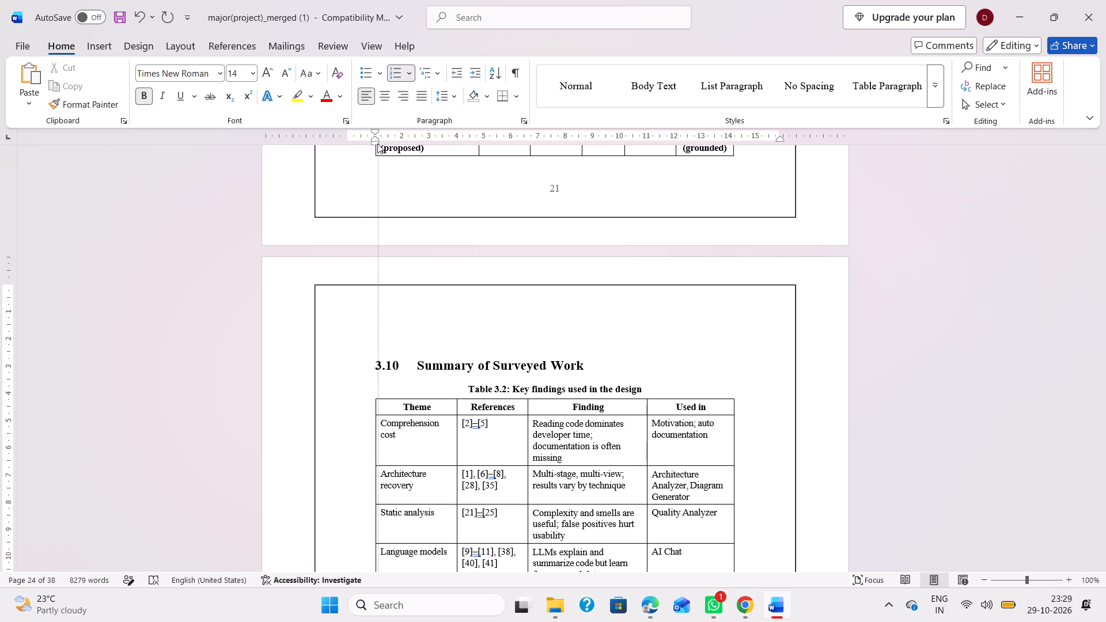
left_click_drag(377, 143, 351, 145)
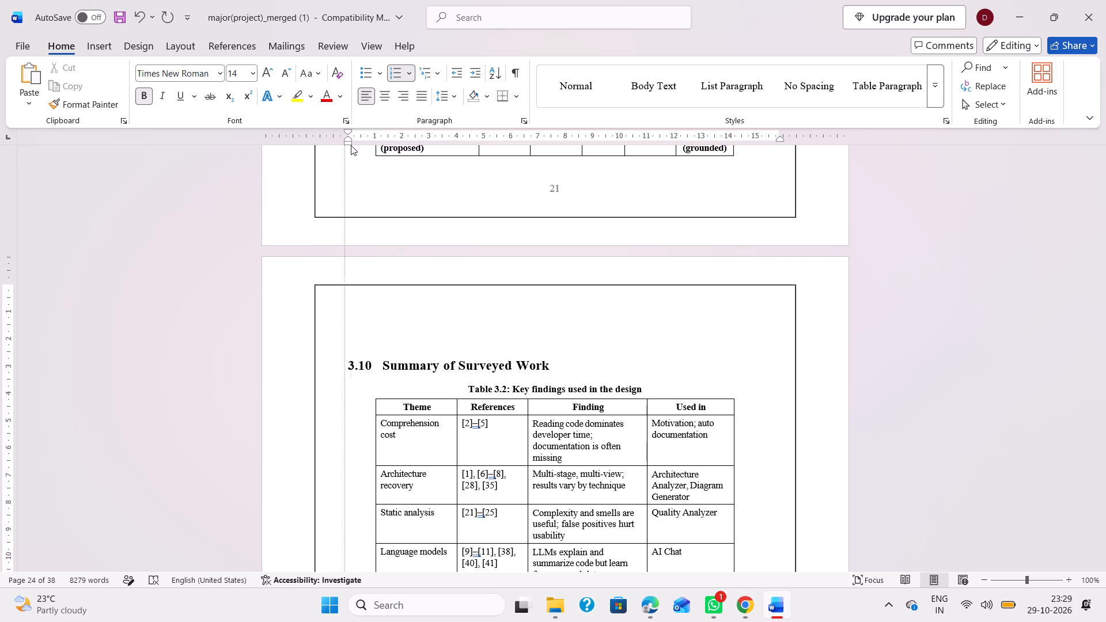
left_click_drag(351, 145, 353, 145)
left_click_drag(353, 145, 368, 141)
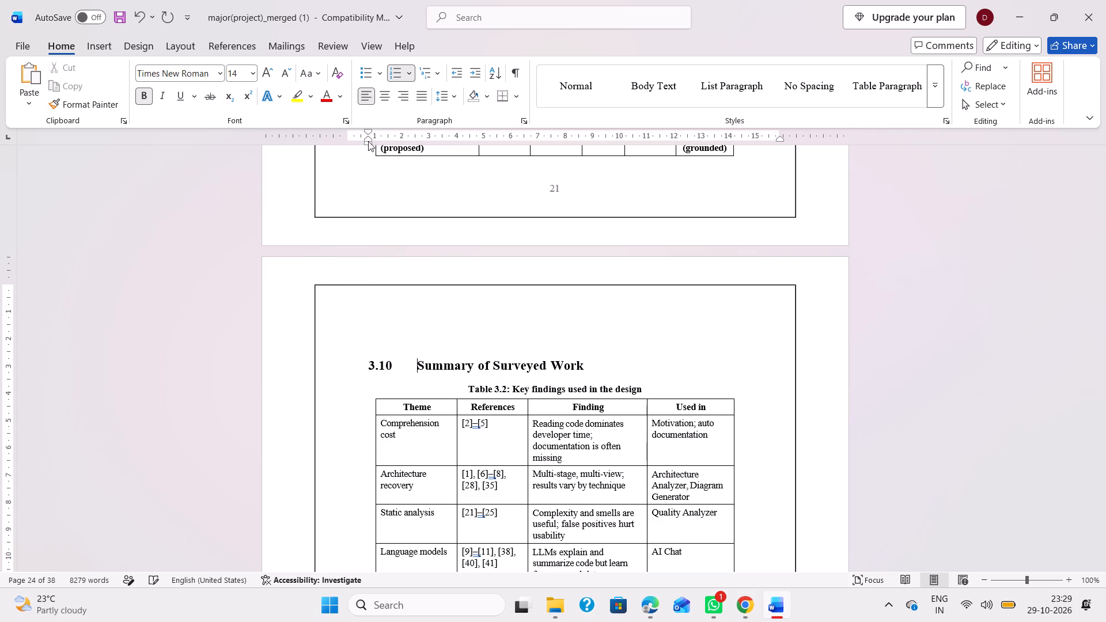
left_click_drag(368, 132, 377, 139)
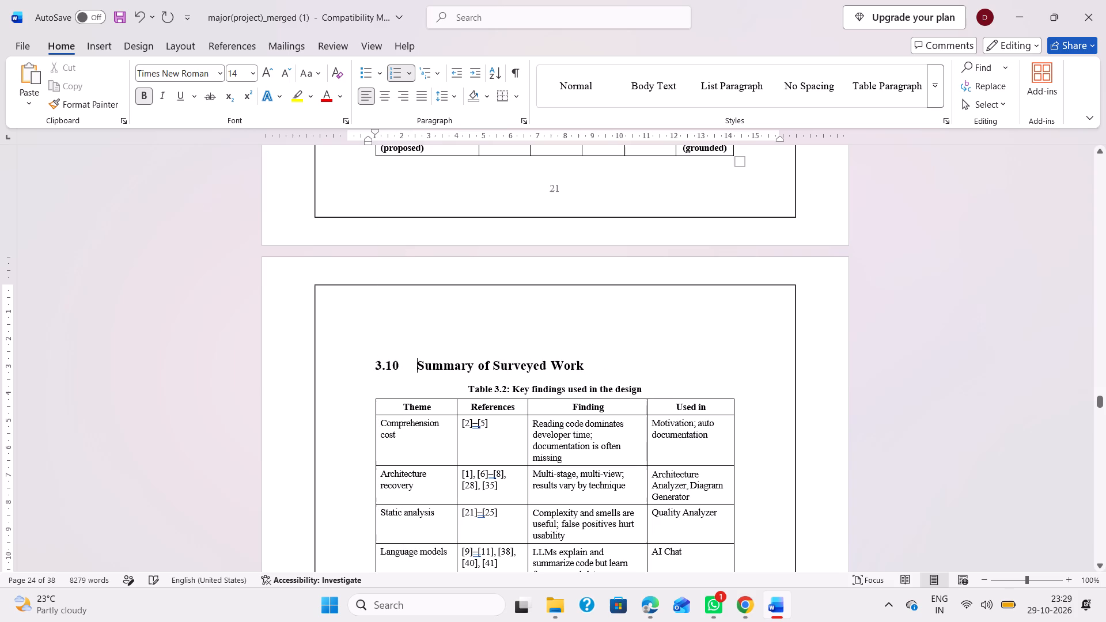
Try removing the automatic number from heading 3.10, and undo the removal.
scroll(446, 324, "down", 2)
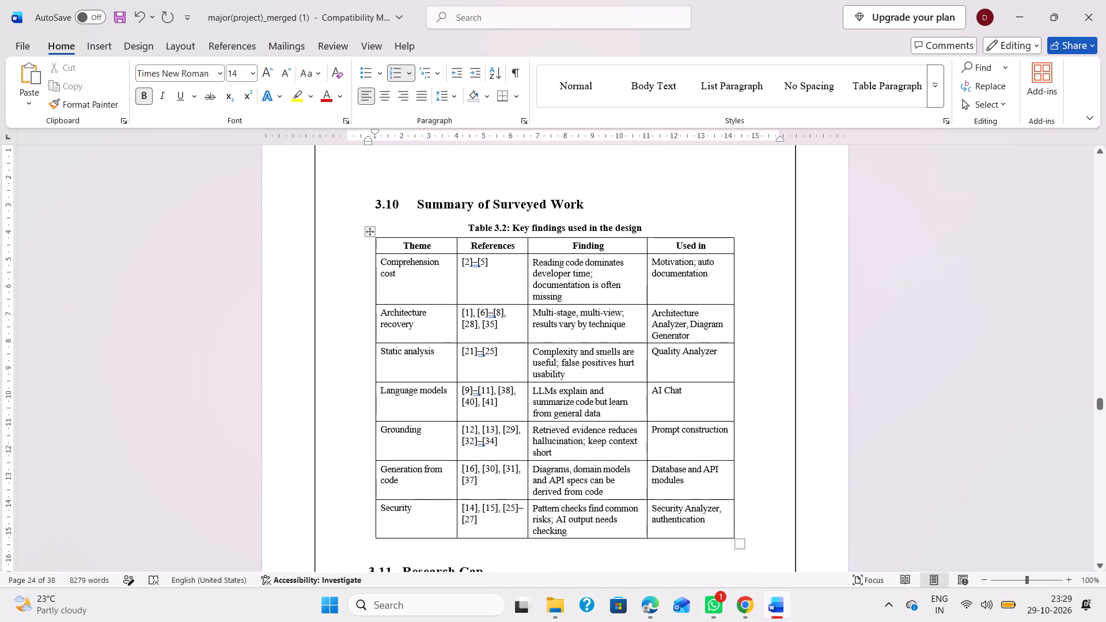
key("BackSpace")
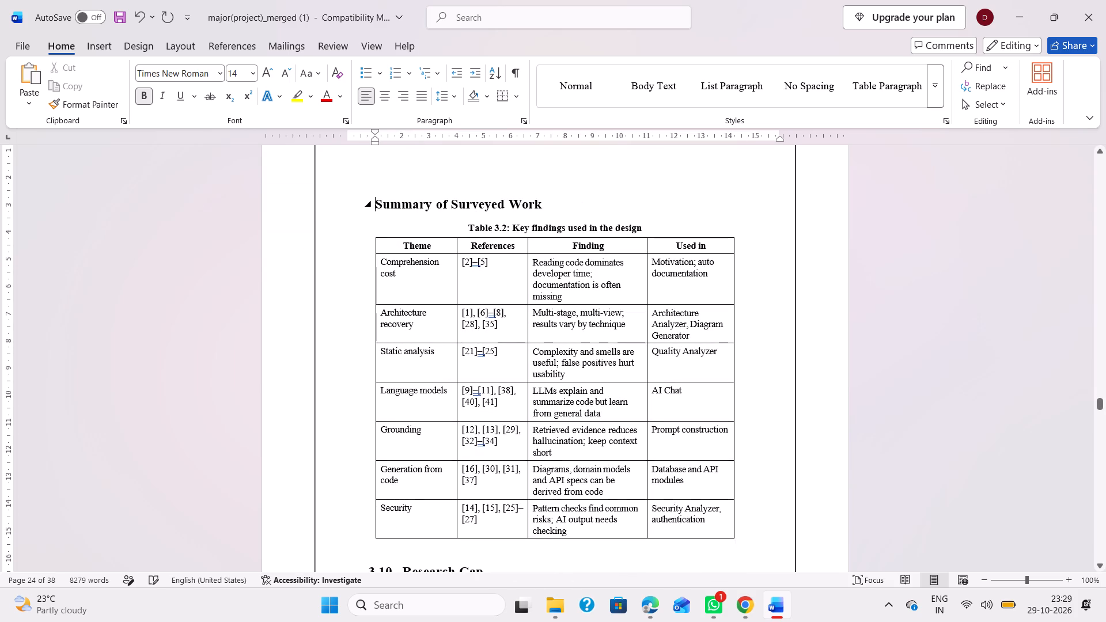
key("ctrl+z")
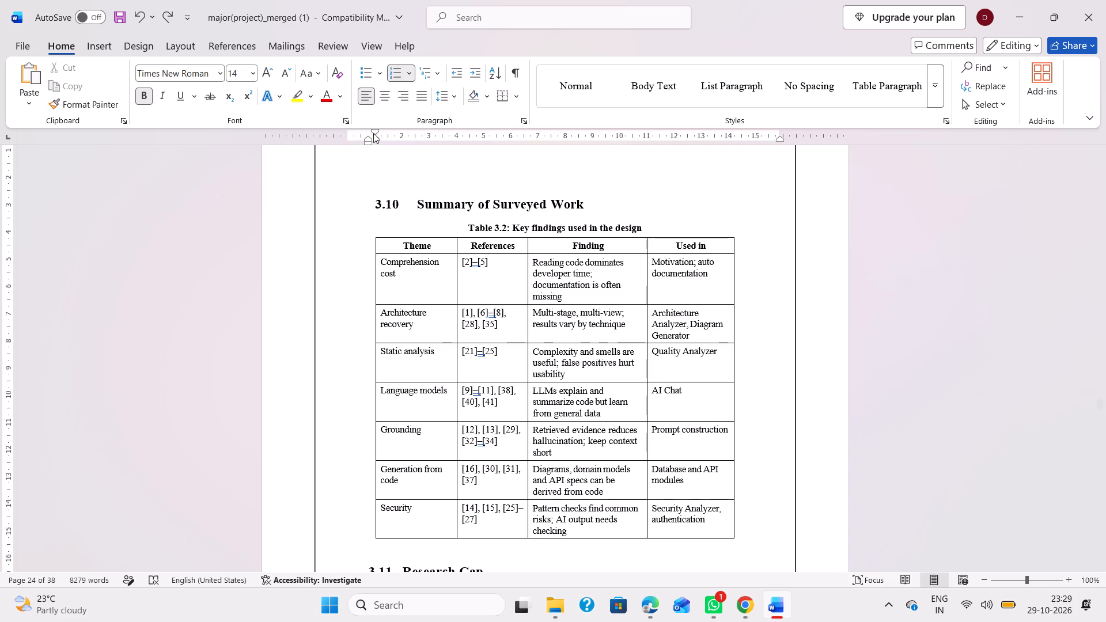
Reduce heading 3.10's number indent to about 0.5 cm.
left_click(376, 131)
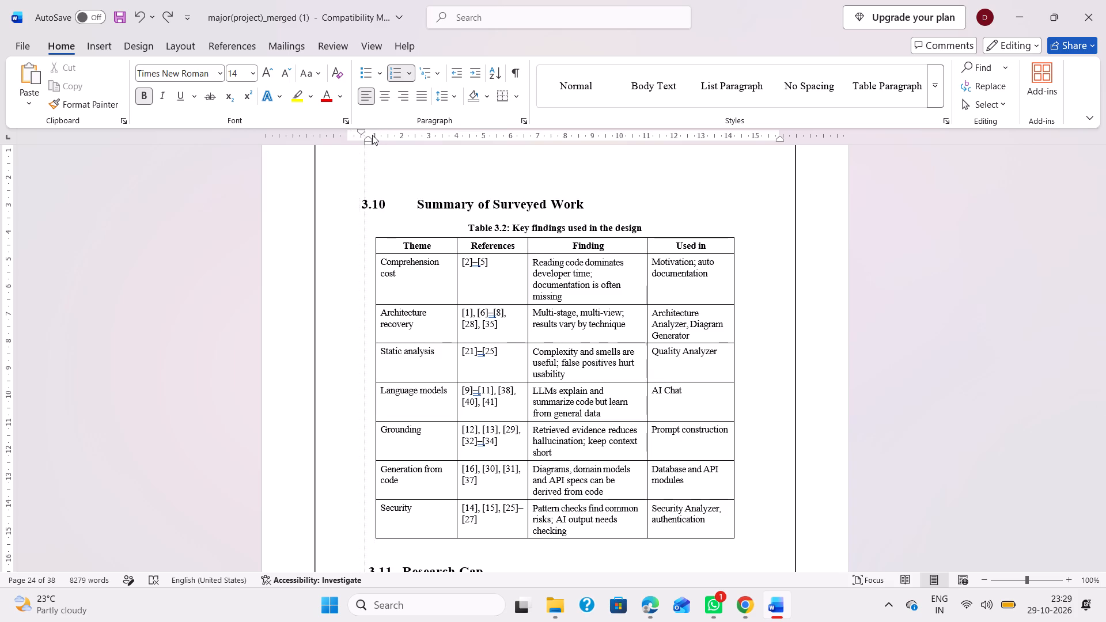
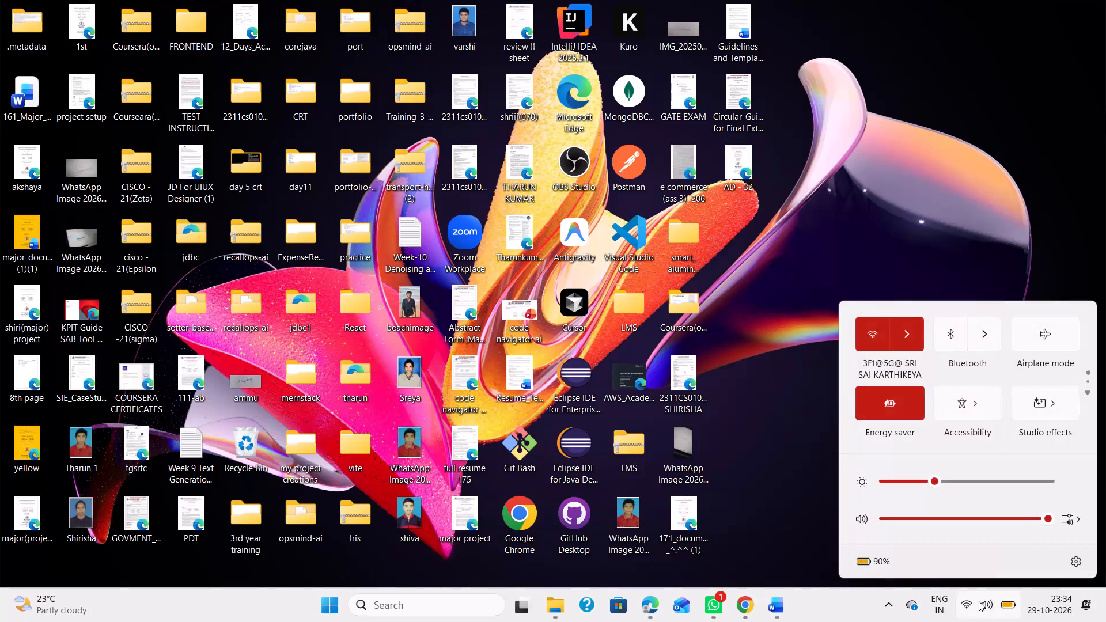
Switch to the major(project)_merged (1) document in Word.
left_click(816, 422)
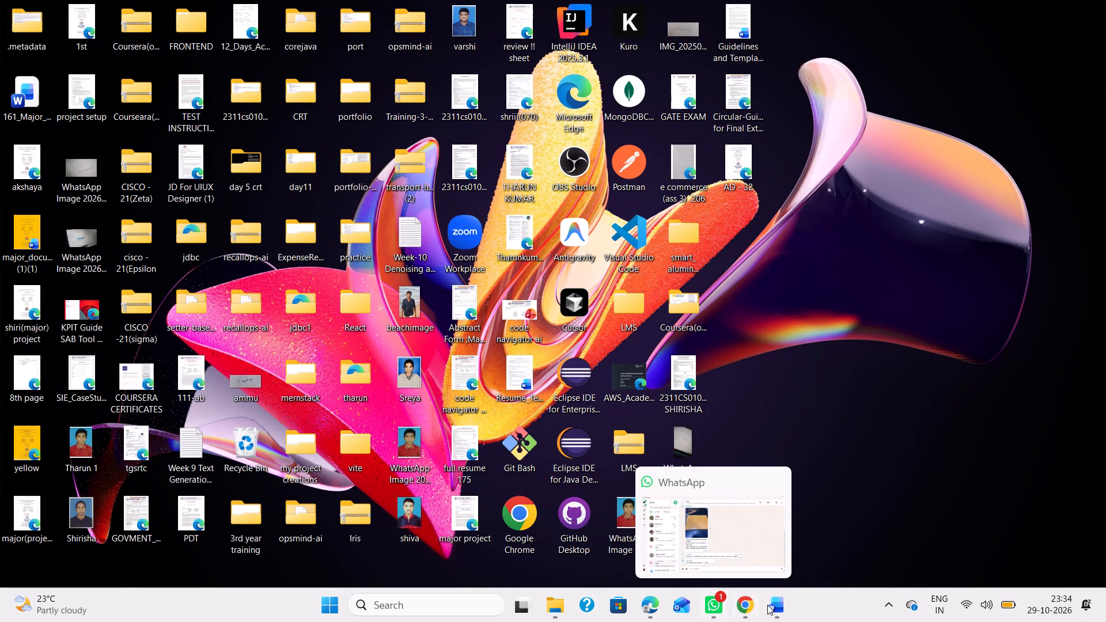
left_click(792, 611)
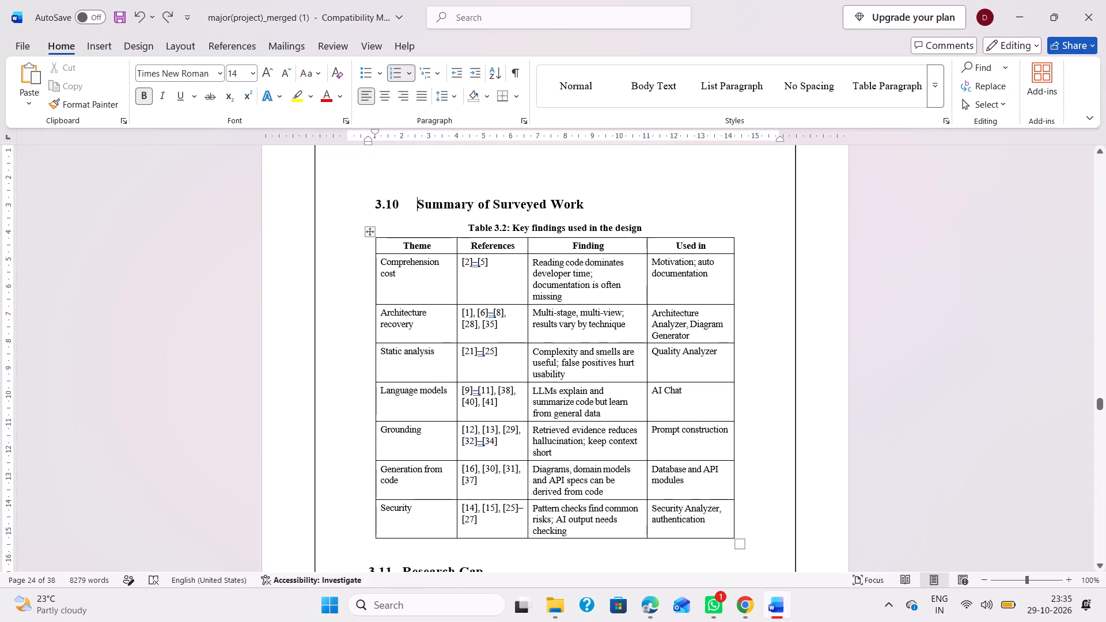
Move the 3.10 Summary of Surveyed Work heading's first-line indent to about 0.5 cm and add a tab stop at about 1.75 cm.
scroll(569, 373, "down", 1)
scroll(569, 373, "up", 1)
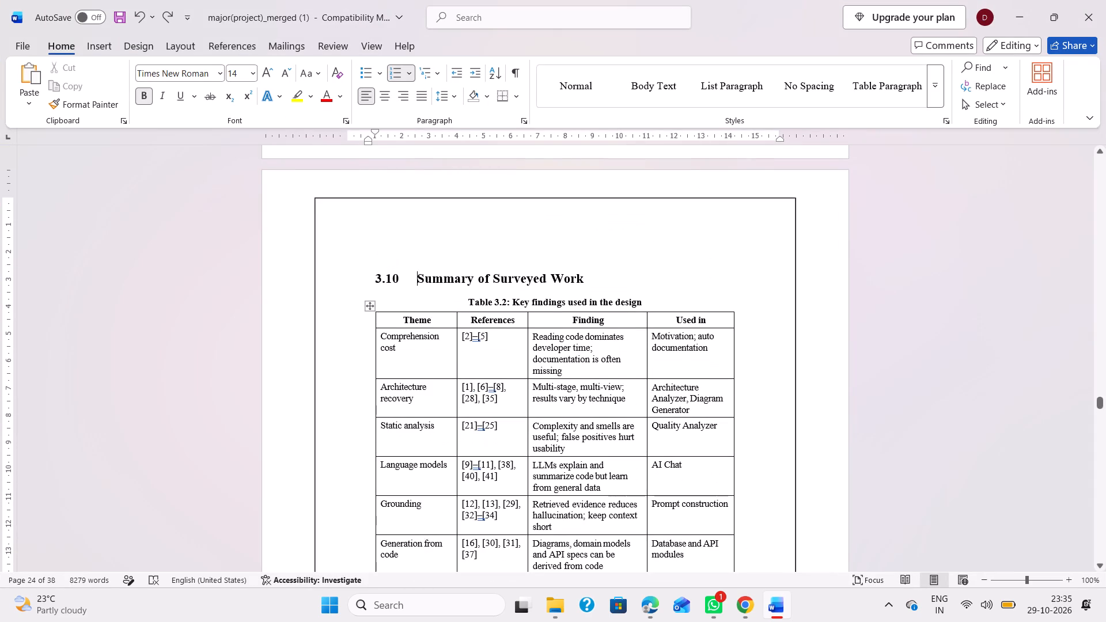
left_click(416, 283)
left_click_drag(376, 132, 363, 132)
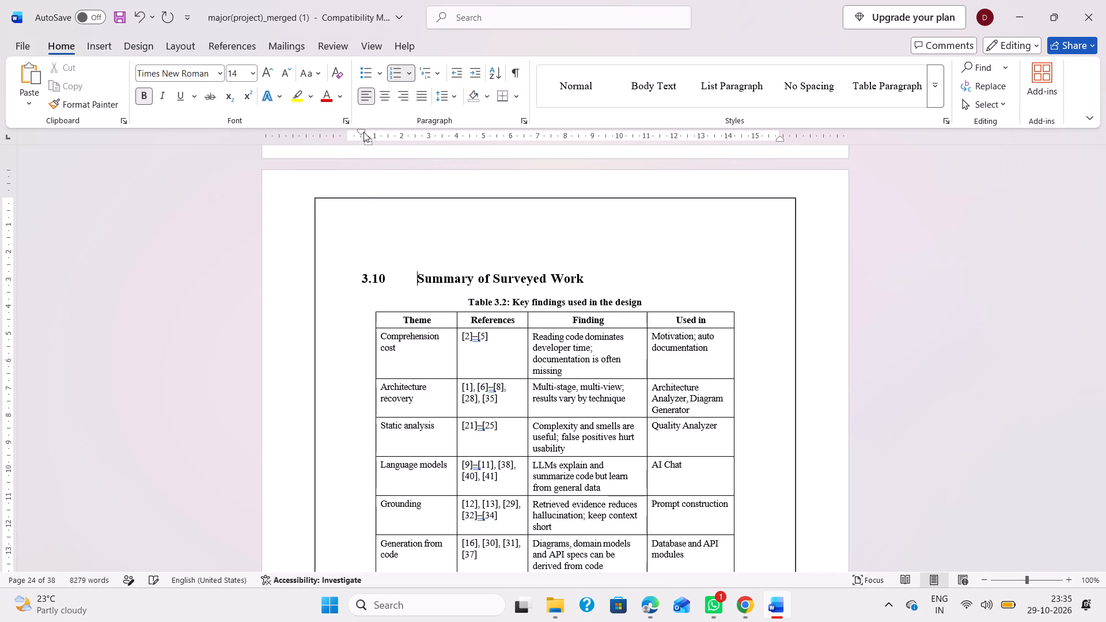
double_click(394, 138)
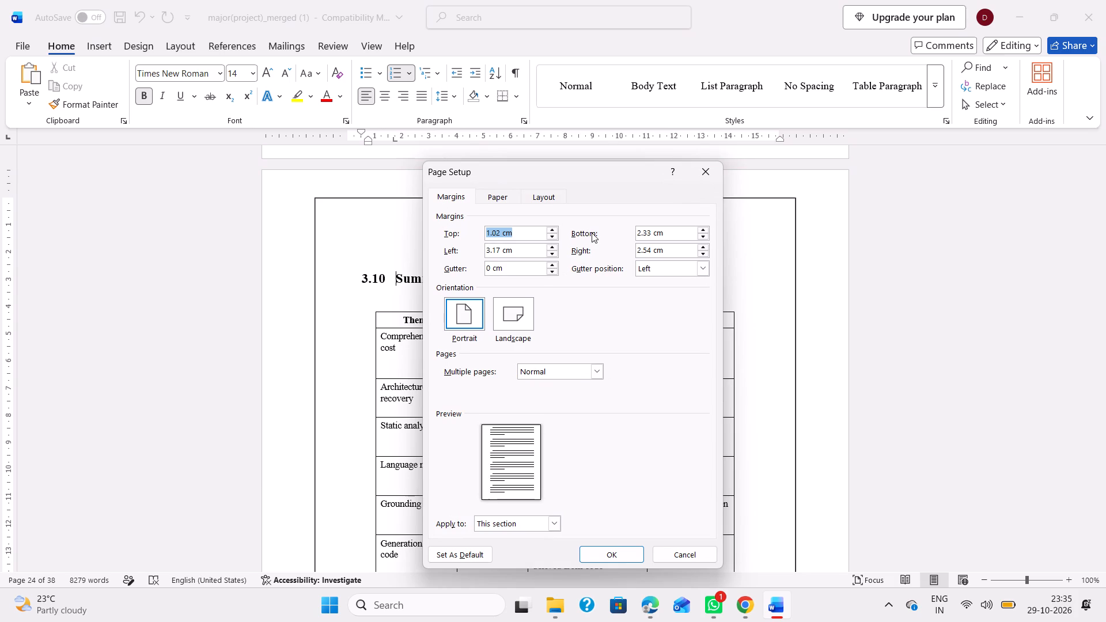
left_click(709, 171)
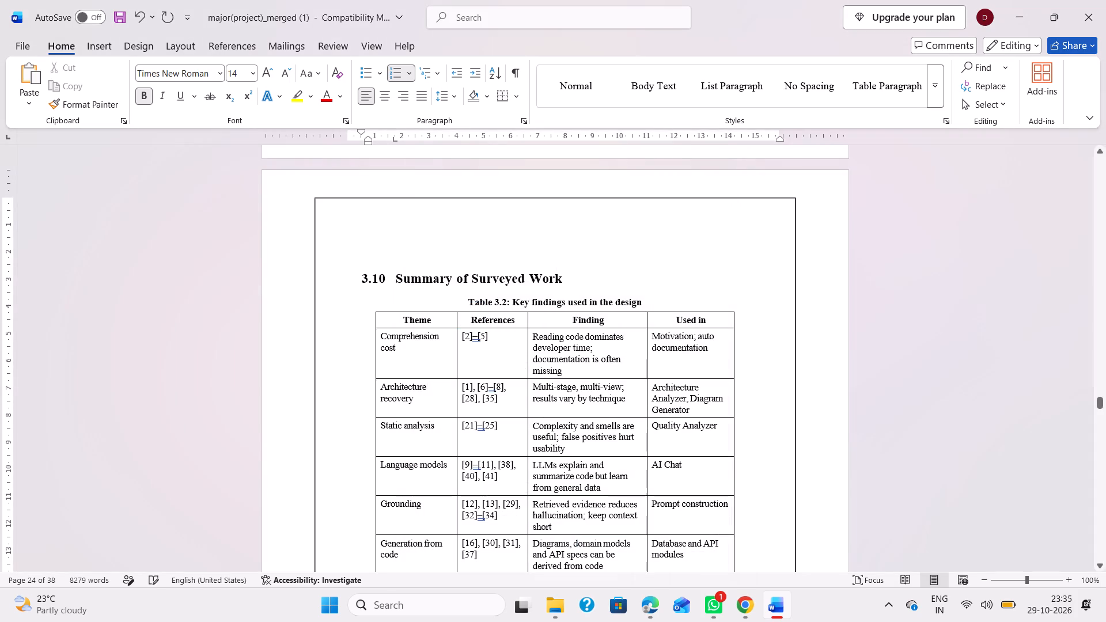
left_click(394, 139)
Set the two-line CHAPTER 4 PROPOSED METHODOLOGY title to 14 pt with 1.5 line spacing.
scroll(445, 377, "down", 2)
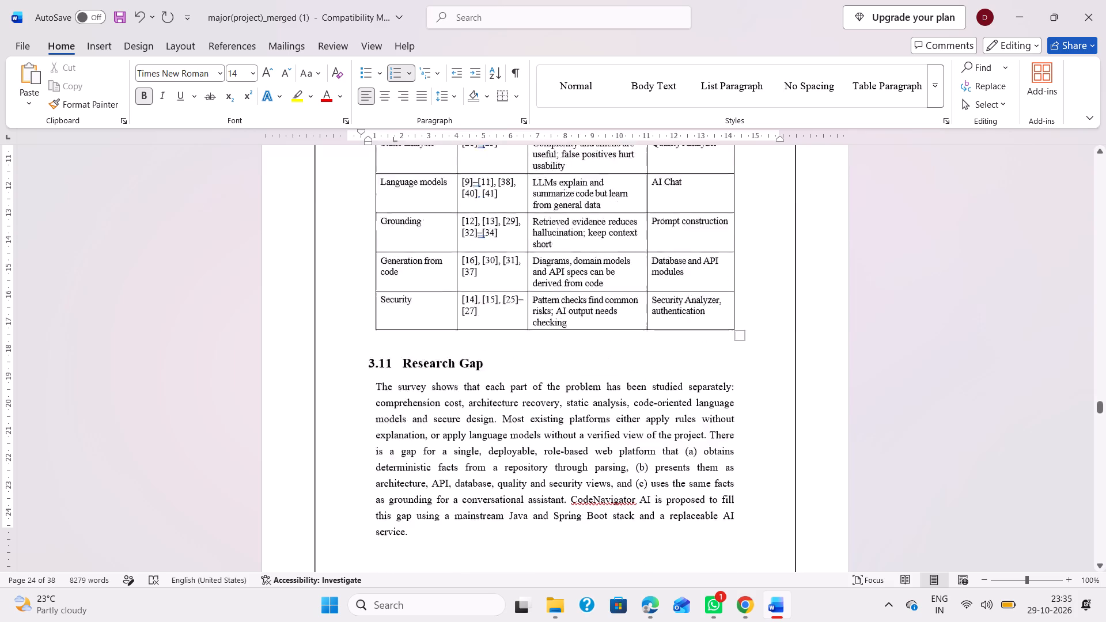
scroll(434, 360, "down", 3)
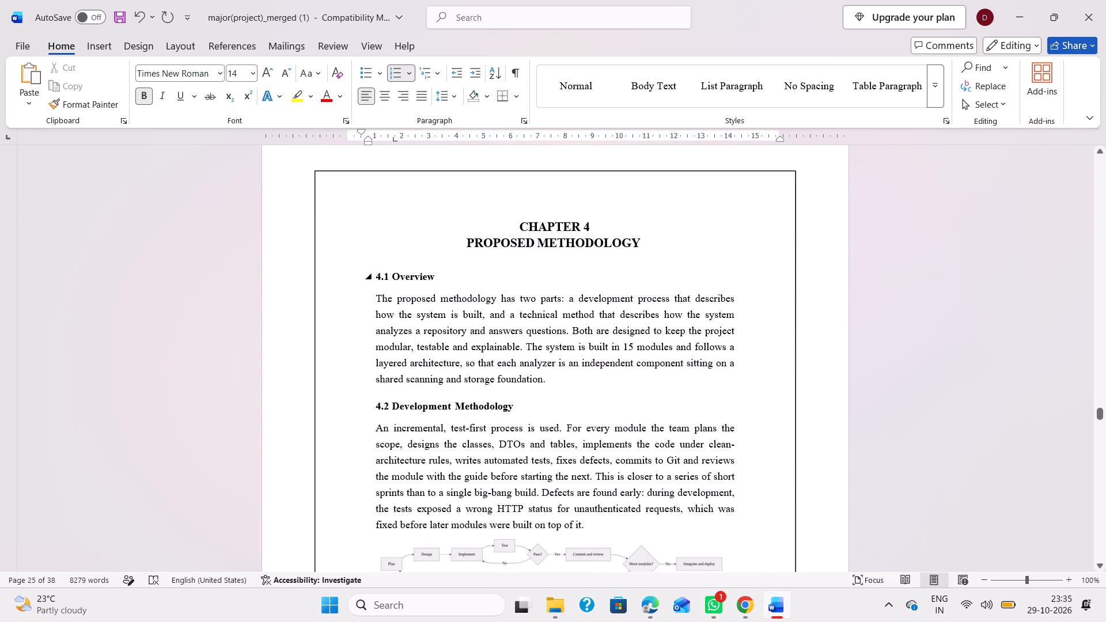
left_click_drag(520, 227, 639, 236)
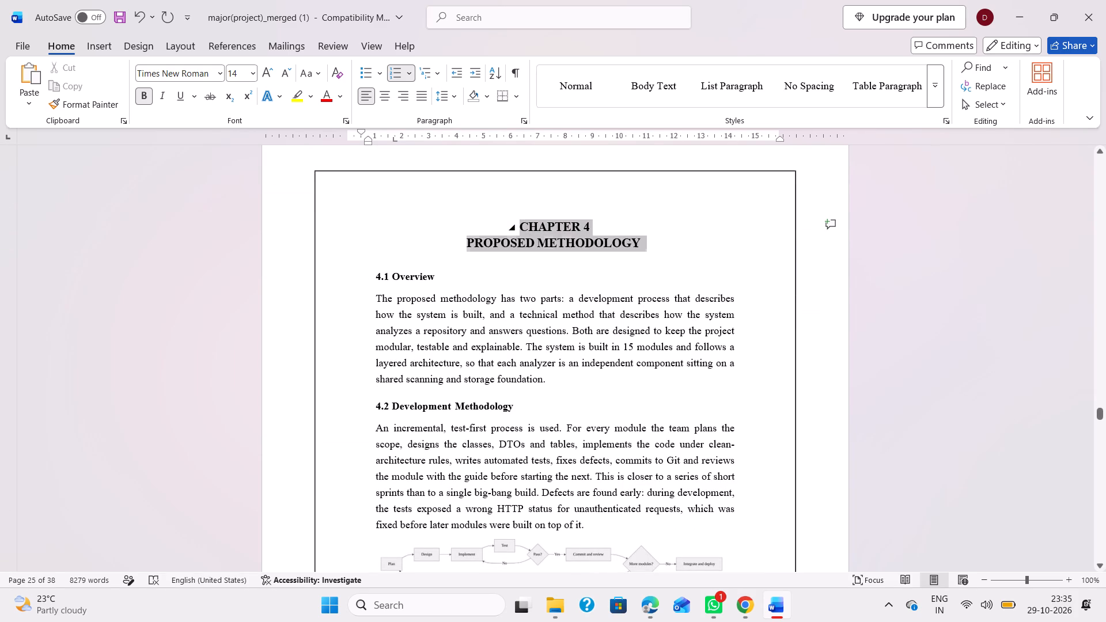
left_click_drag(639, 236, 640, 236)
left_click(736, 194)
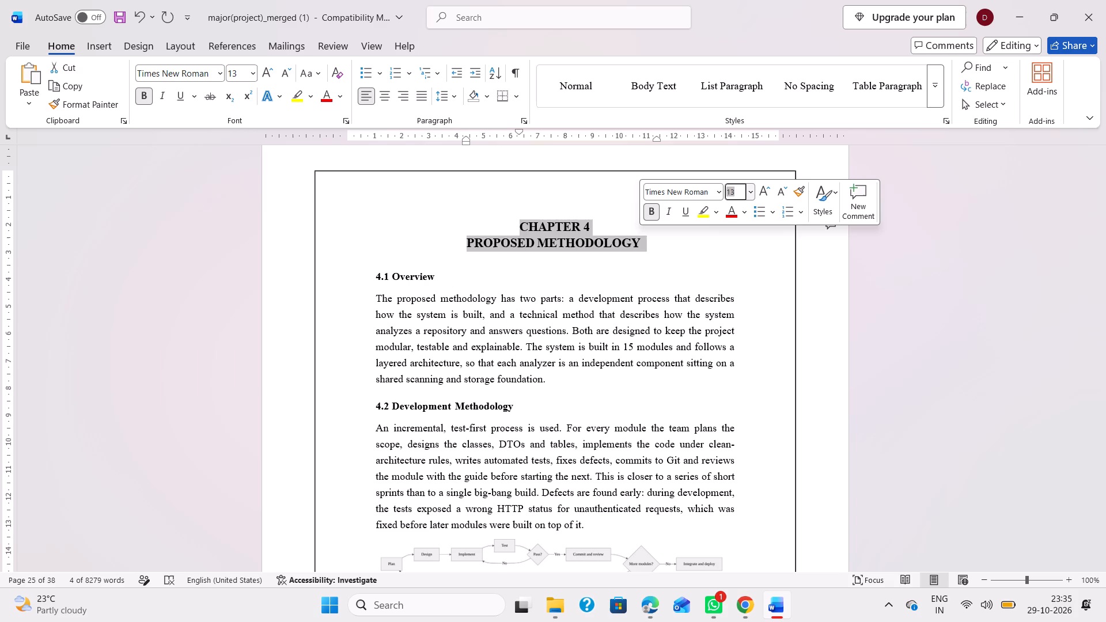
type("14")
key("Return")
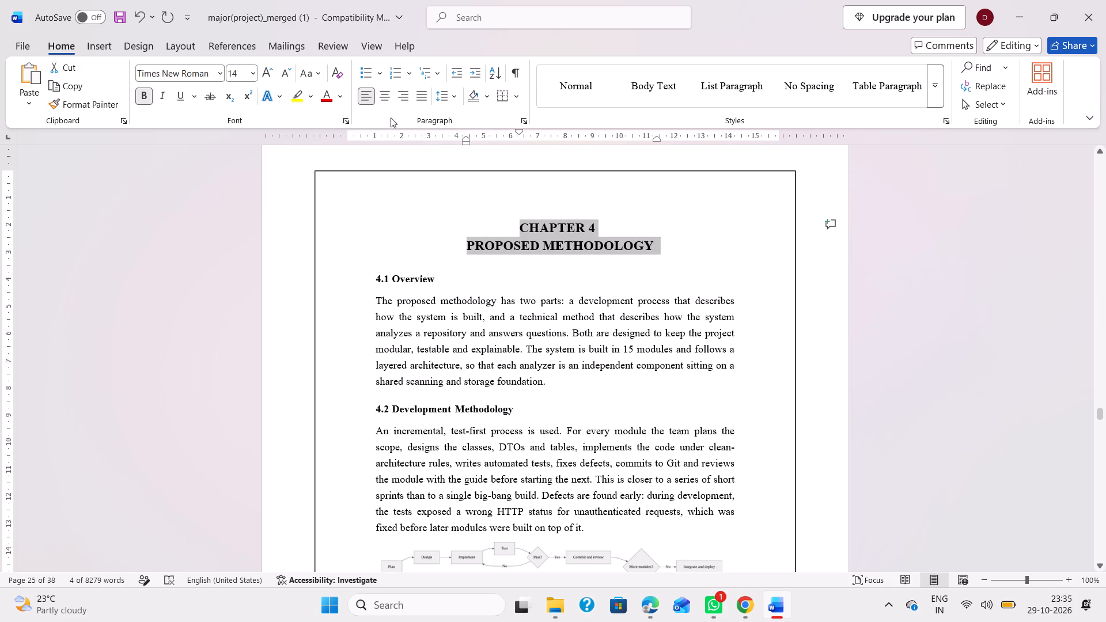
left_click(453, 96)
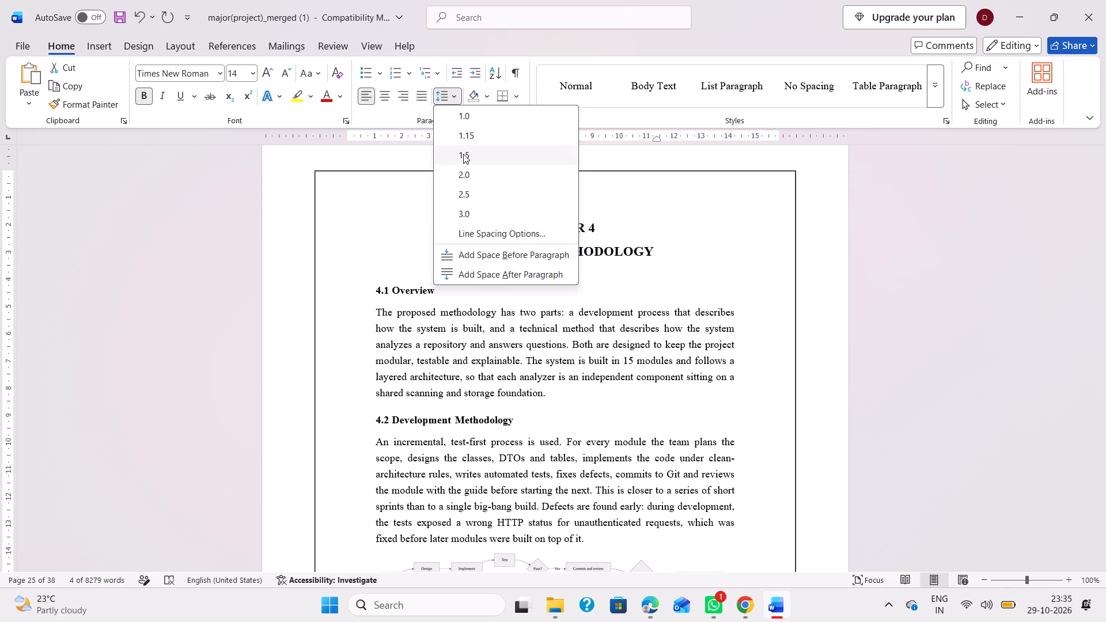
left_click(463, 154)
Set the title text of the 4.1 Overview heading to 14 pt.
left_click(449, 288)
left_click_drag(449, 288, 364, 289)
left_click(459, 244)
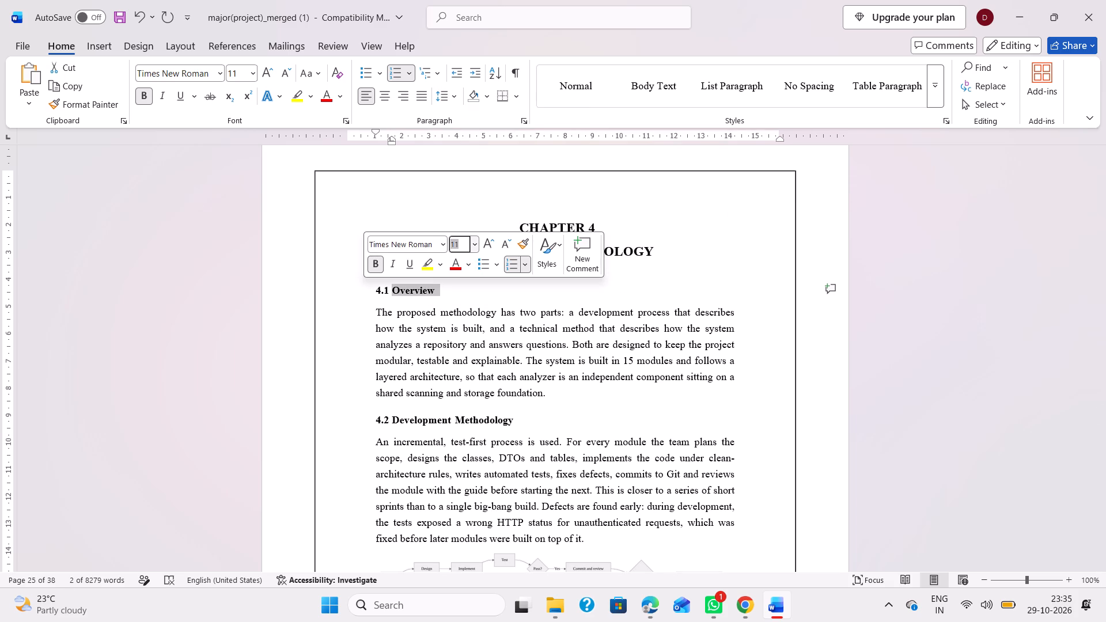
type("14")
key("Return")
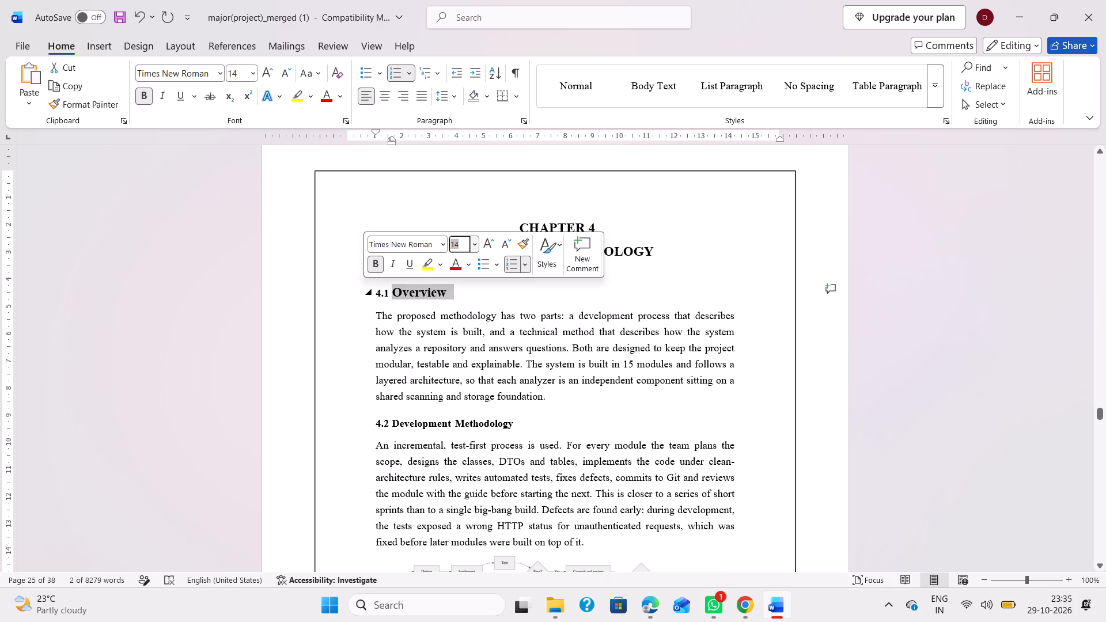
Set the automatic section numbers of the Chapter 4 headings, such as 4.1 and 4.2, to 14 pt.
left_click(375, 292)
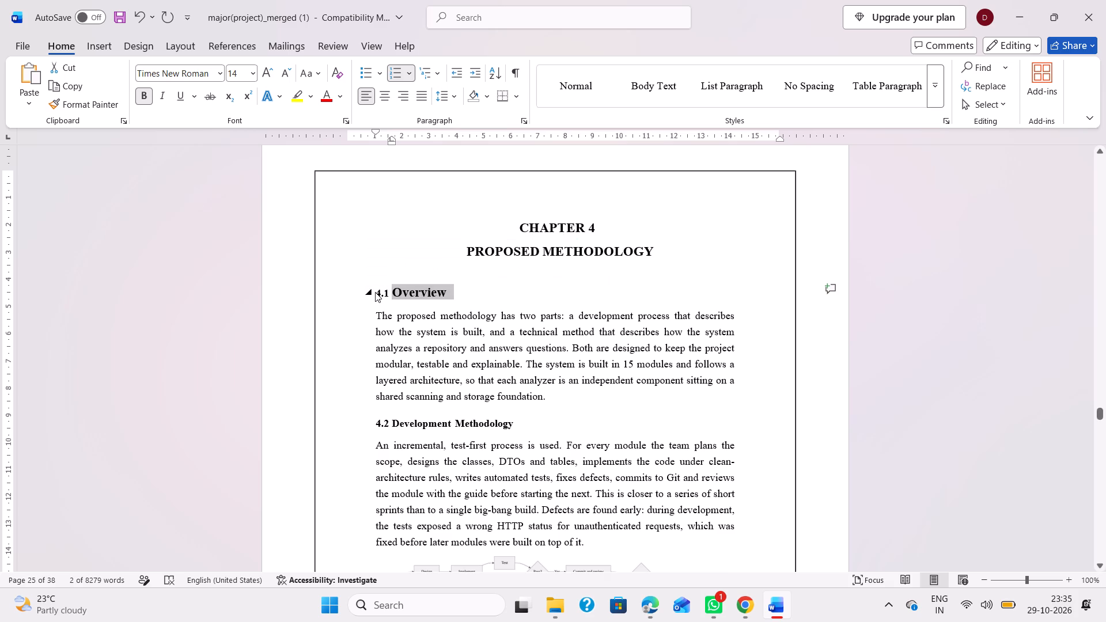
left_click(375, 291)
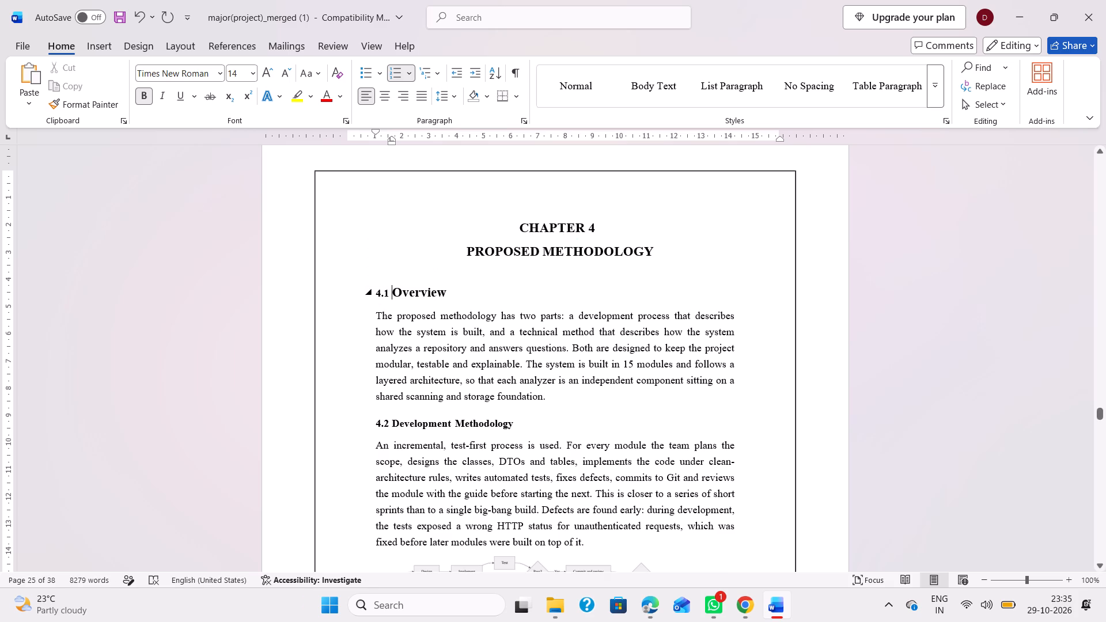
left_click_drag(374, 292, 389, 293)
left_click_drag(389, 293, 373, 291)
left_click(237, 75)
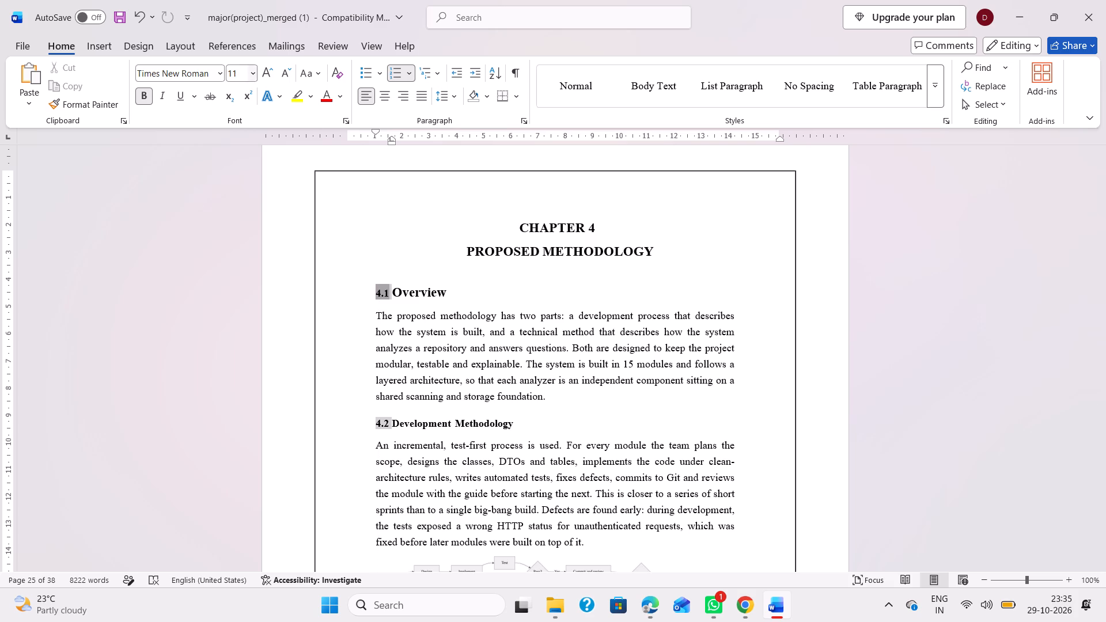
type("14")
key("Return")
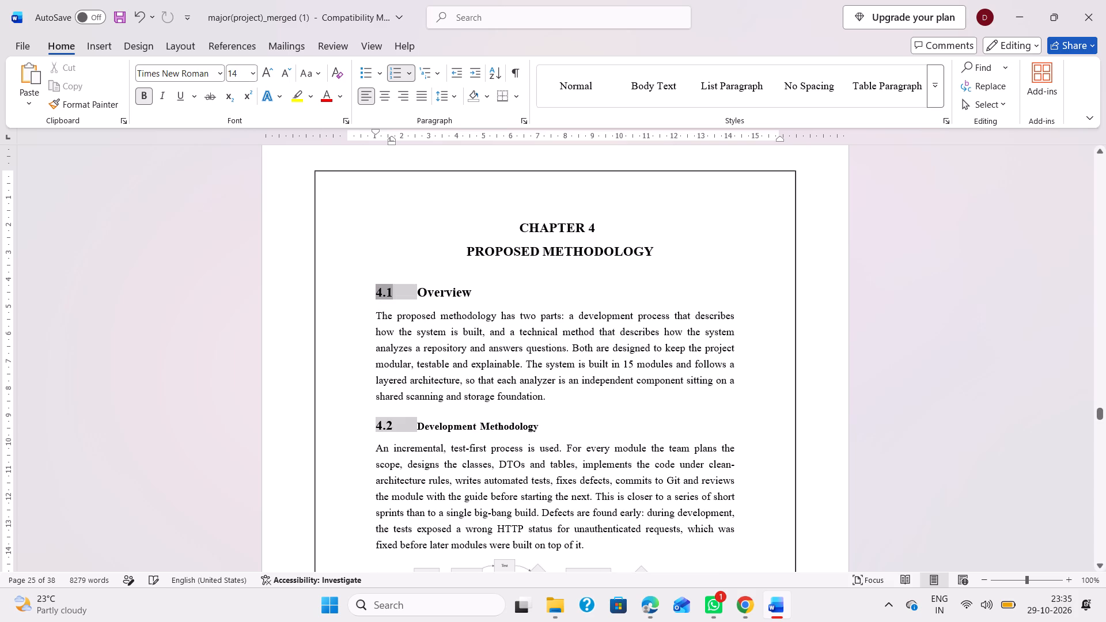
Narrow the gap between number and title in the 4.1 Overview heading with a tab stop at about 2 cm.
left_click(415, 296)
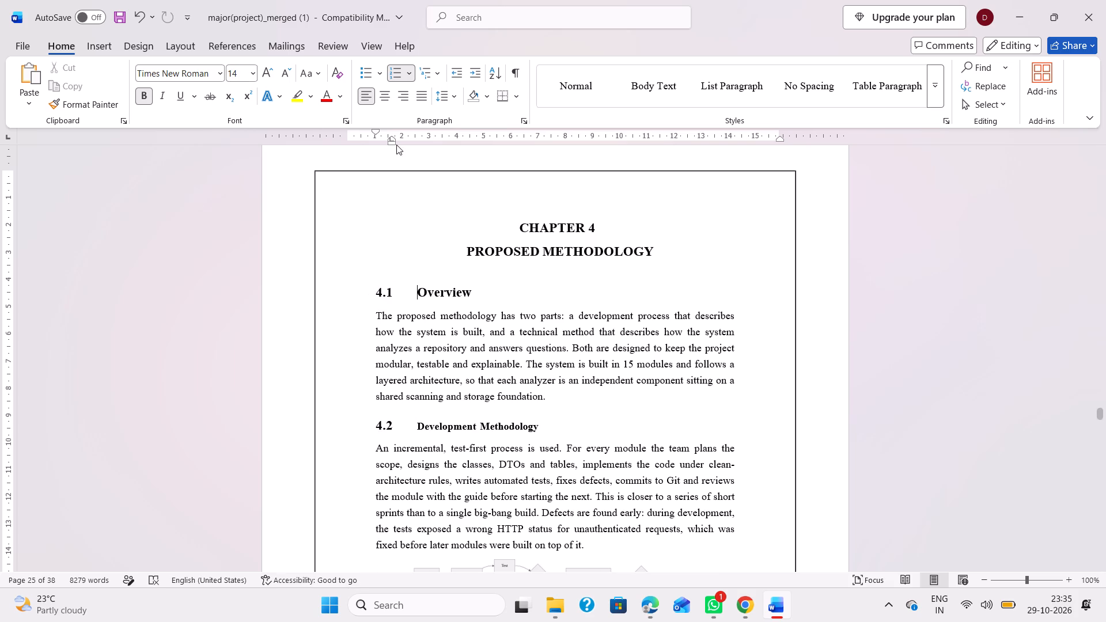
left_click_drag(392, 141, 386, 139)
left_click_drag(386, 139, 400, 141)
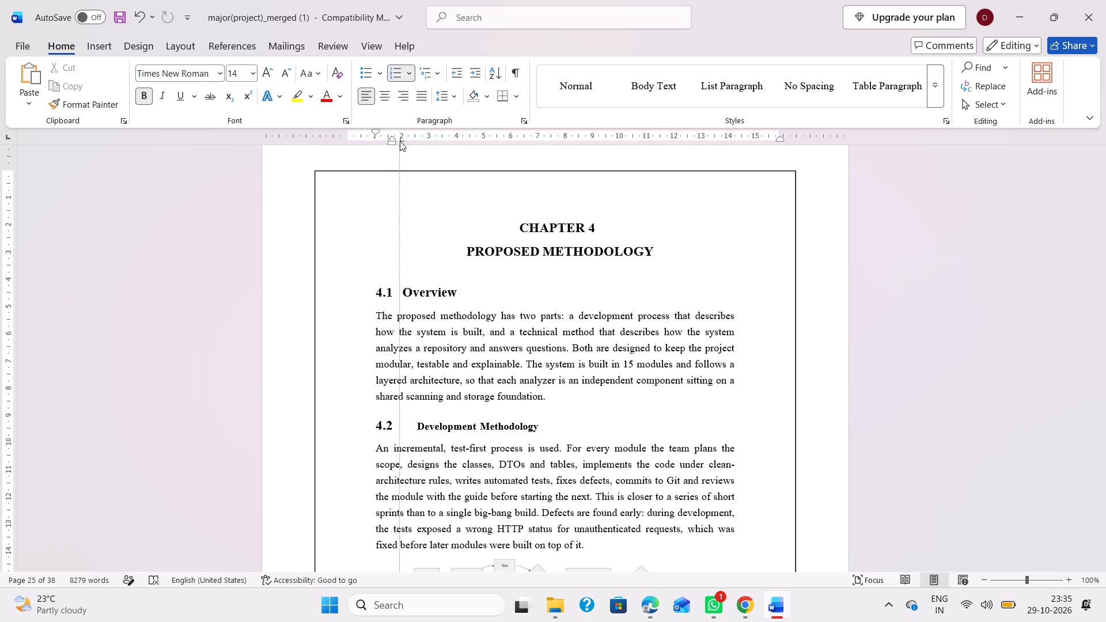
left_click_drag(400, 141, 400, 141)
Place the cursor before the title text of the 4.2 Development Methodology heading.
left_click(412, 424)
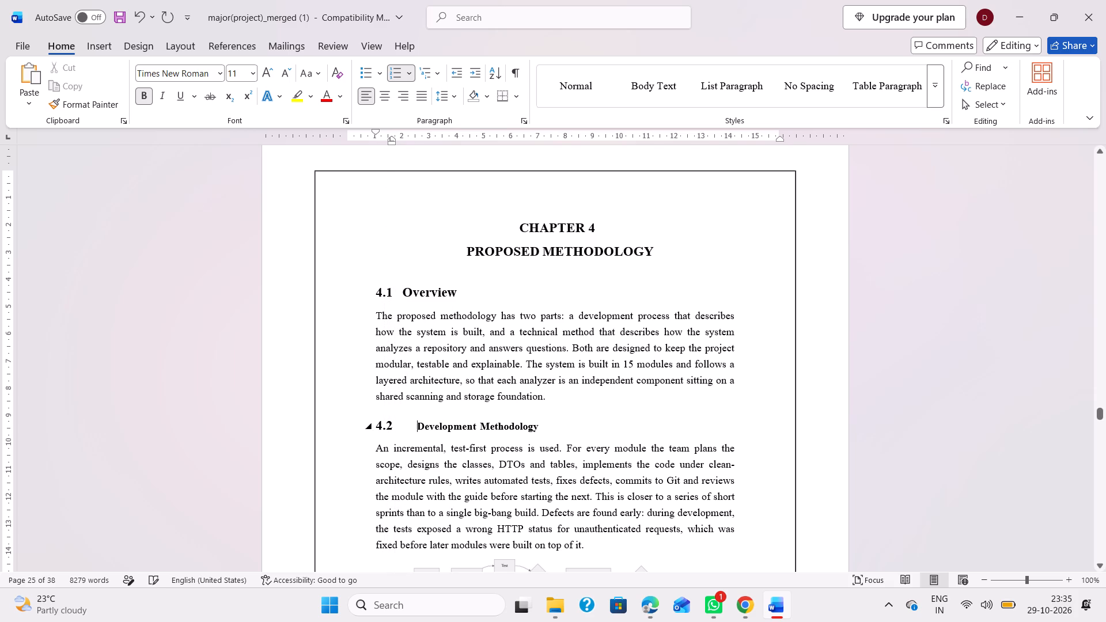
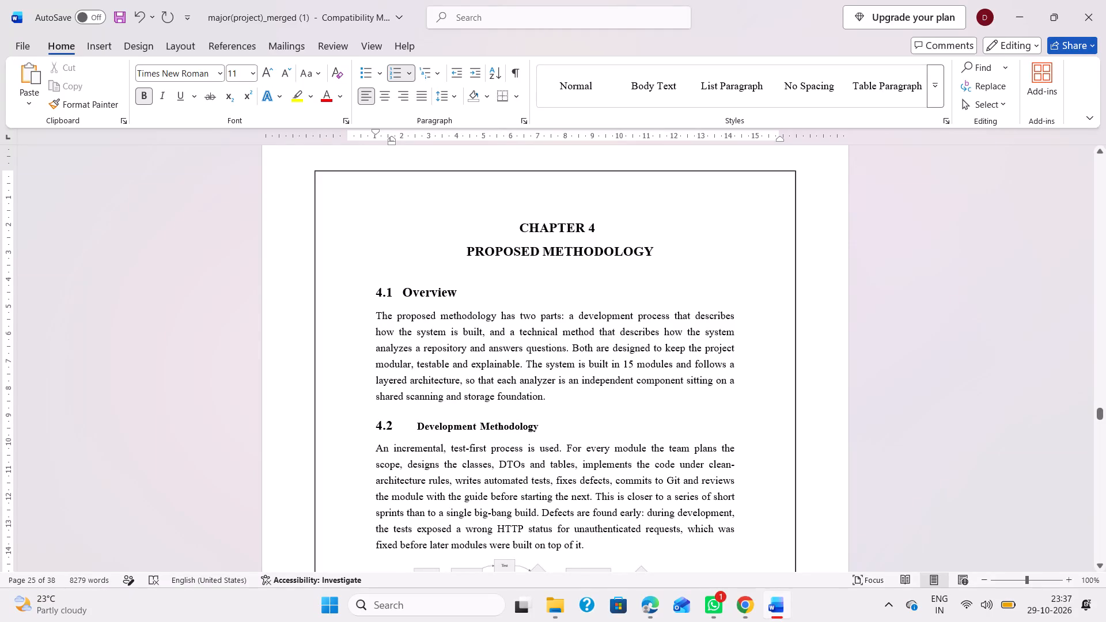
Save the major project report document.
key("ctrl+s")
key("ctrl+s")
key("ctrl+s")
key("ctrl+s")
key("ctrl+s")
key("ctrl+s")
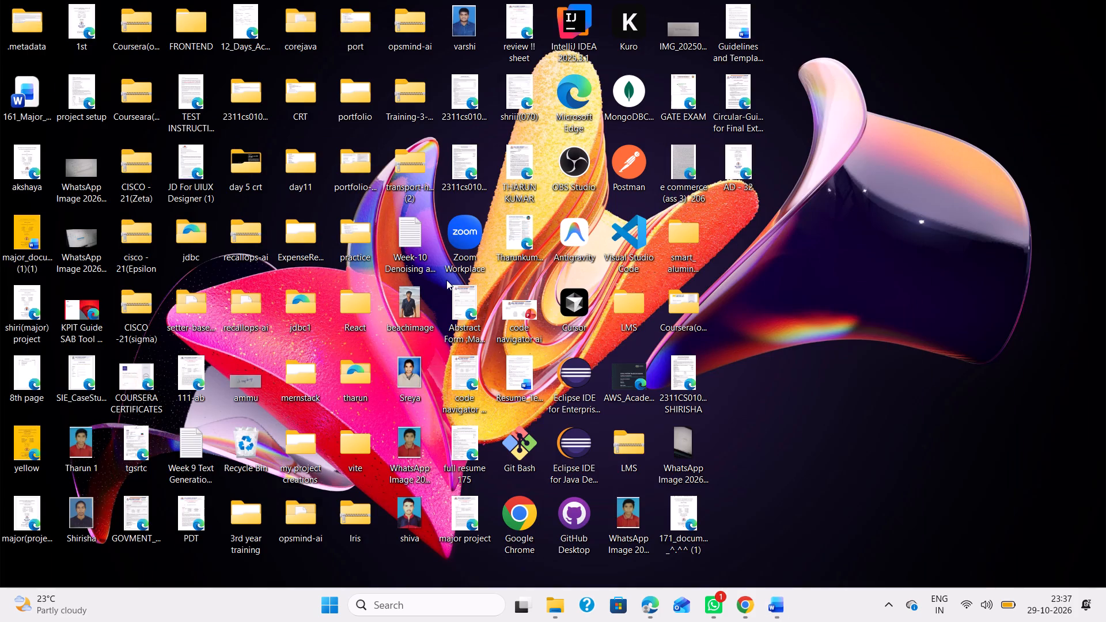
From the Windows desktop, open the computer's shutdown options and choose Sleep.
key("alt+F4")
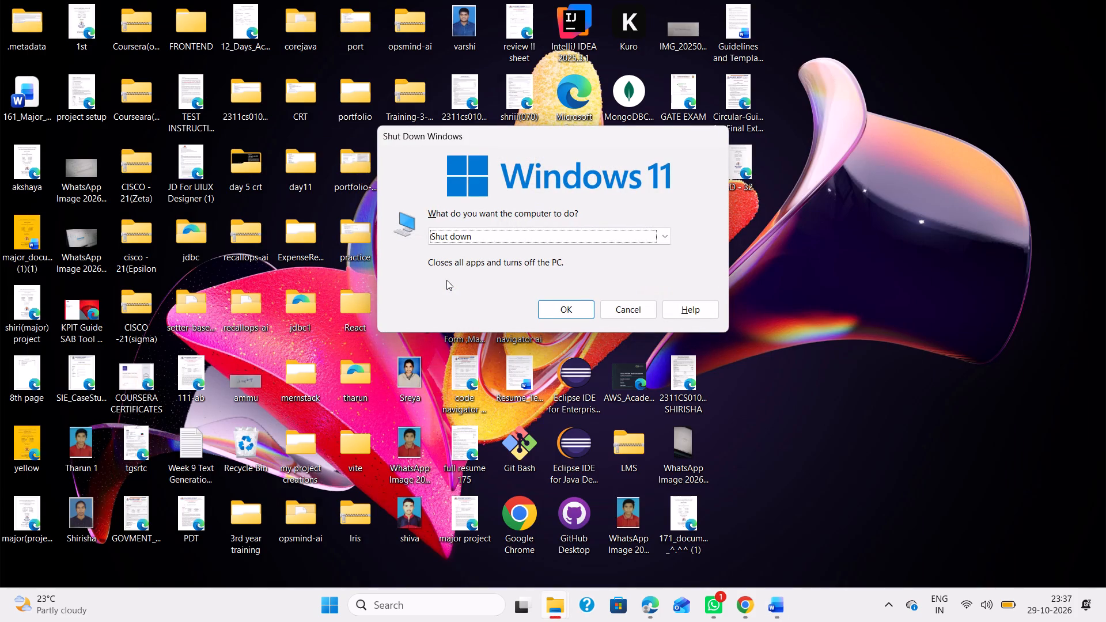
key("Down")
key("Down")
key("Up")
key("Up")
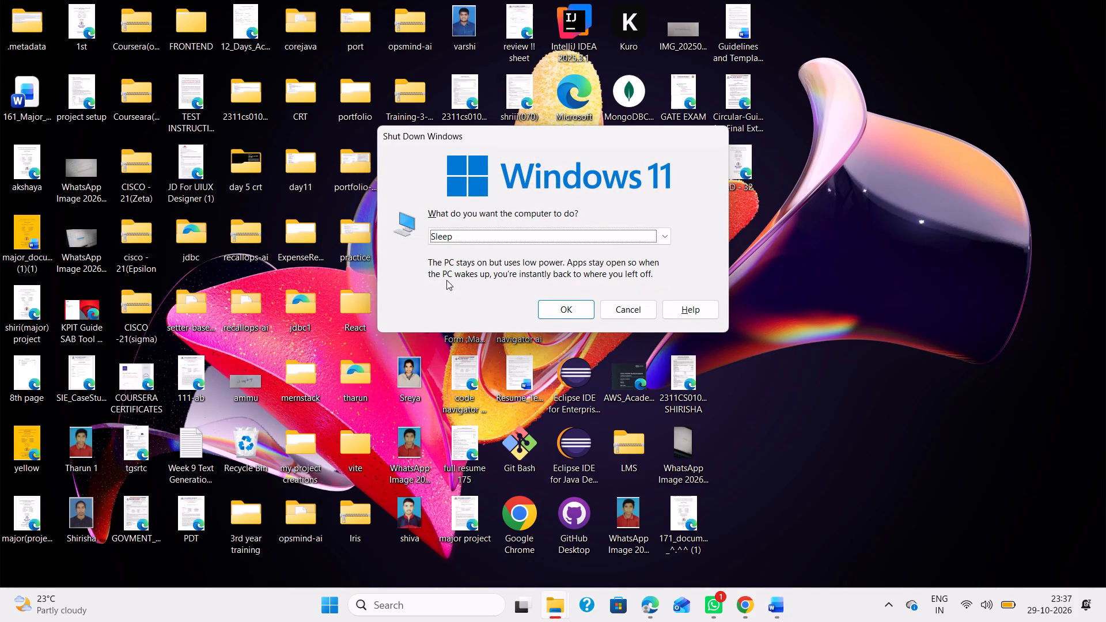